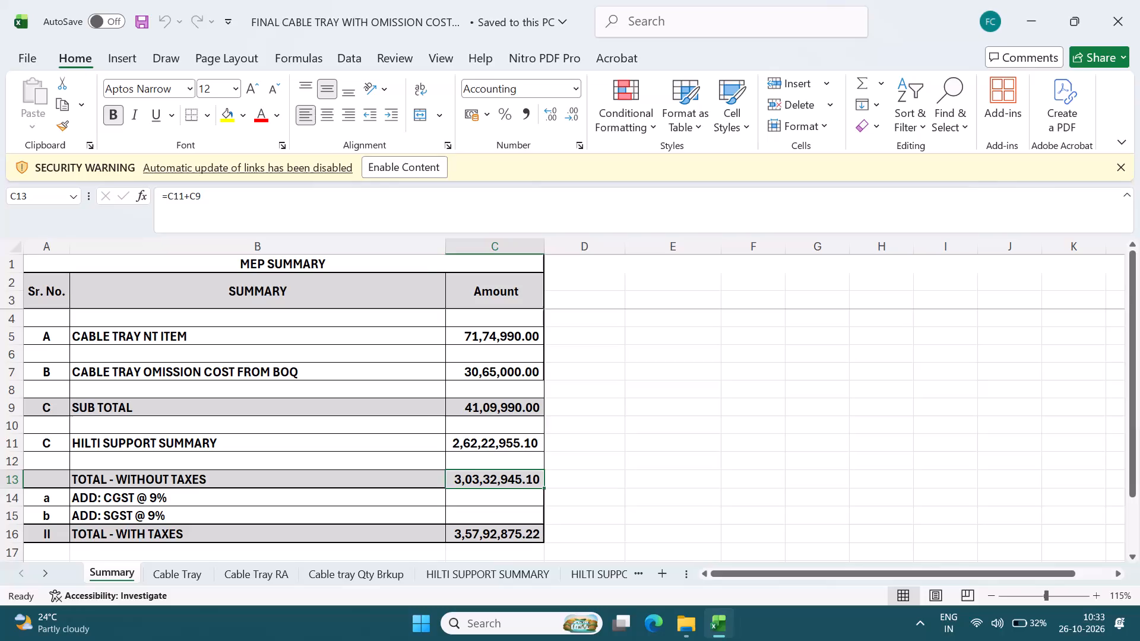
Save the cable tray workbook with the MEP Summary sheet.
left_click(335, 459)
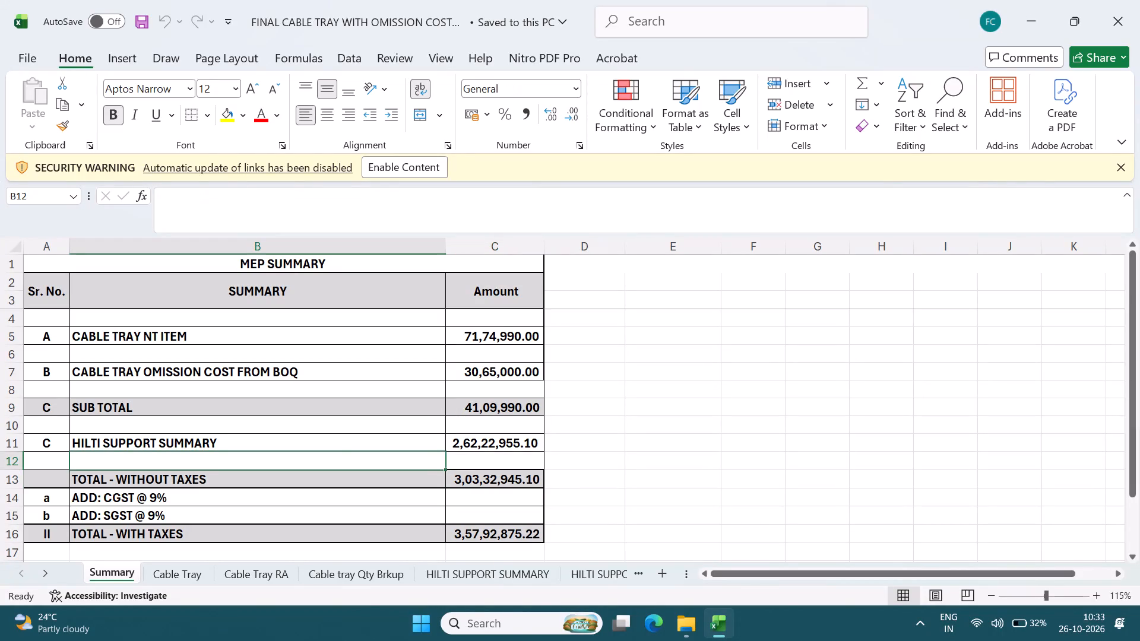
key("ctrl+s")
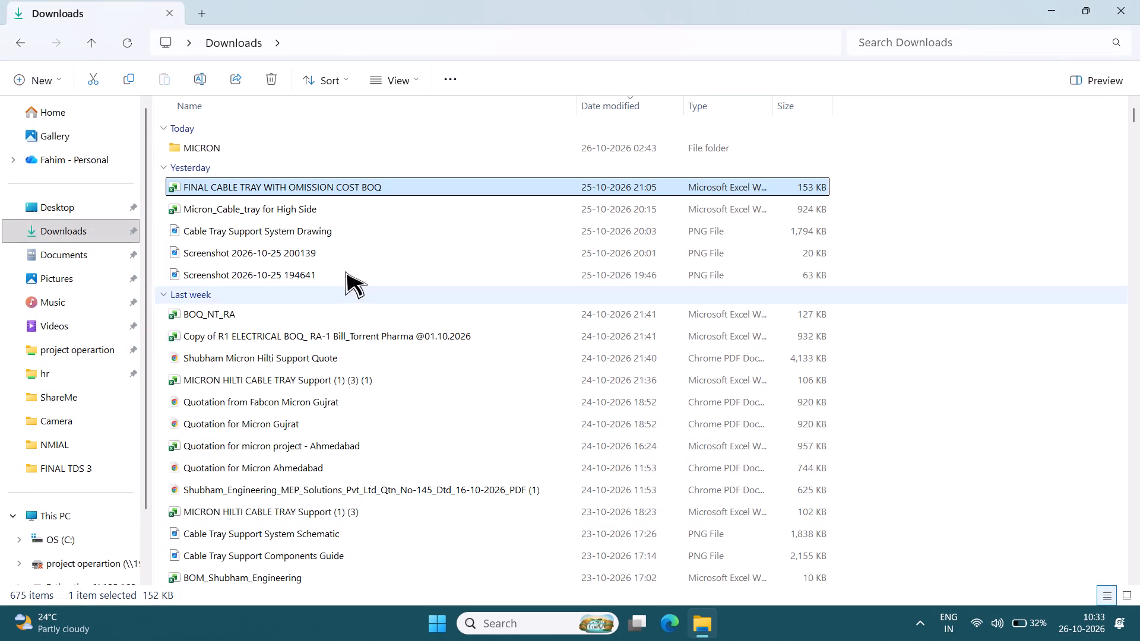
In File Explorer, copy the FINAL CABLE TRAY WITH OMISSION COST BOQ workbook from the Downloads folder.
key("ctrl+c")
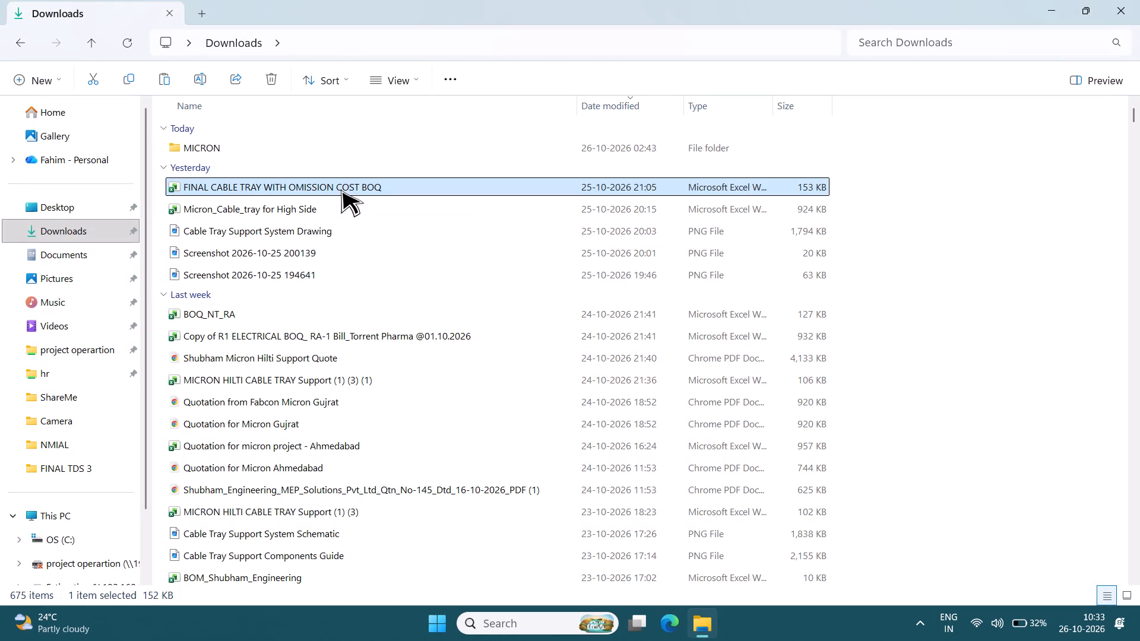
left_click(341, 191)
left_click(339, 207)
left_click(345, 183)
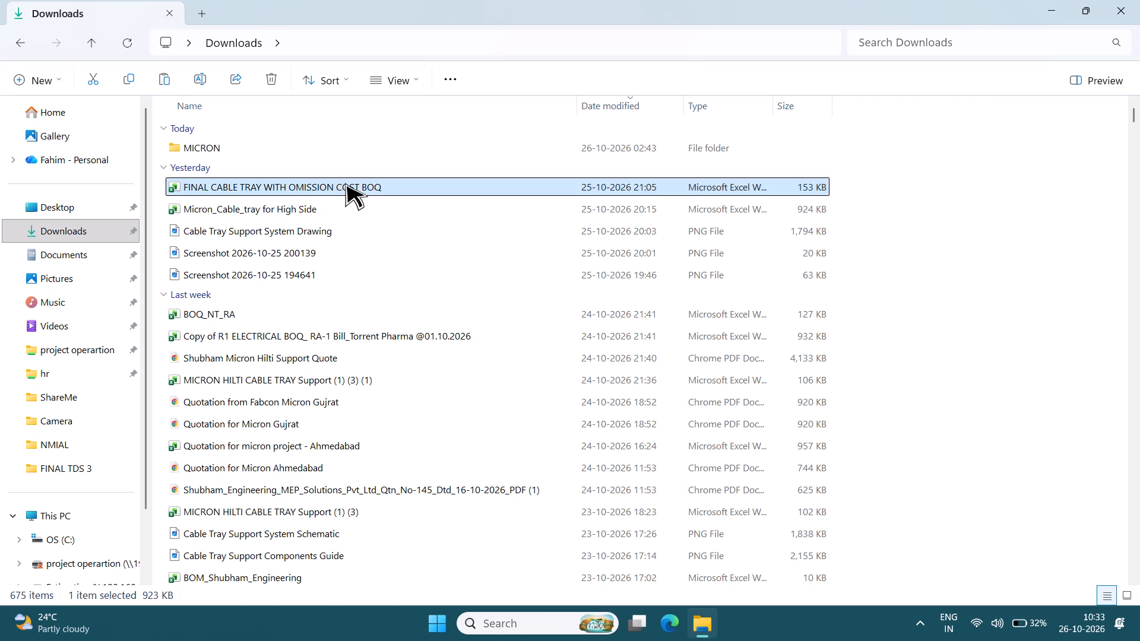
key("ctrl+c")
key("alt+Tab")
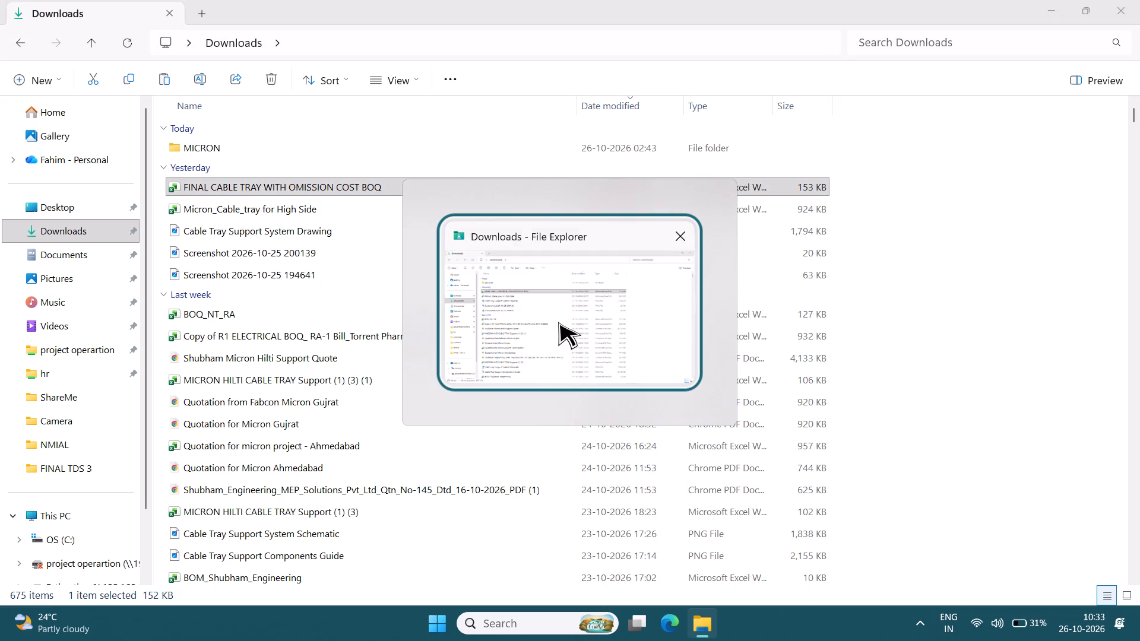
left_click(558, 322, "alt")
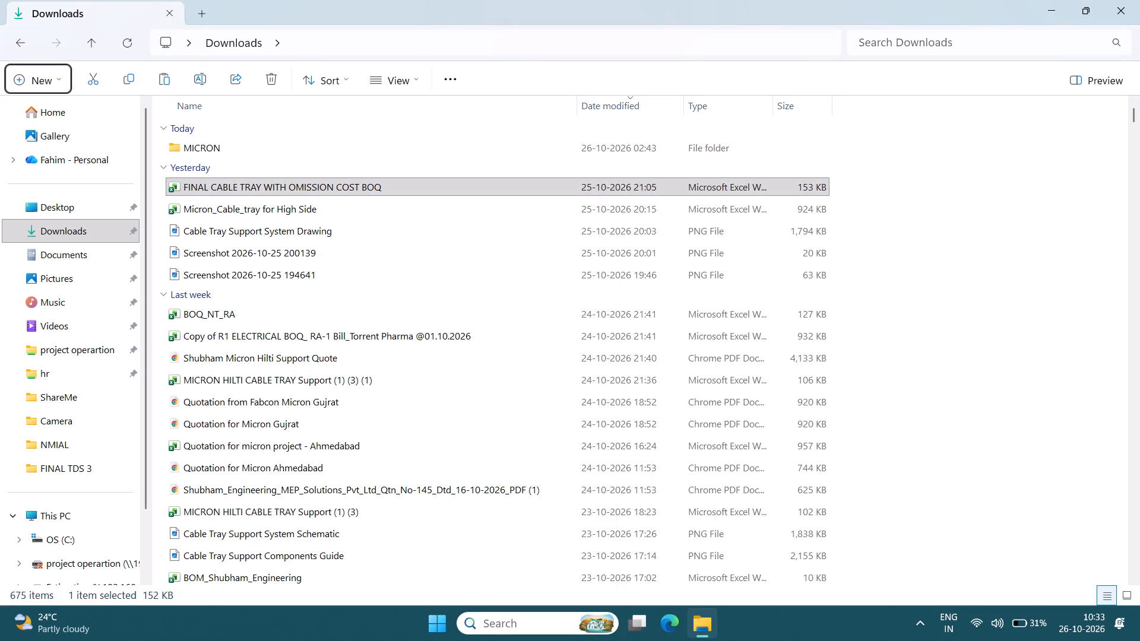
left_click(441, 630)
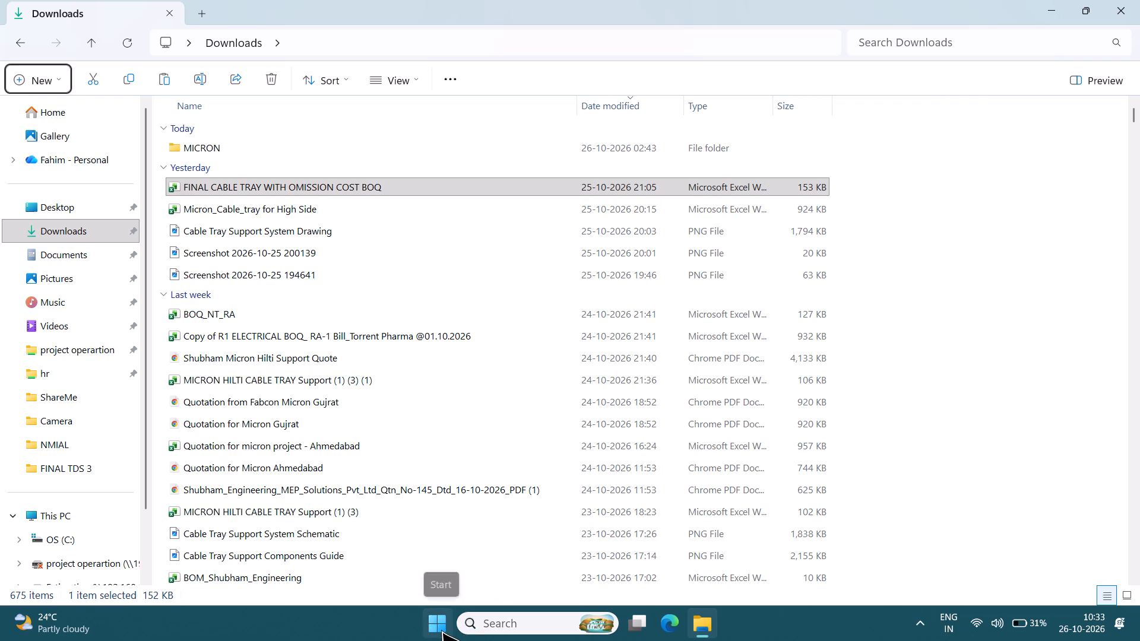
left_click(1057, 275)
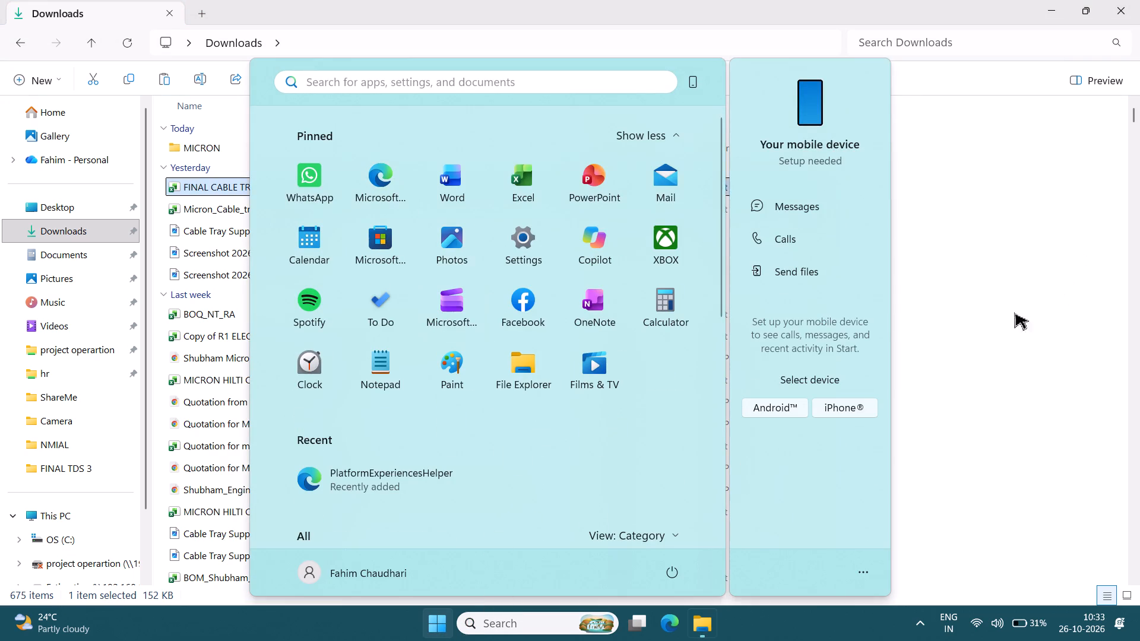
Copy the FINAL CABLE TRAY WITH OMISSION COST BOQ workbook in the Downloads folder again.
left_click(311, 185)
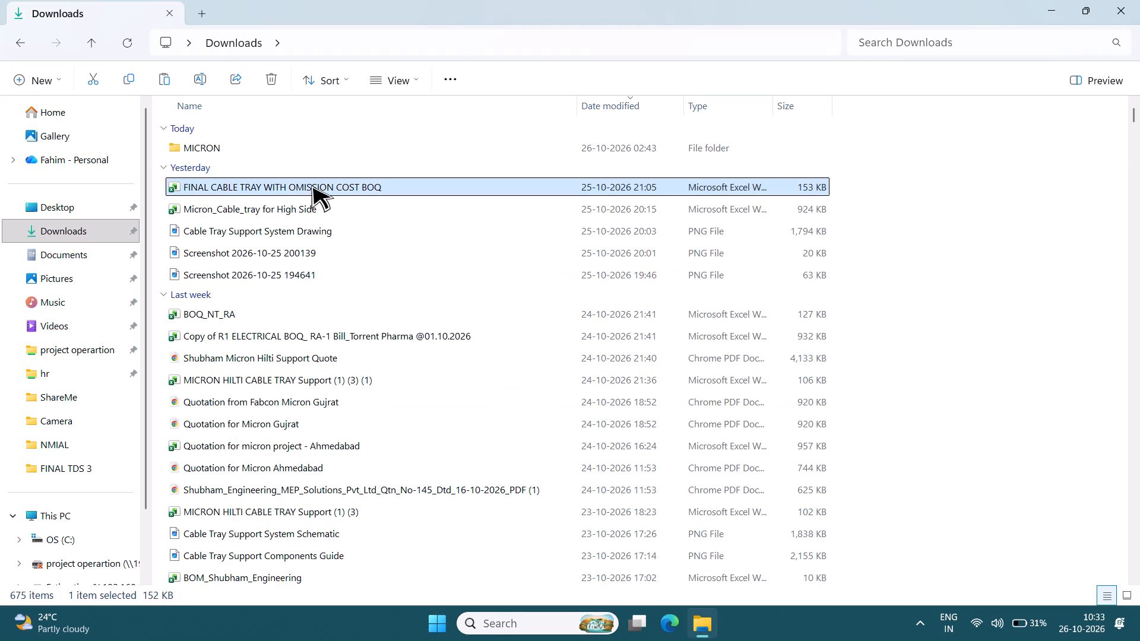
key("ctrl+c")
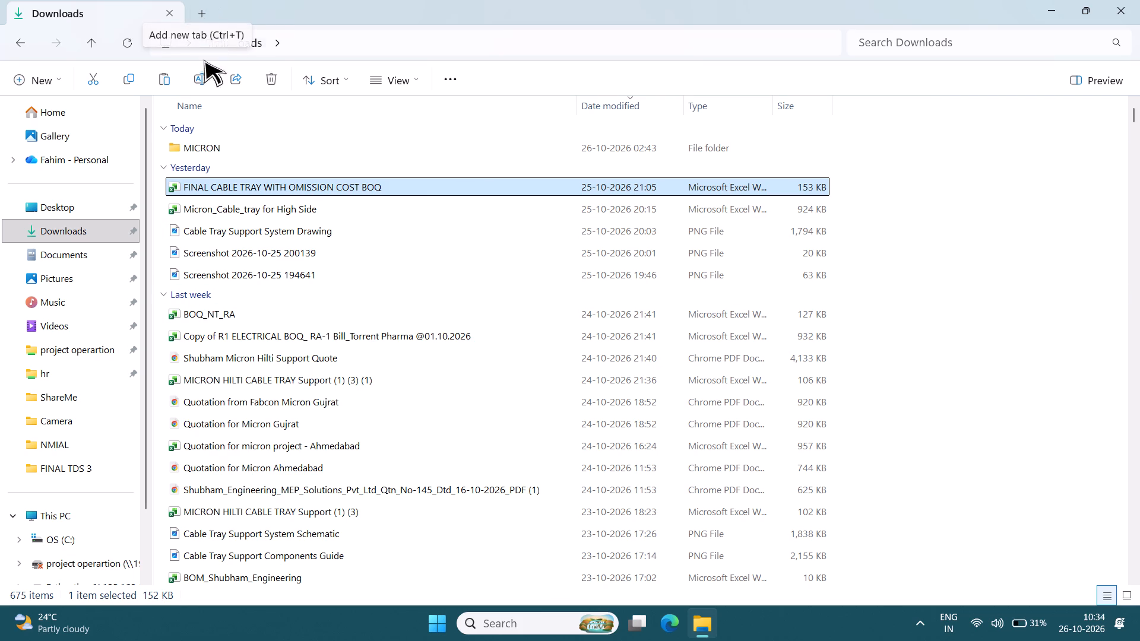
Launch Google Chrome and open the user profile that has a photo.
left_click(539, 622)
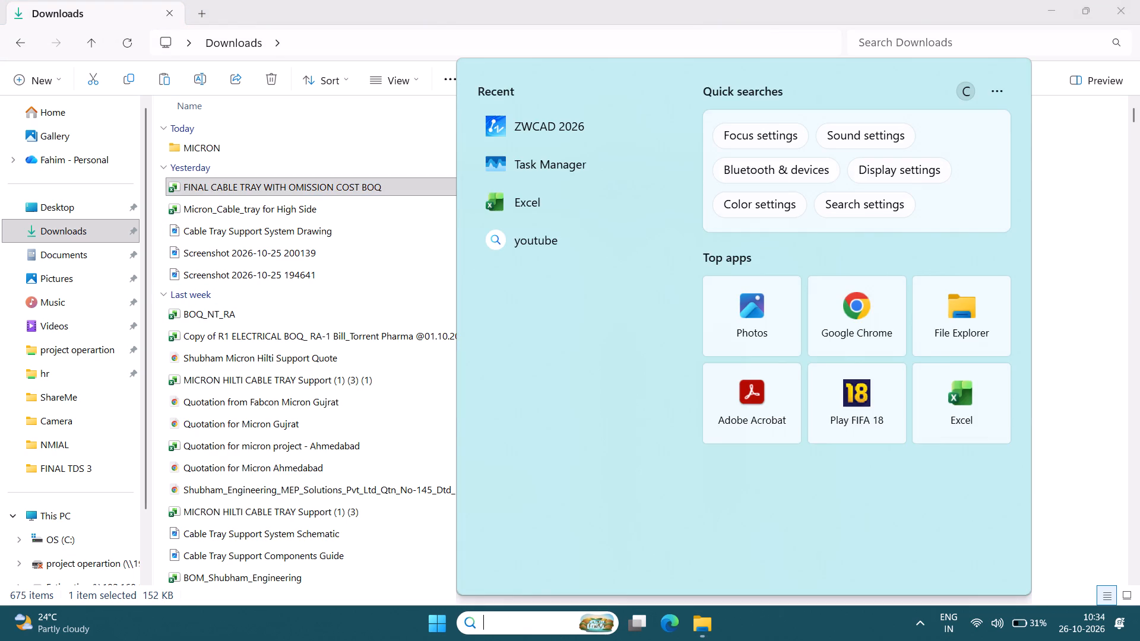
left_click(866, 326)
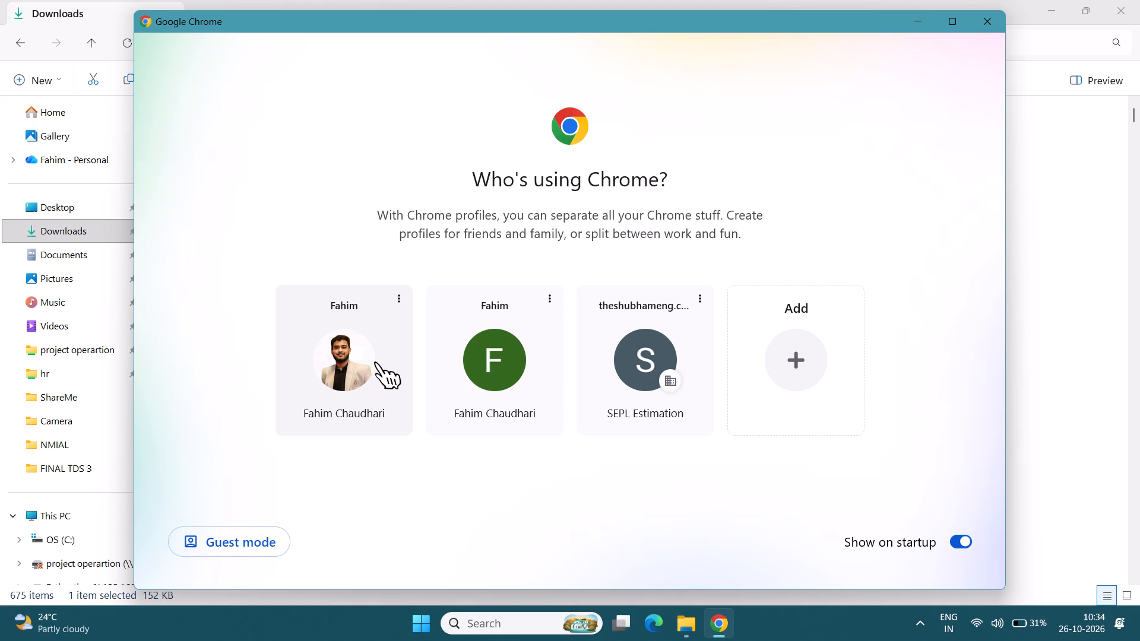
left_click(375, 361)
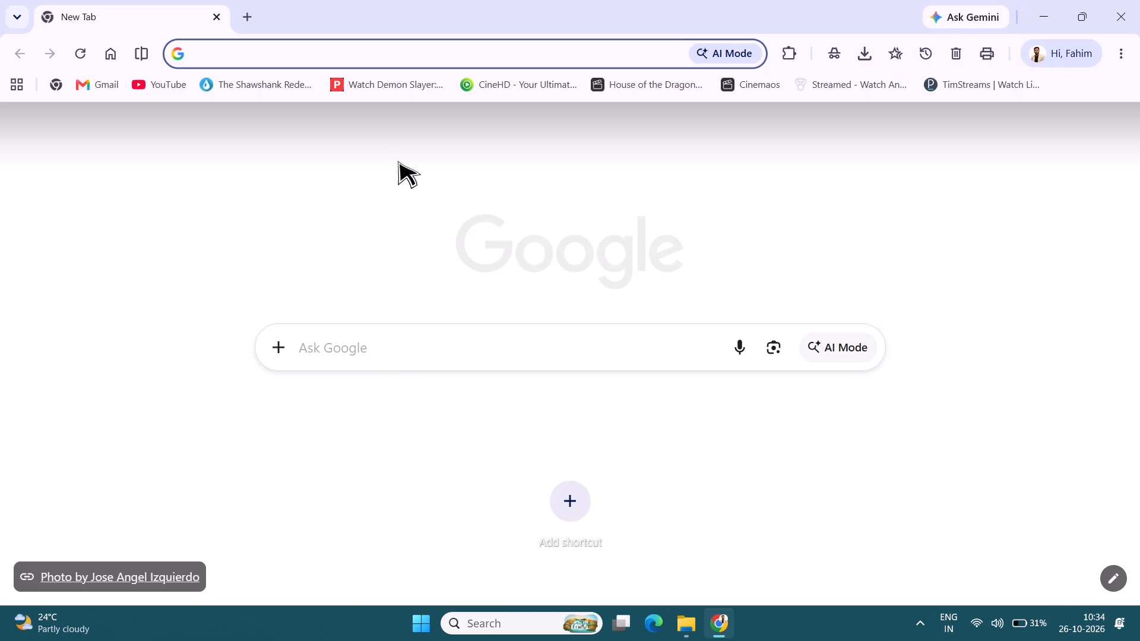
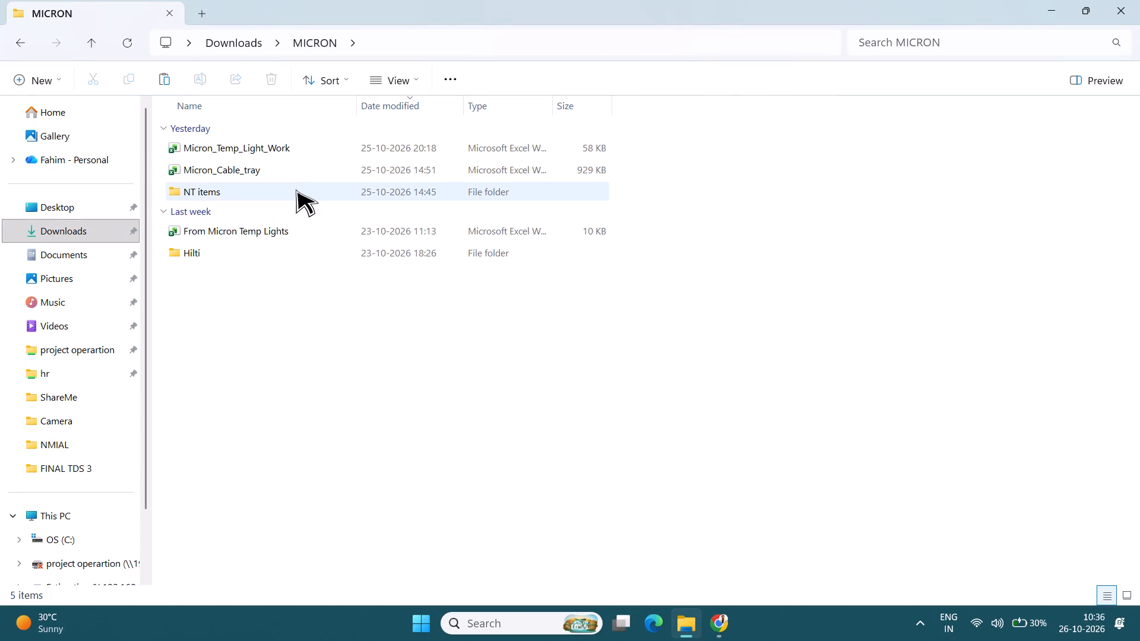
In the MICRON folder, open the NT items folder and its Quotations subfolder.
double_click(296, 189)
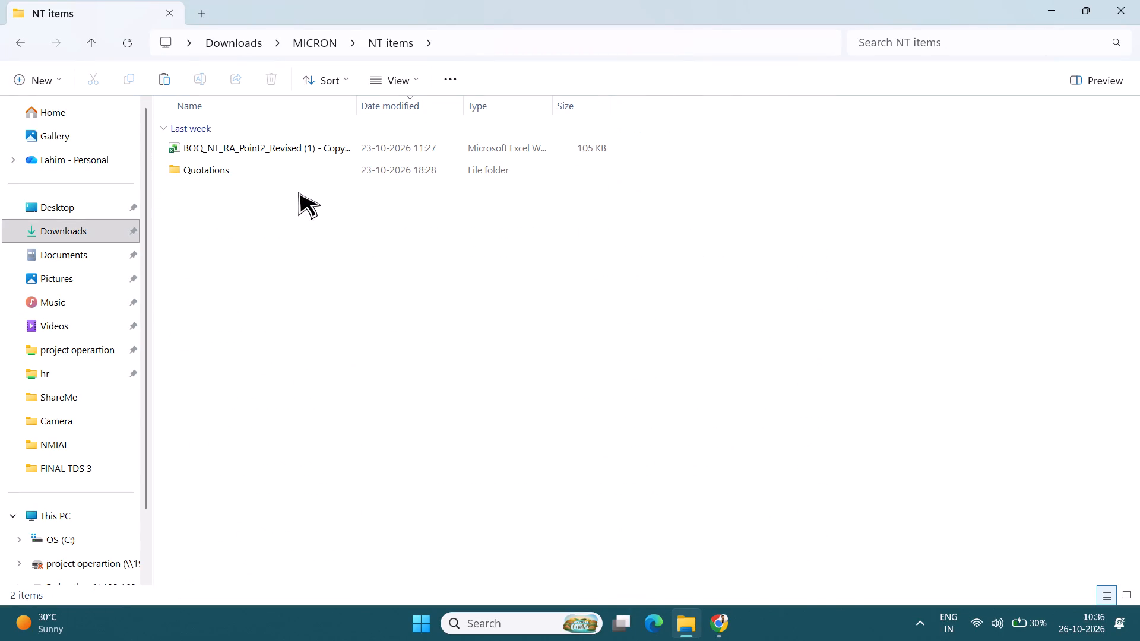
double_click(255, 169)
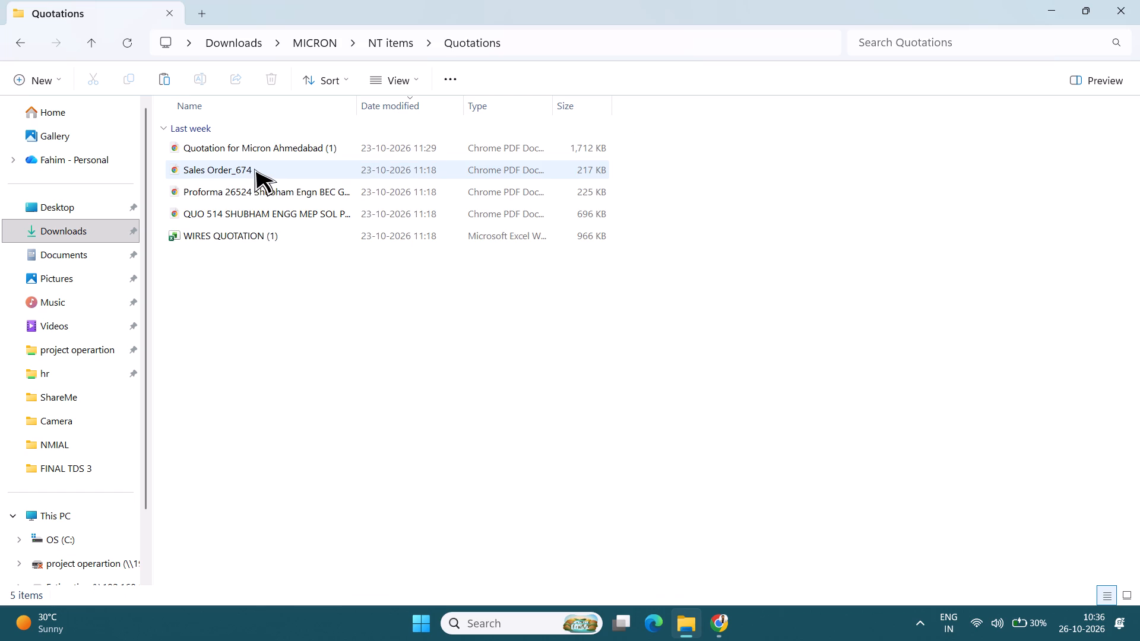
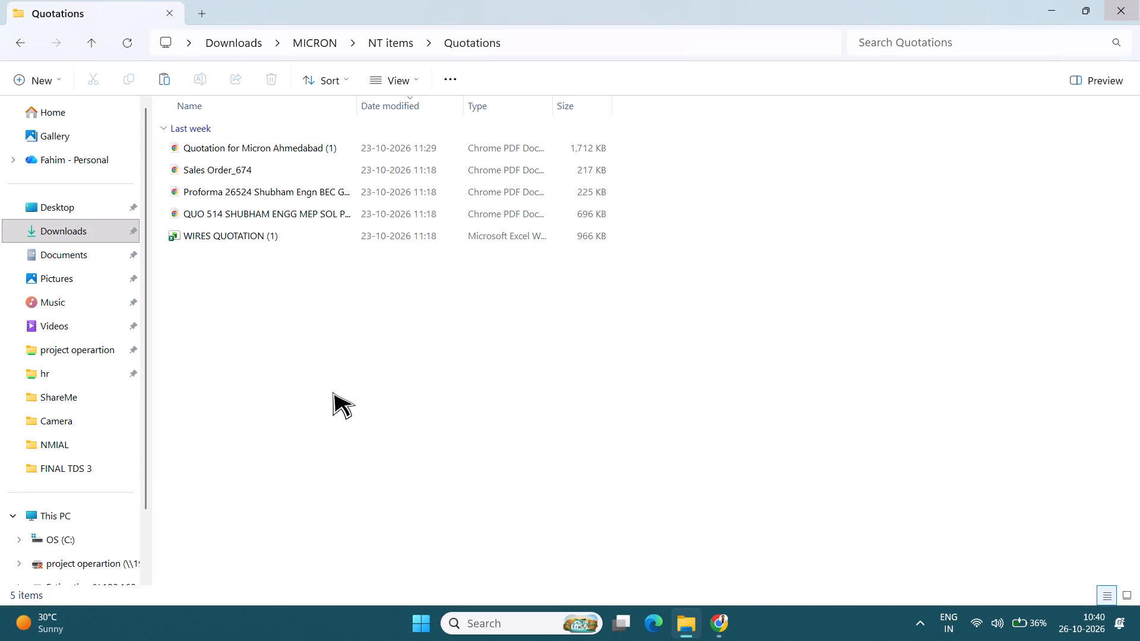
Return from the Quotations folder to Downloads and open the FINAL CABLE TRAY WITH OMISSION COST workbook.
key("alt+Tab")
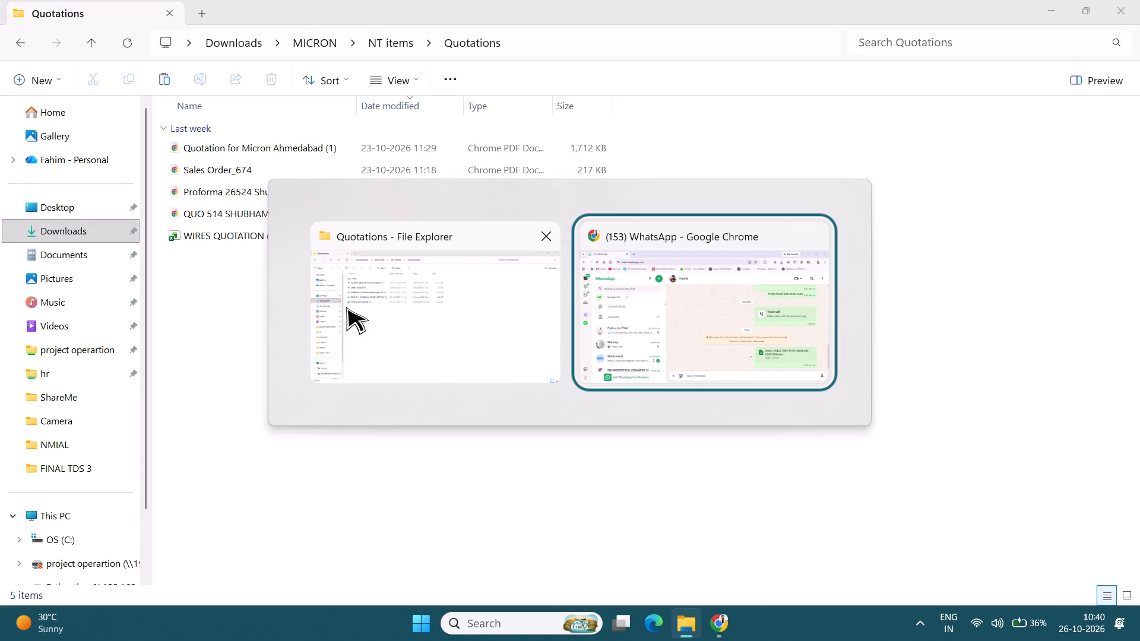
left_click(346, 307, "alt")
left_click(18, 39)
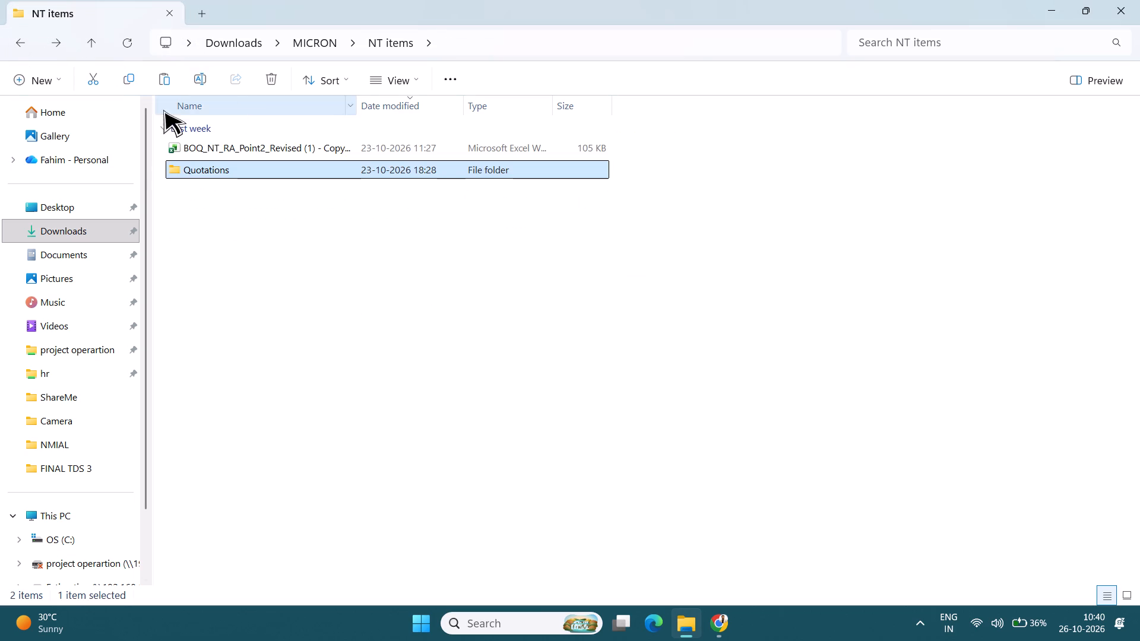
left_click(24, 45)
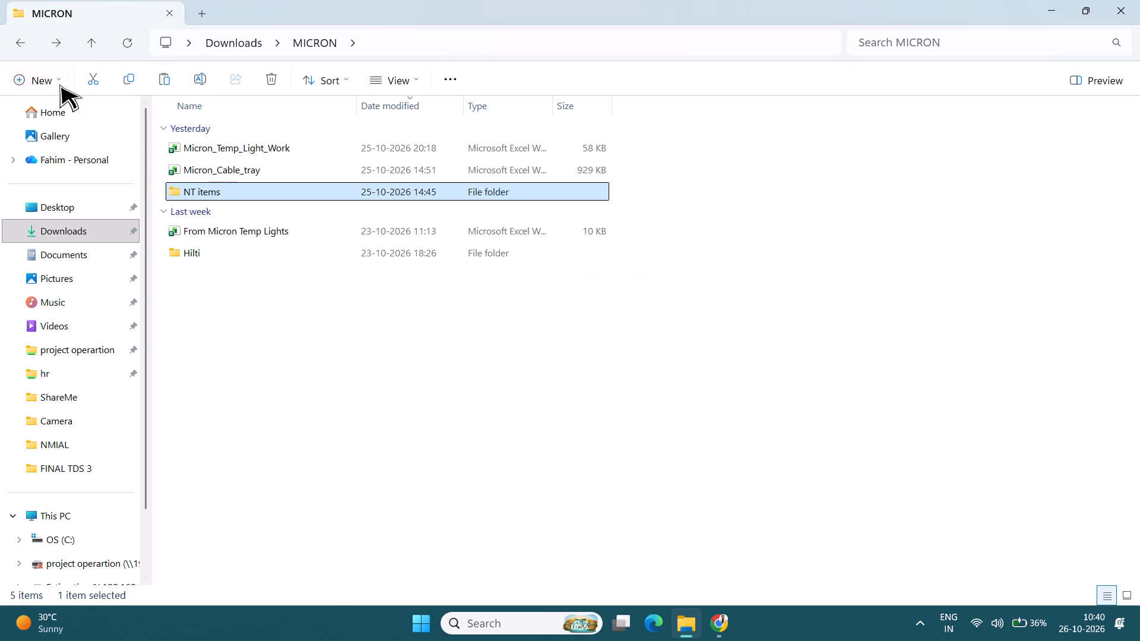
left_click(14, 36)
double_click(237, 153)
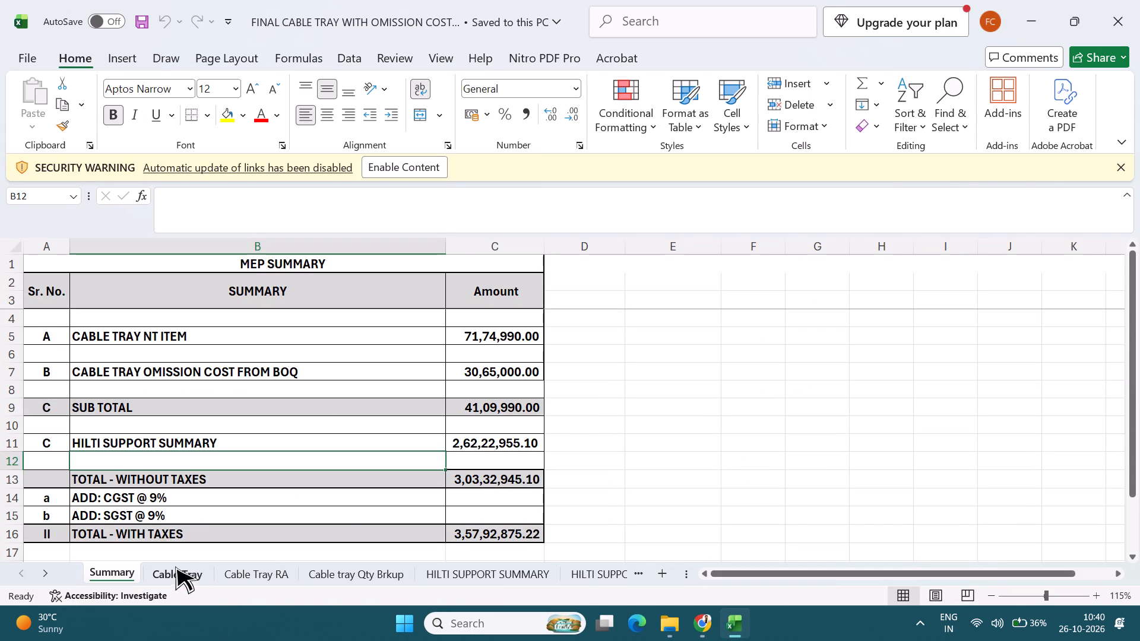
On the Cable Tray RA sheet, set the MATHADI percentage in the first block, 150 x 50mm Size, to 0%.
scroll(434, 516, "down", 1)
left_click(284, 575)
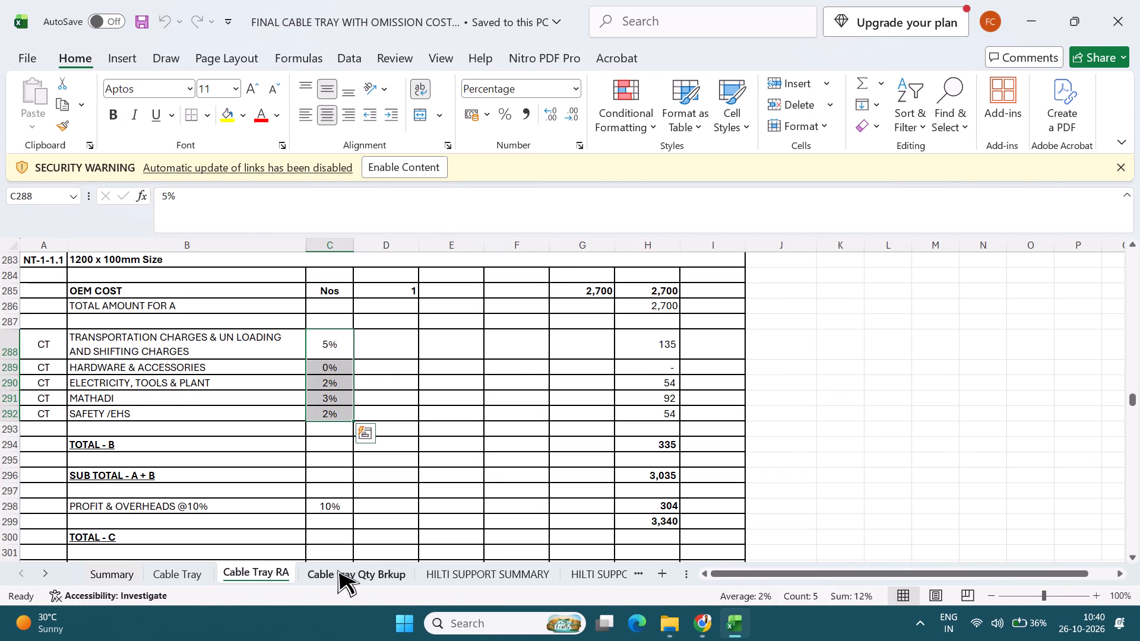
left_click(384, 494)
scroll(336, 420, "up", 5)
scroll(347, 469, "up", 8)
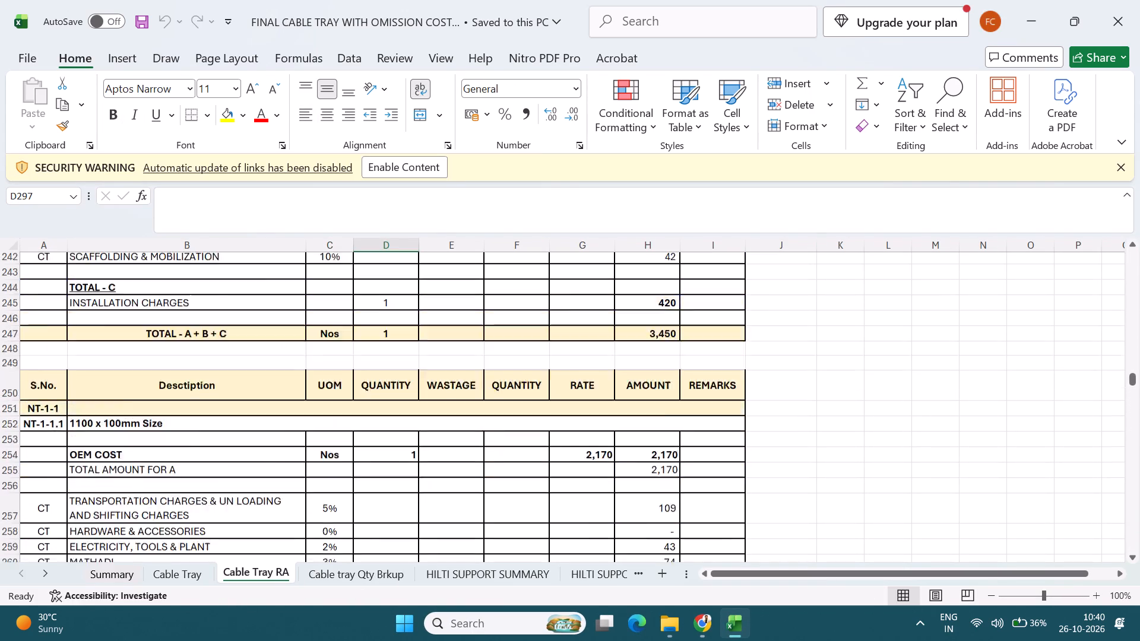
scroll(347, 469, "up", 5)
middle_click_drag(347, 469, 350, 292)
scroll(346, 430, "down", 1)
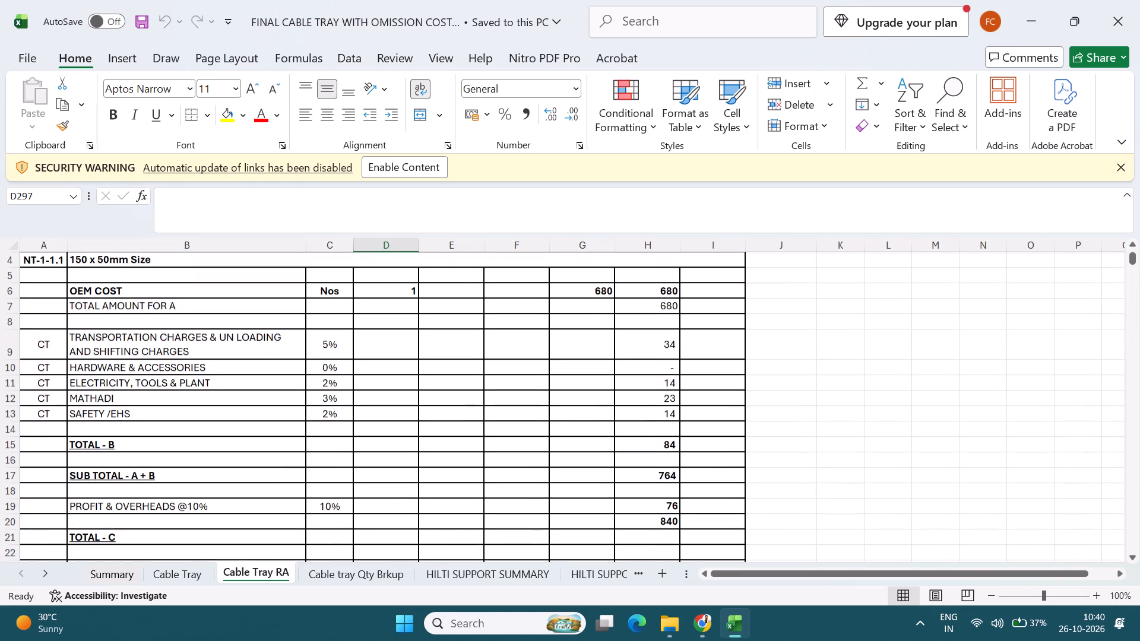
left_click(325, 398)
key("0")
key("Return")
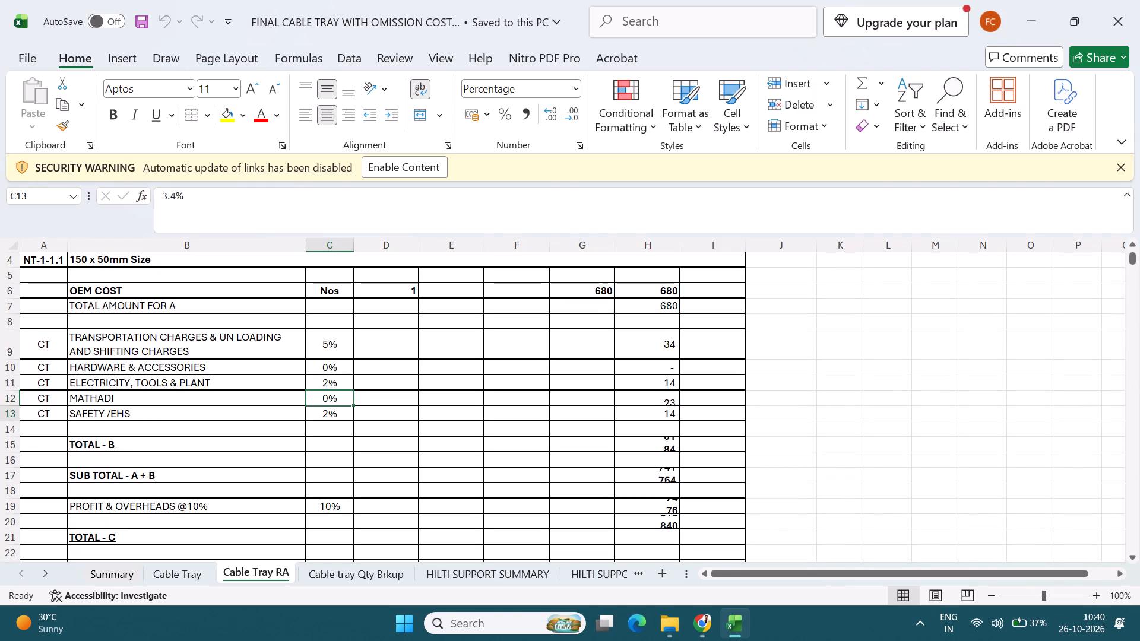
Set the MATHADI percentage to 0% in the 150 x 100mm block and the 300 x 50mm block below it.
scroll(324, 377, "down", 5)
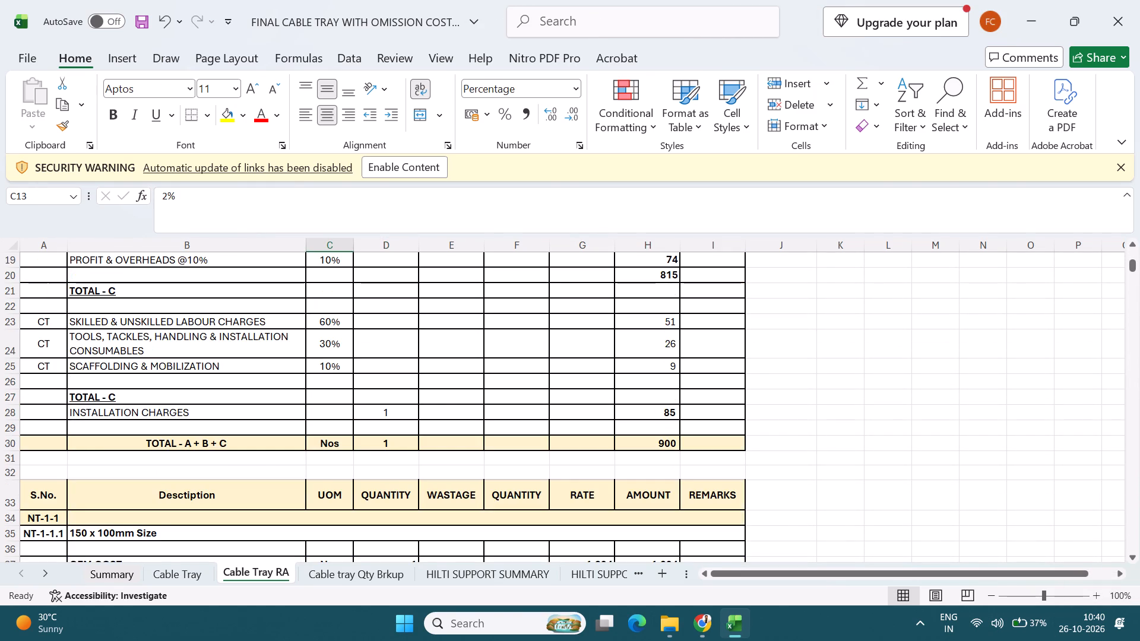
scroll(318, 359, "up", 3)
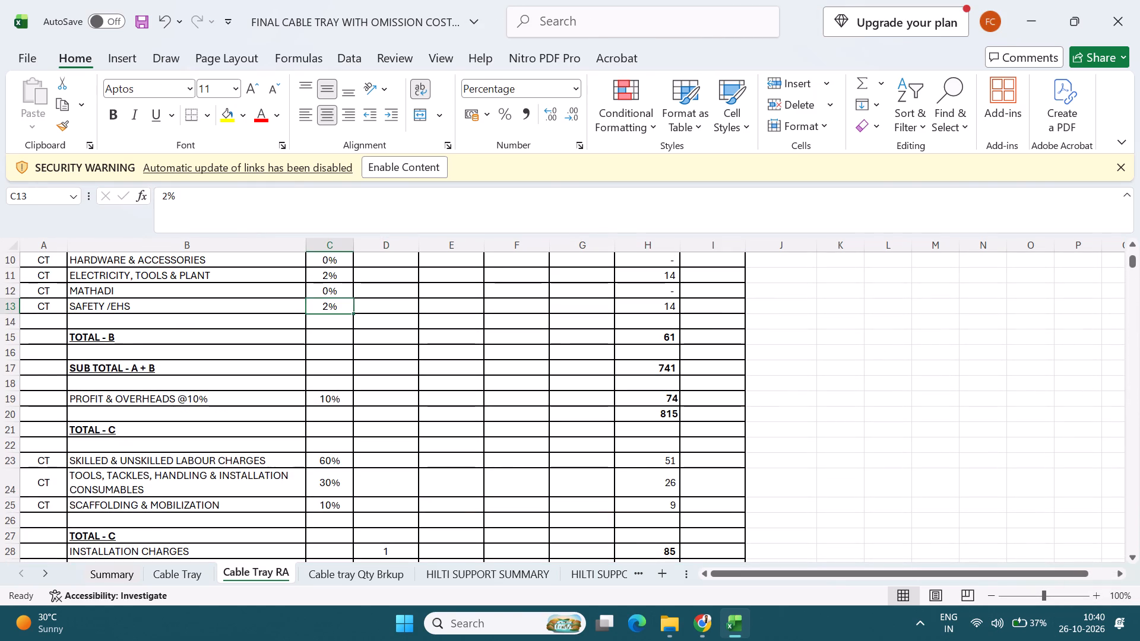
scroll(331, 347, "down", 7)
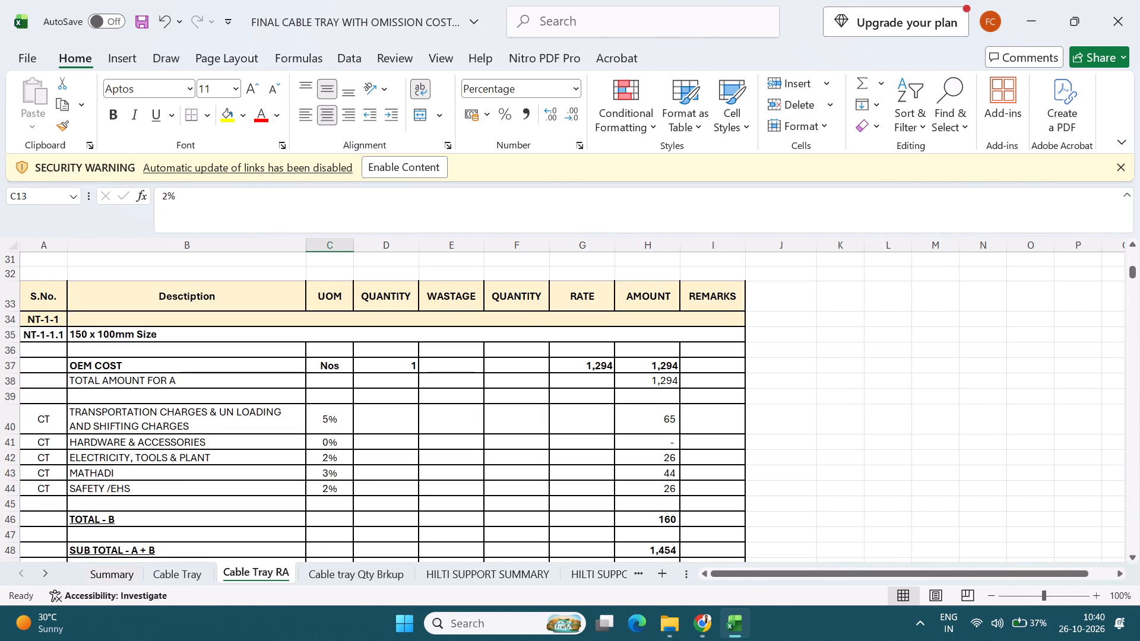
left_click(332, 472)
key("0")
key("Return")
scroll(332, 444, "down", 2)
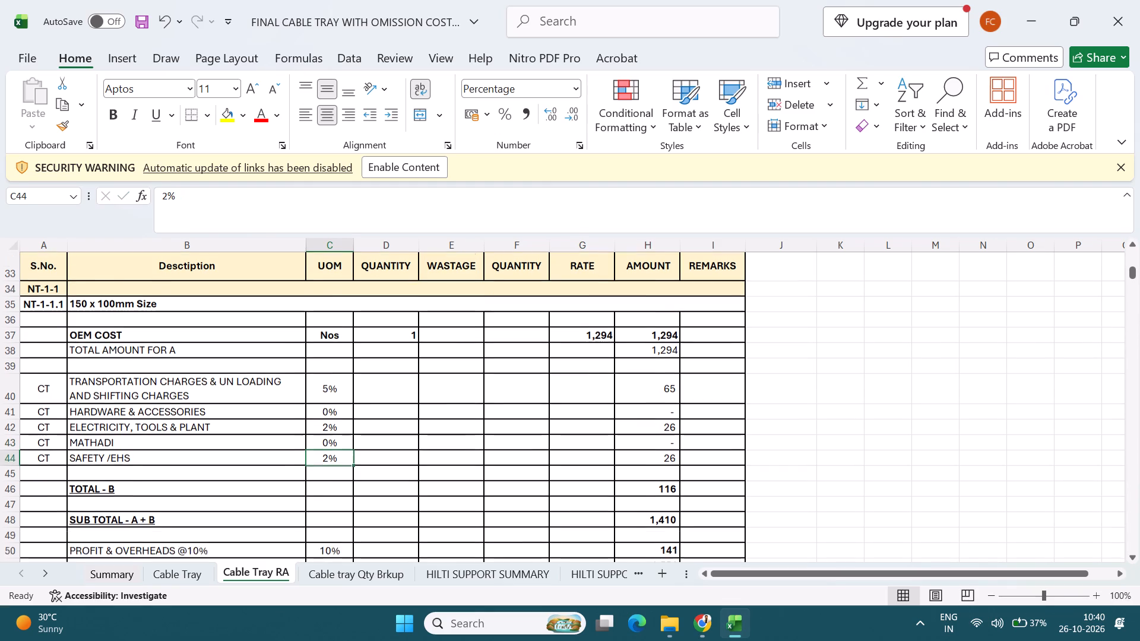
scroll(327, 448, "down", 9)
left_click(328, 446)
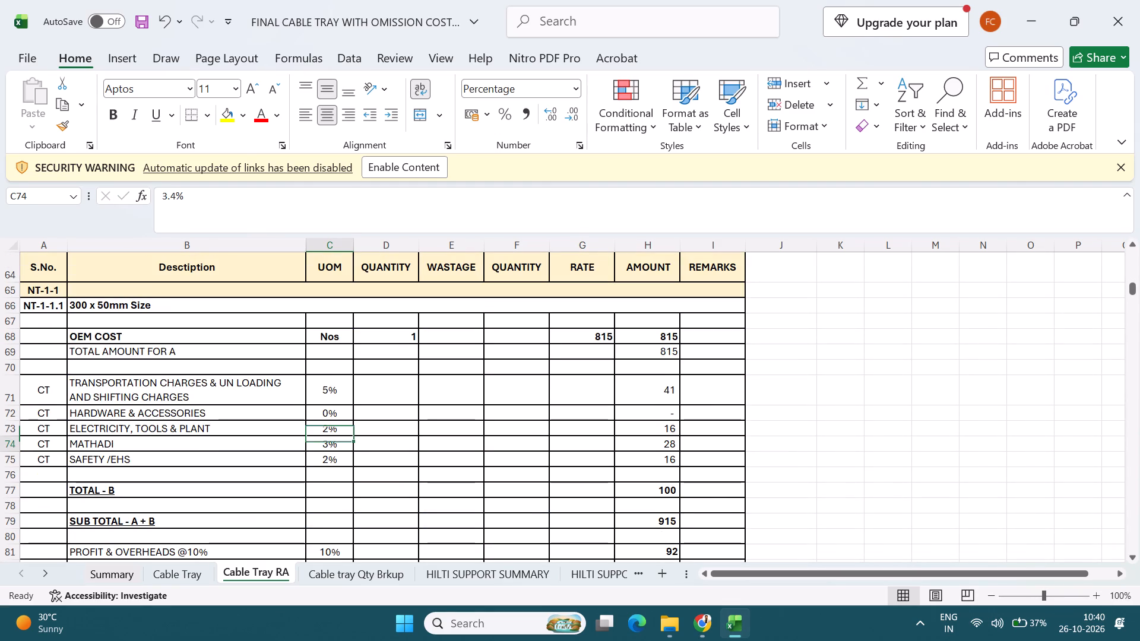
key("0")
key("Return")
Set the MATHADI percentage to 0% in the 300 x 100mm and 450 x 100mm blocks.
scroll(315, 534, "down", 7)
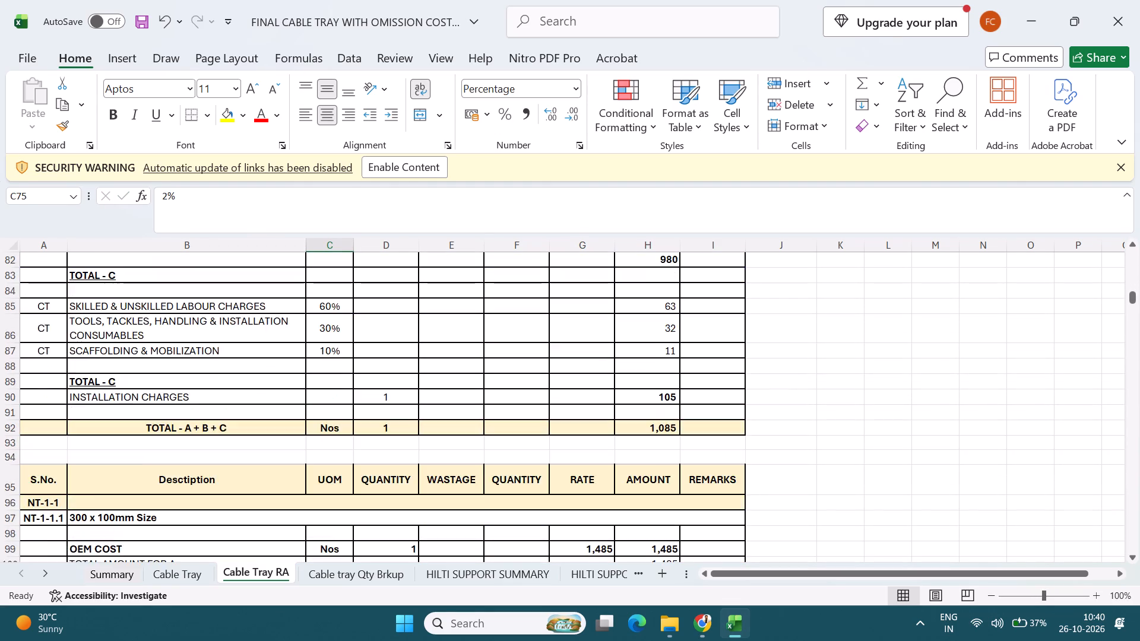
scroll(364, 452, "down", 4)
left_click(339, 398)
key("0")
key("Return")
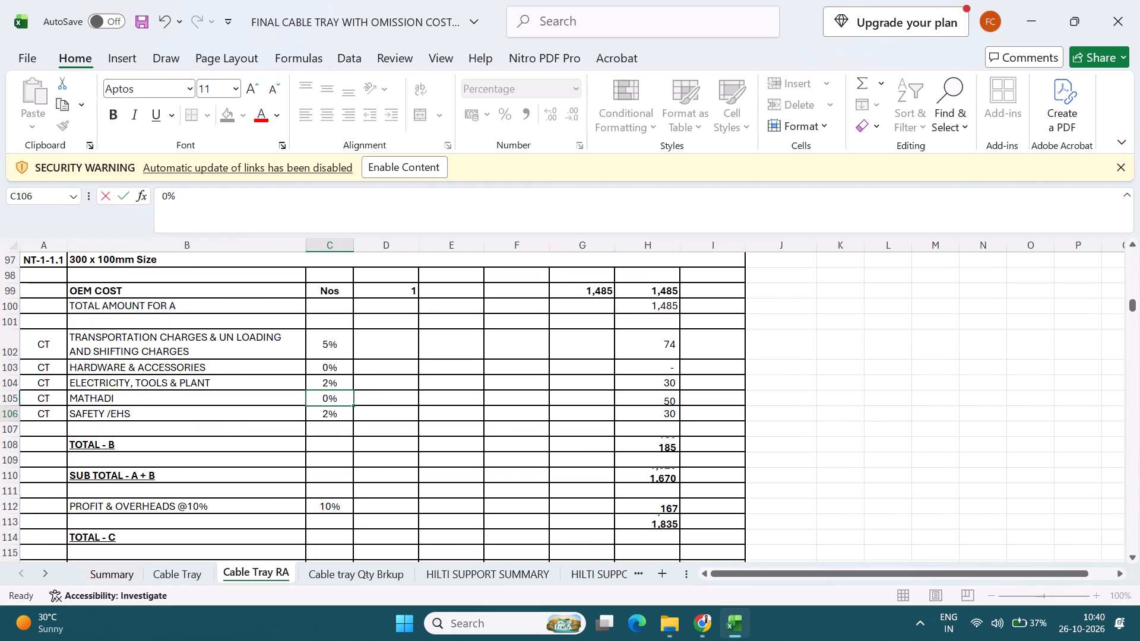
scroll(343, 398, "down", 8)
scroll(347, 397, "up", 2)
scroll(347, 397, "down", 3)
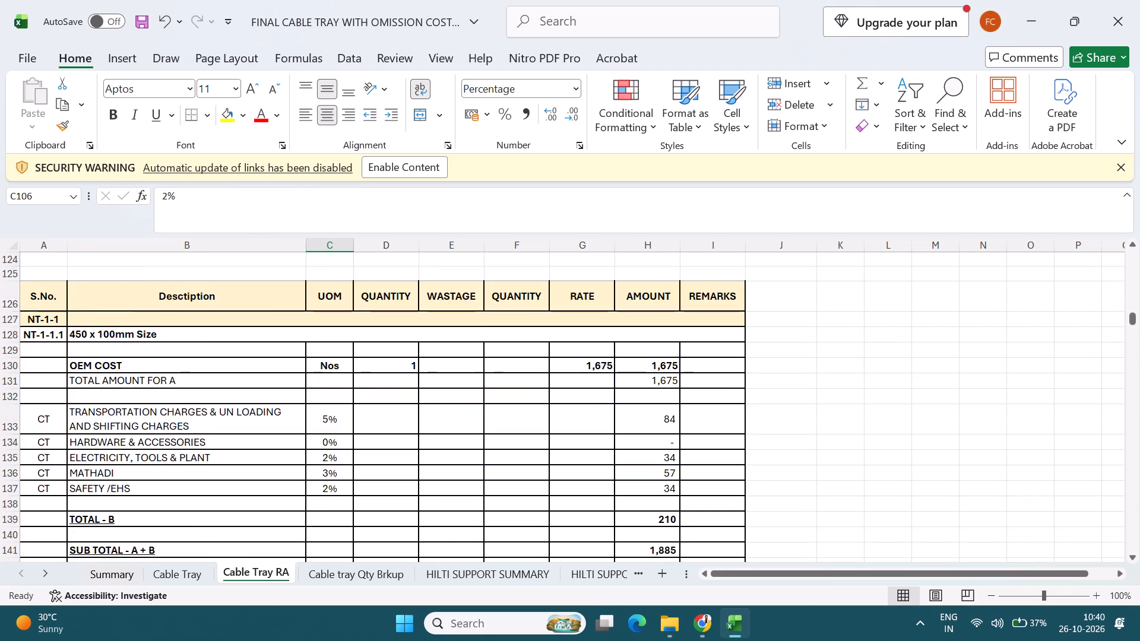
scroll(347, 397, "down", 2)
left_click(325, 370)
key("0")
key("Return")
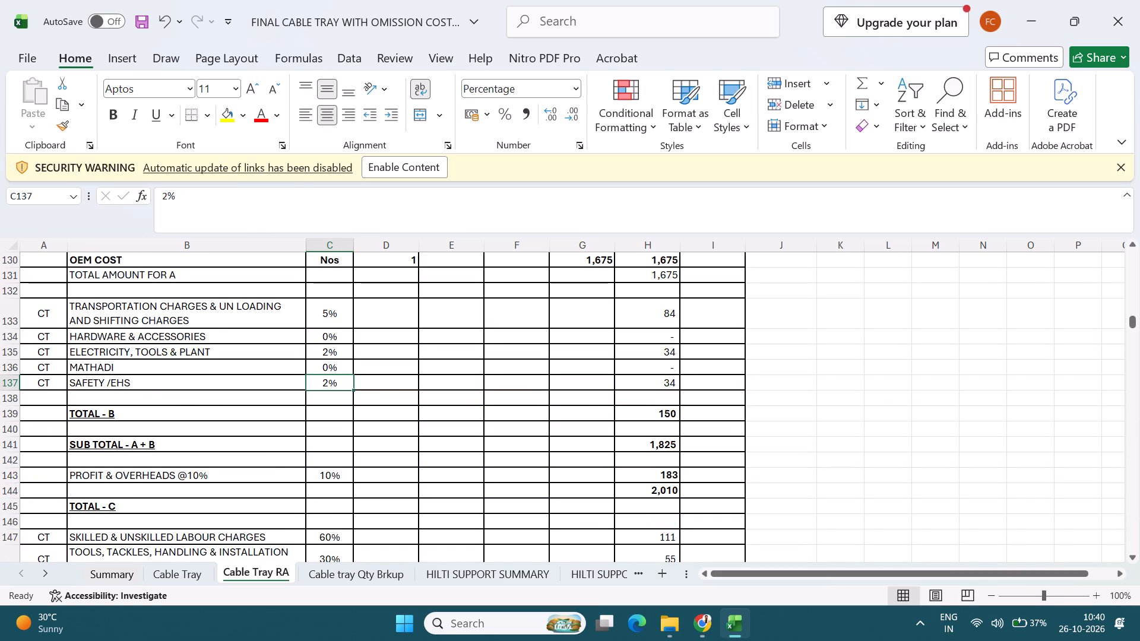
Set the MATHADI percentage to 0% in the following three blocks, cells C167, C198 and C229.
scroll(319, 373, "down", 10)
left_click(319, 385)
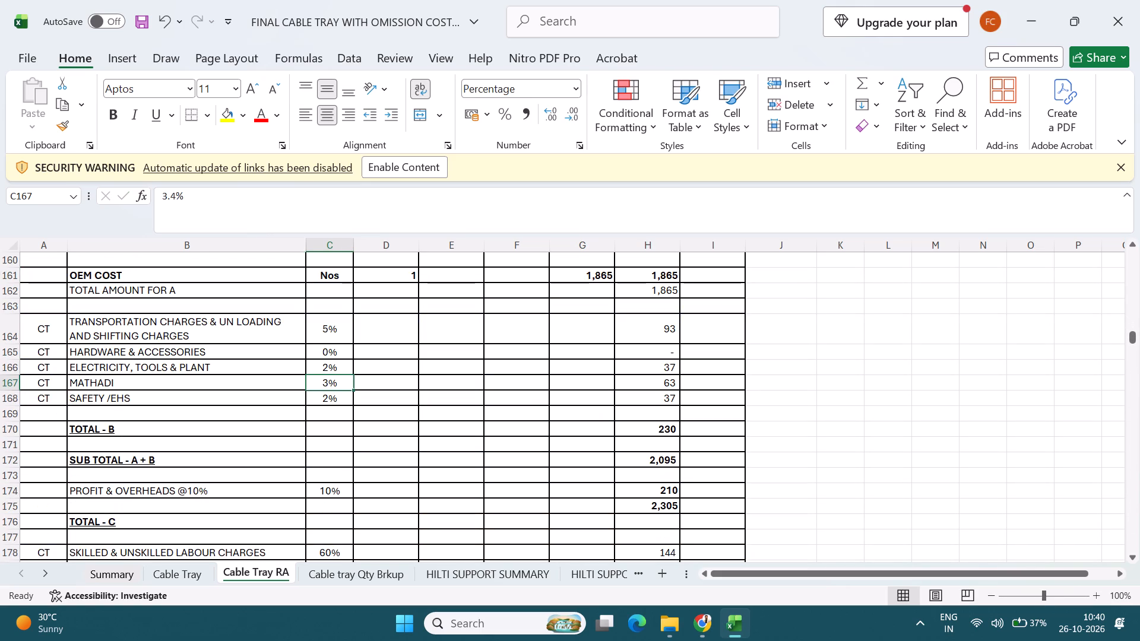
key("0")
key("Return")
scroll(319, 386, "down", 11)
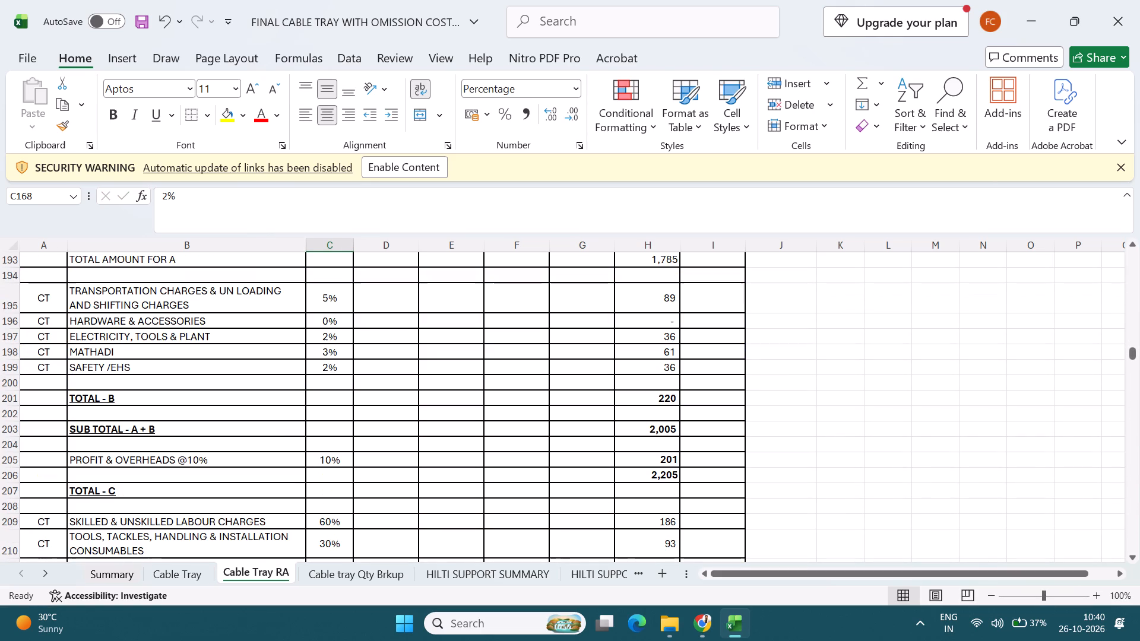
left_click(332, 352)
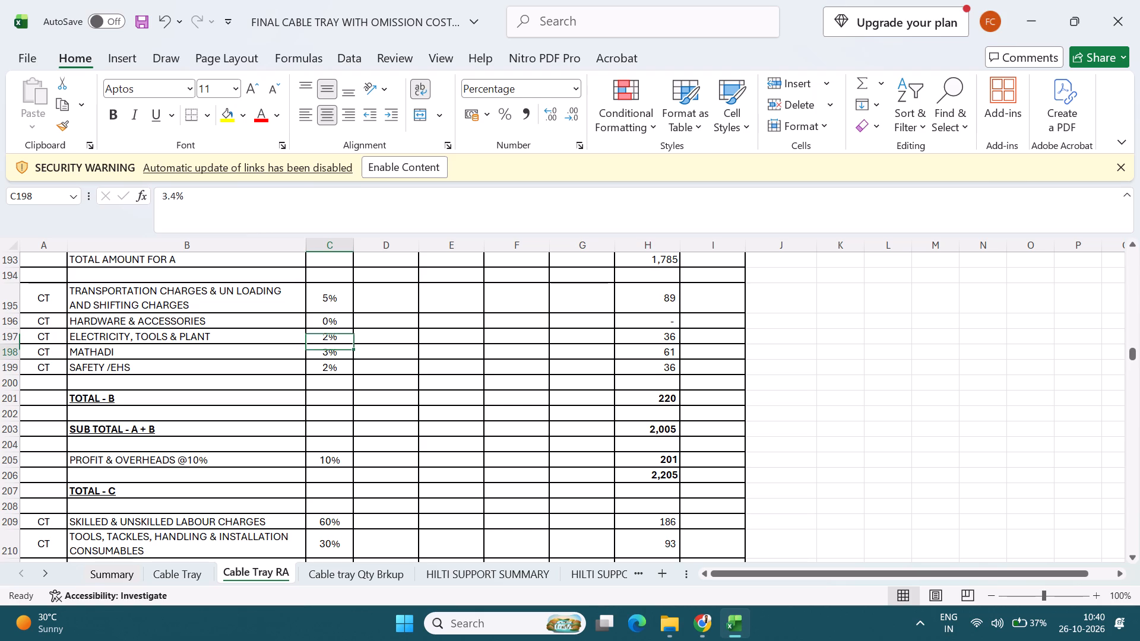
key("0")
key("Return")
scroll(381, 360, "down", 10)
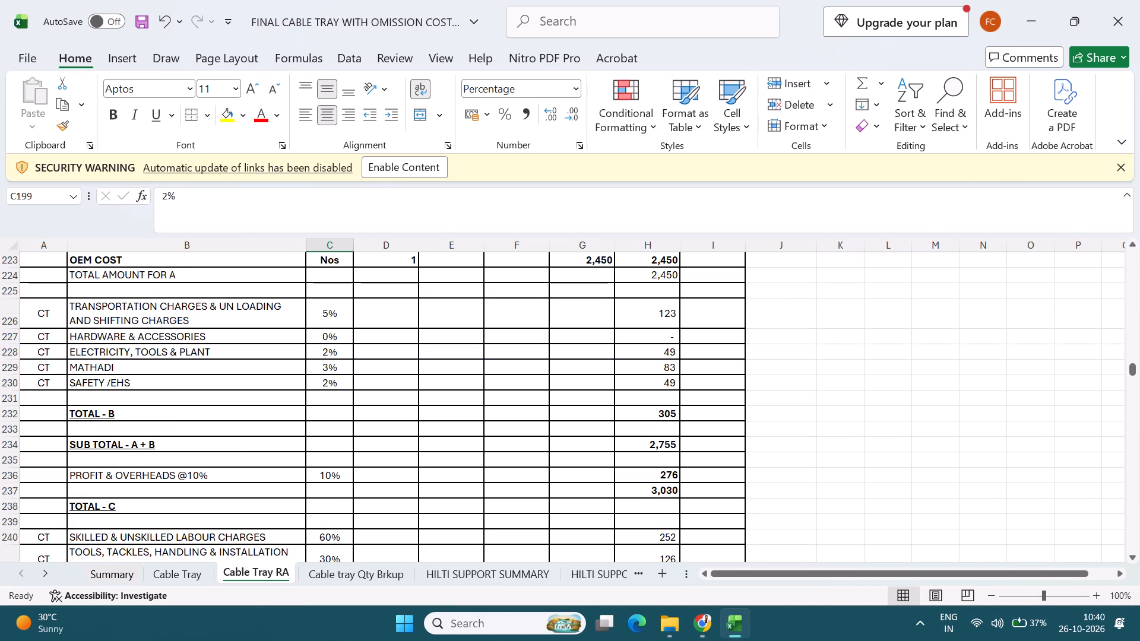
left_click(332, 366)
key("0")
key("Return")
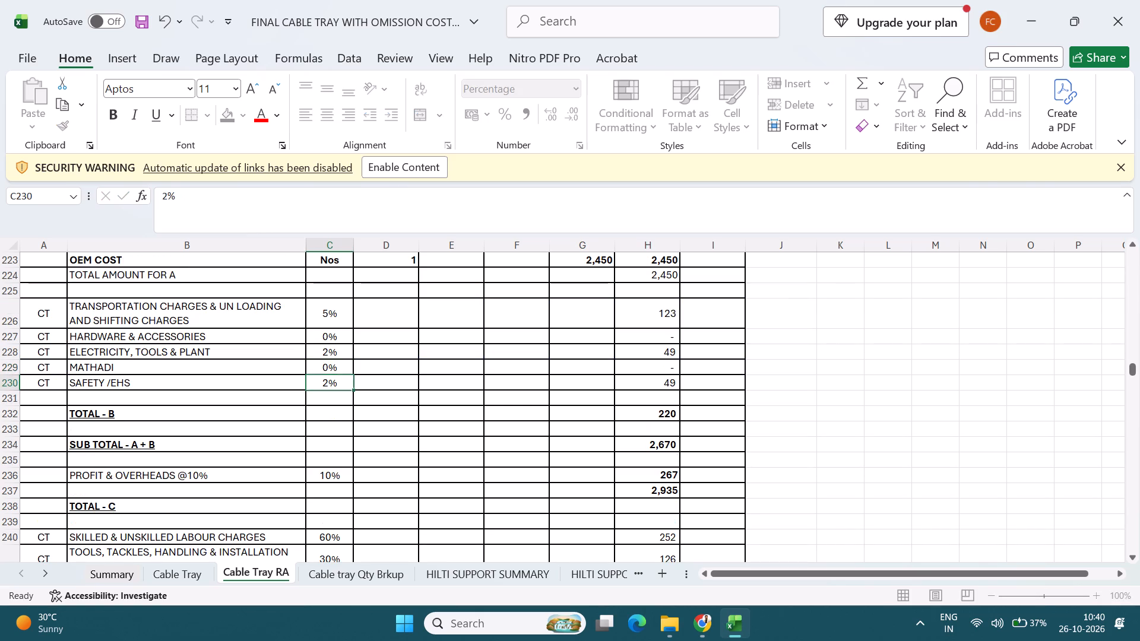
Set the MATHADI percentage to 0% in the 1100 x 100mm and 1200 x 100mm blocks.
scroll(333, 366, "up", 1)
scroll(337, 368, "down", 11)
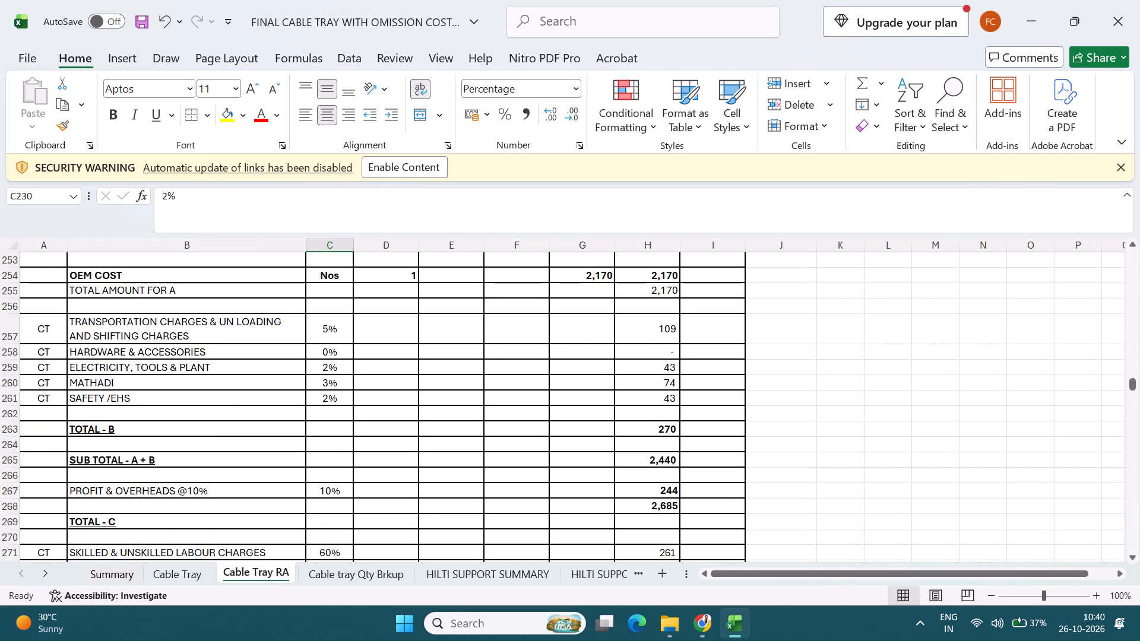
left_click(330, 378)
key("0")
key("Return")
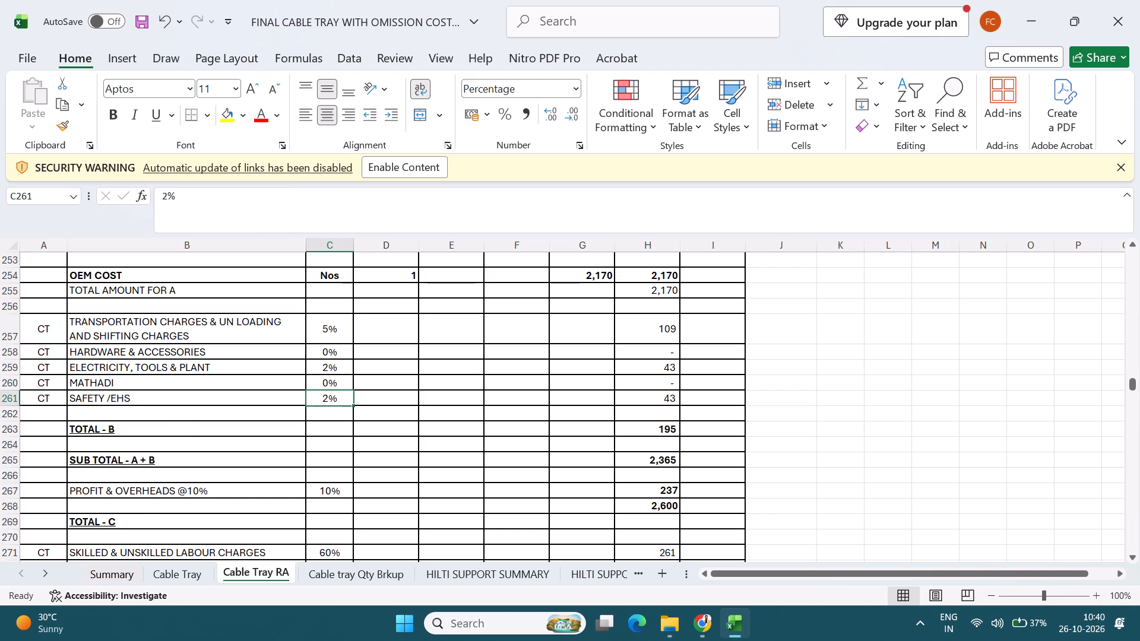
scroll(502, 521, "down", 5)
scroll(471, 465, "down", 2)
scroll(395, 464, "down", 3)
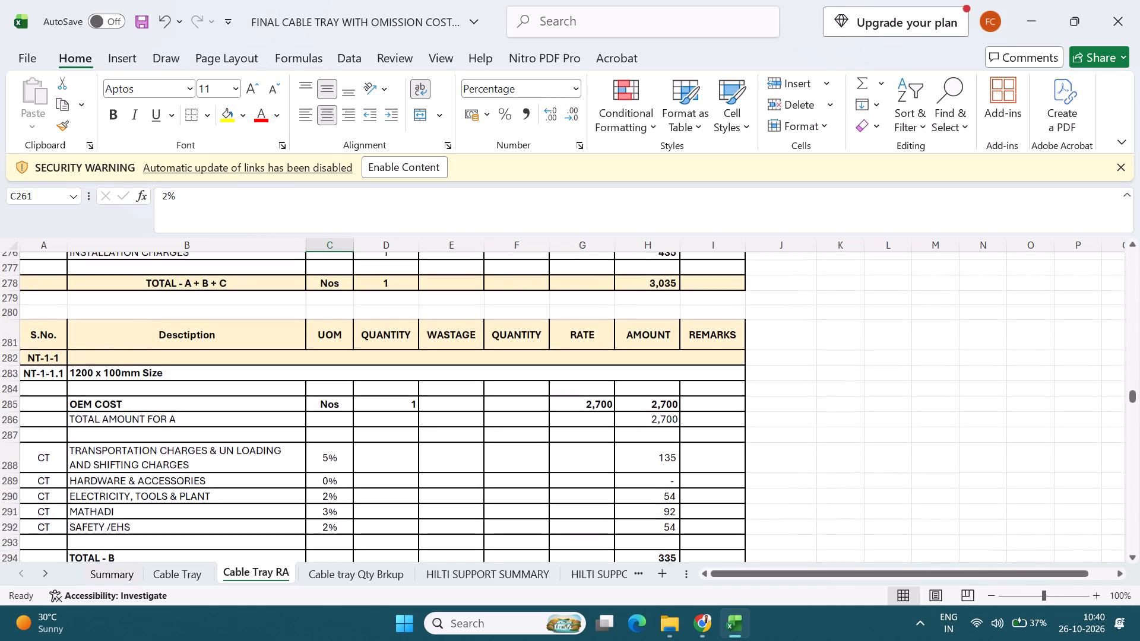
left_click(333, 402)
key("0")
key("Return")
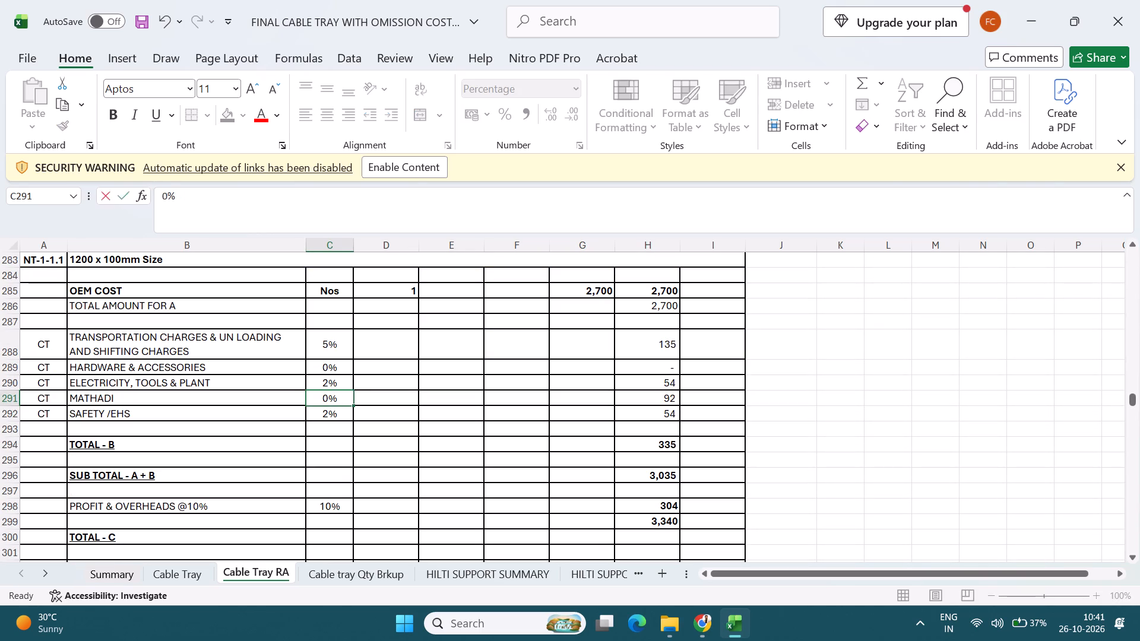
Copy the transportation-to-safety percentages C288:C292 from the 1200 x 100mm block into the 50 x 50mm block starting at C319.
scroll(397, 382, "down", 9)
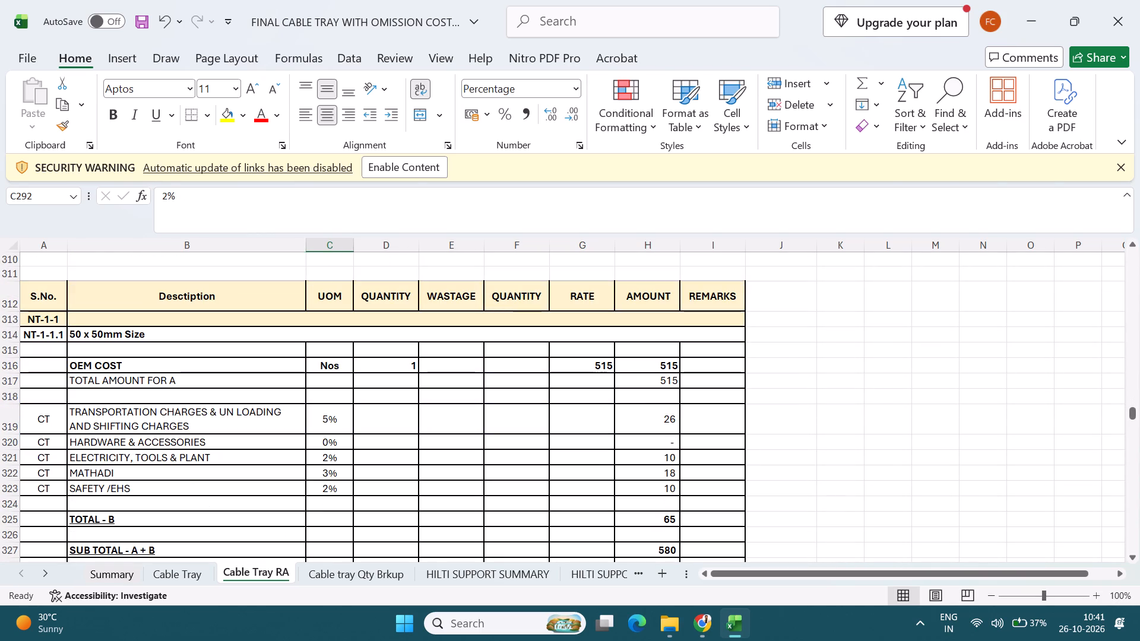
scroll(333, 423, "up", 9)
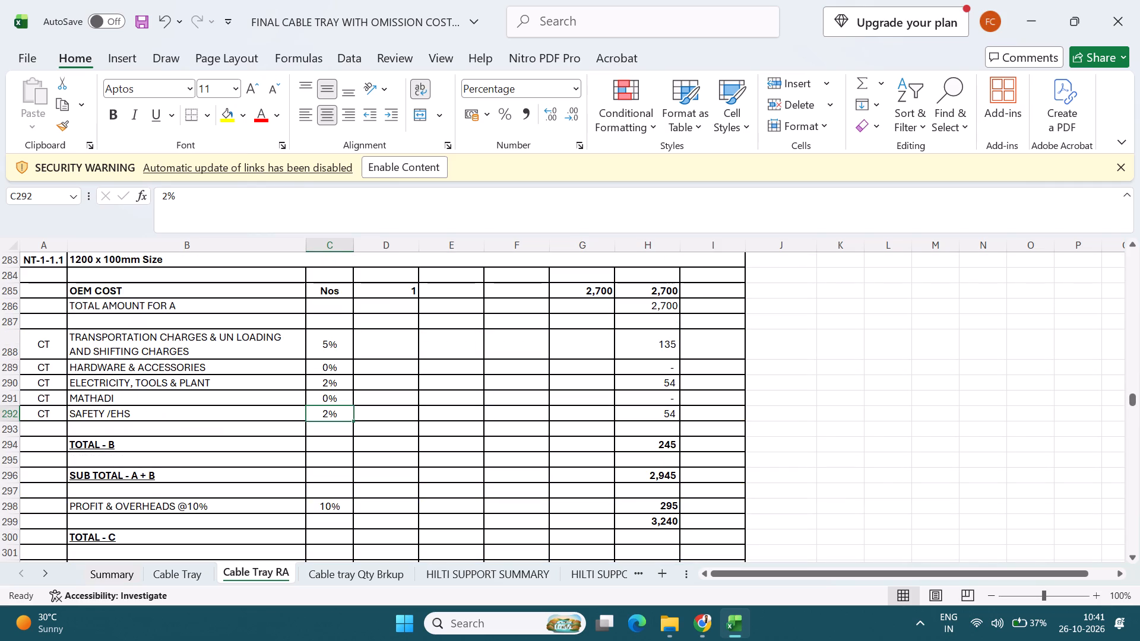
left_click_drag(341, 348, 341, 411)
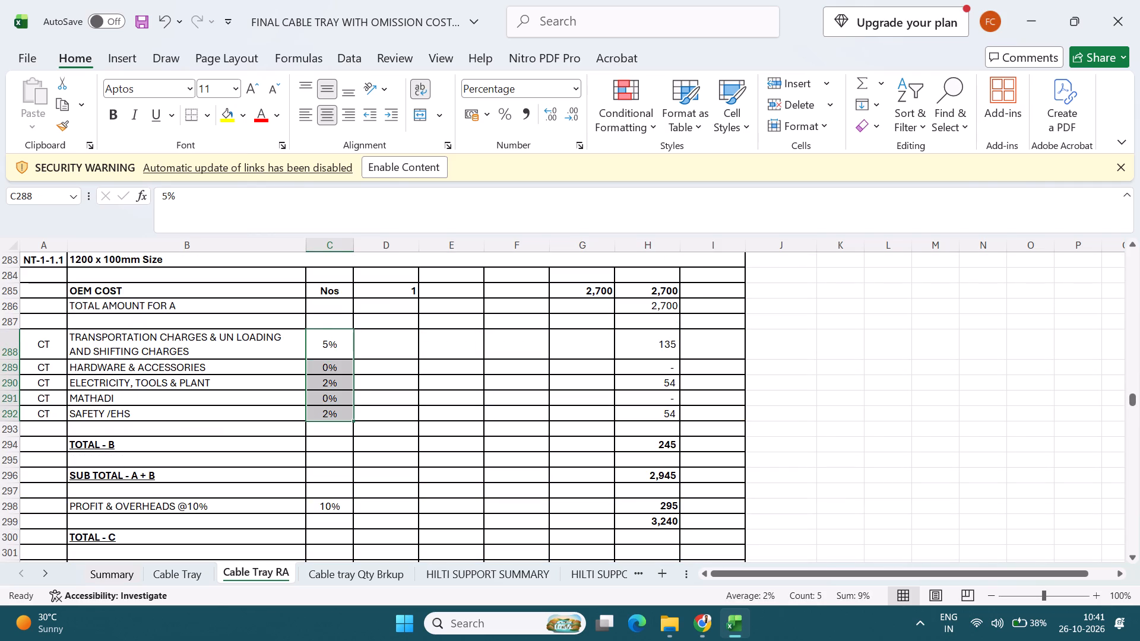
key("ctrl+c")
scroll(341, 411, "down", 5)
scroll(340, 413, "up", 3)
scroll(340, 413, "down", 5)
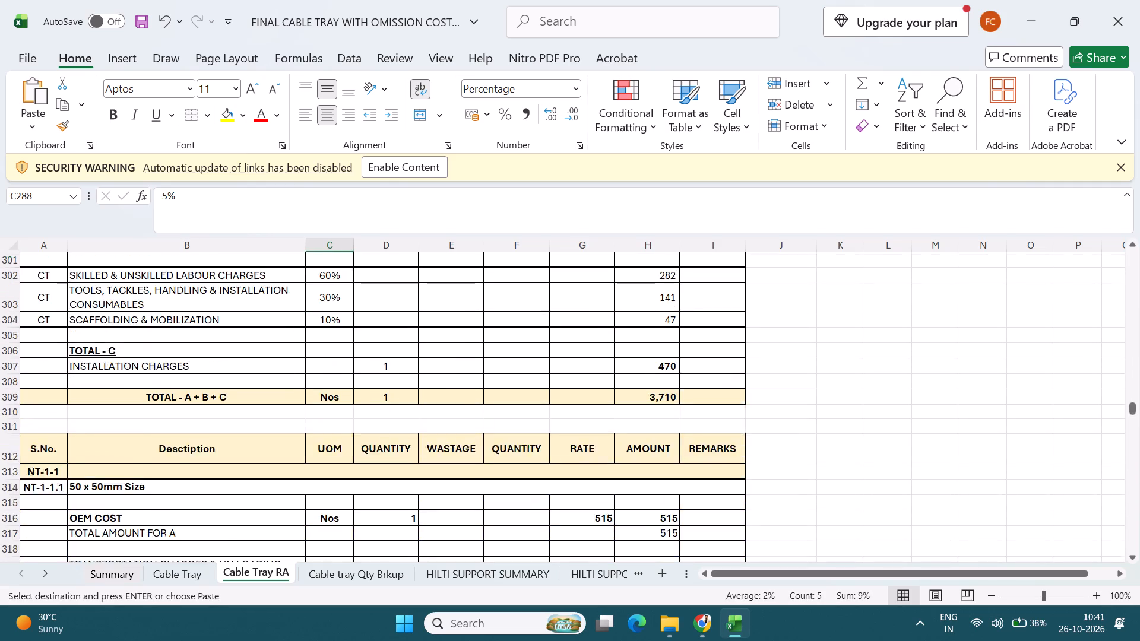
scroll(340, 413, "down", 2)
left_click(338, 415)
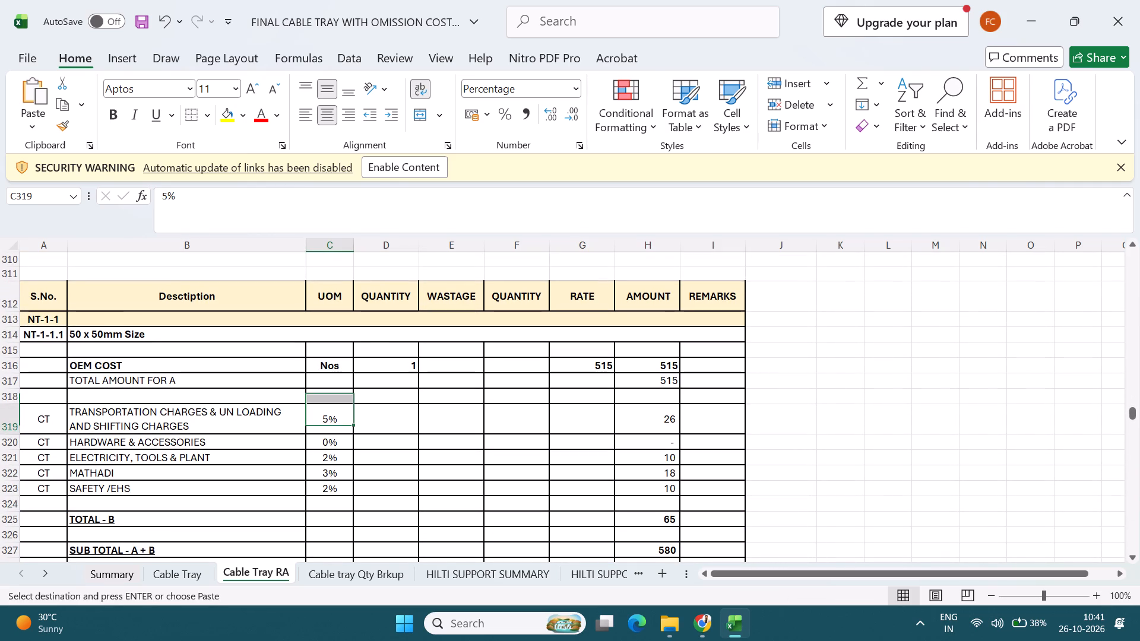
key("ctrl+v")
Paste the copied transportation-to-safety percentages into the next three blocks, starting at C350, C381 (150 x 50mm) and C412 (200 x 50mm).
scroll(366, 443, "down", 12)
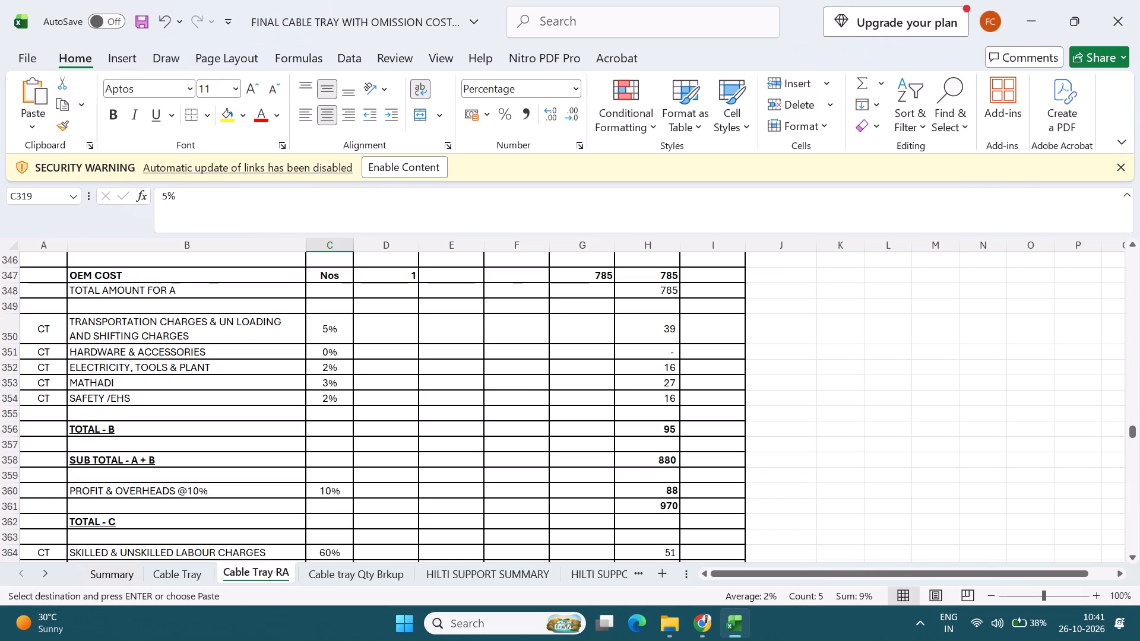
left_click(340, 328)
key("ctrl+v")
scroll(328, 448, "down", 9)
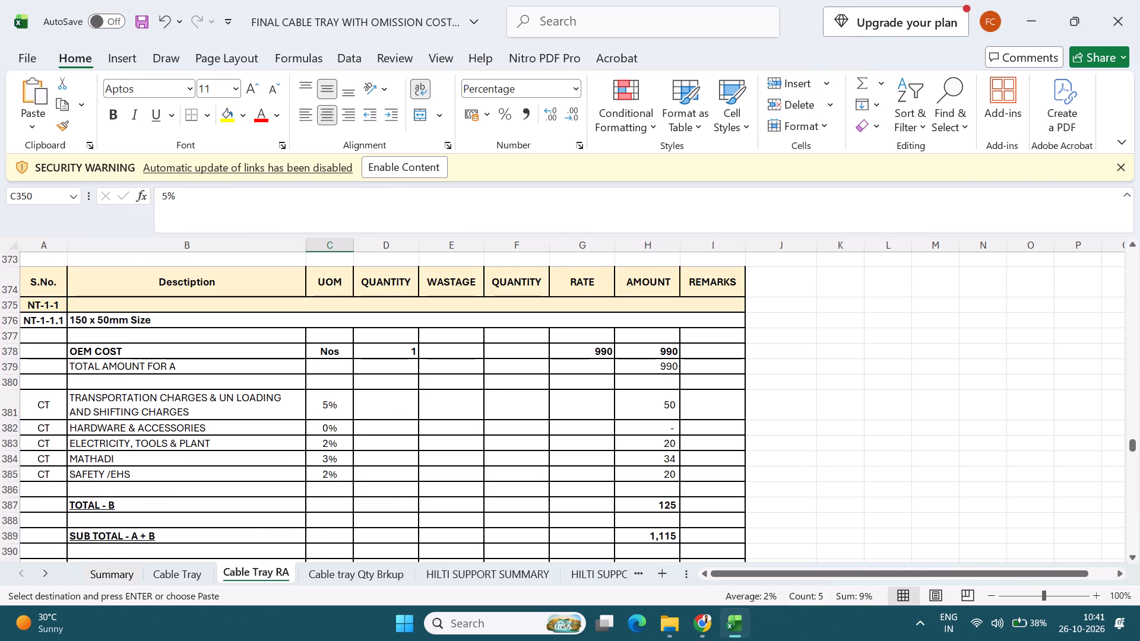
left_click(332, 404)
key("ctrl+v")
scroll(332, 405, "down", 9)
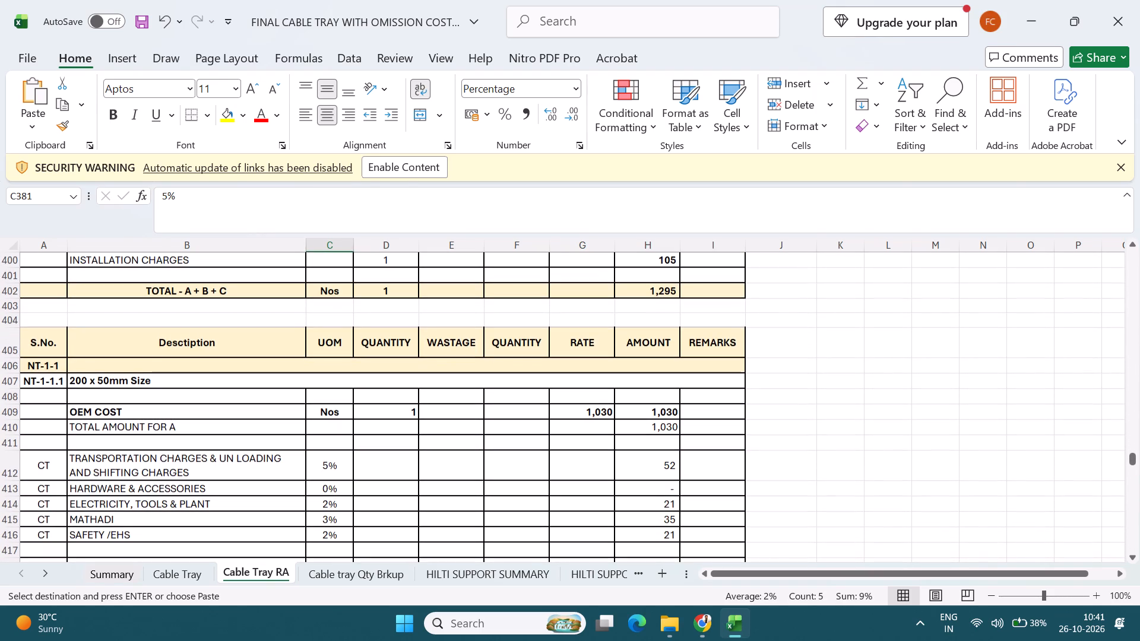
left_click(330, 461)
key("ctrl+v")
Paste the same percentages into the 300 x 50mm block at C443 and the 300 x 100mm block at C474.
scroll(330, 461, "down", 9)
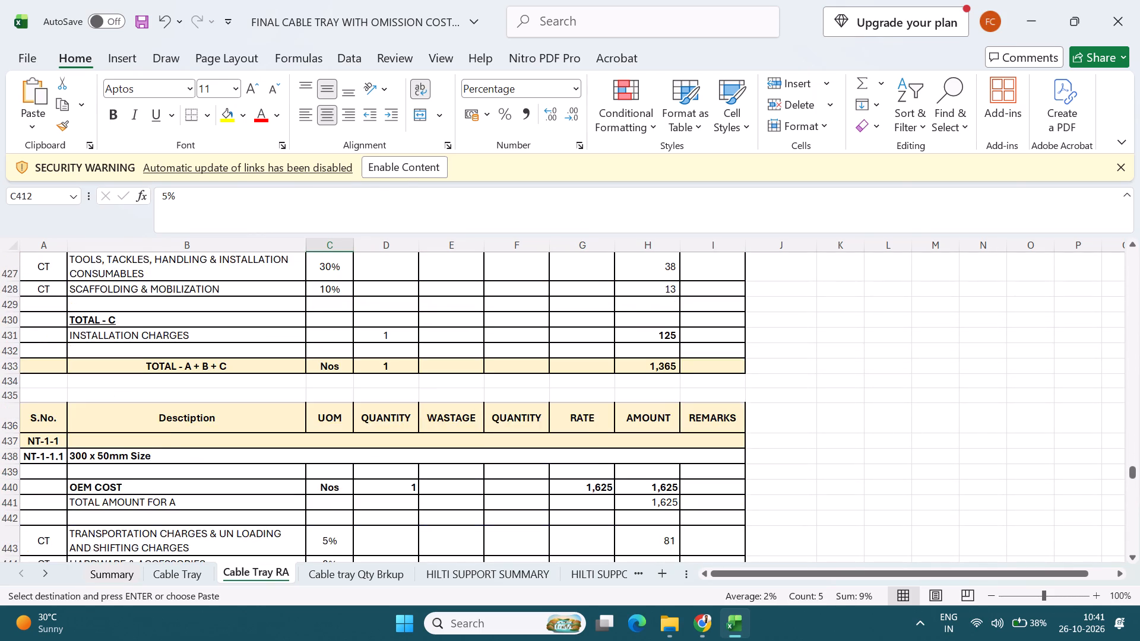
scroll(330, 461, "down", 3)
left_click(334, 387)
key("ctrl+v")
scroll(331, 404, "down", 4)
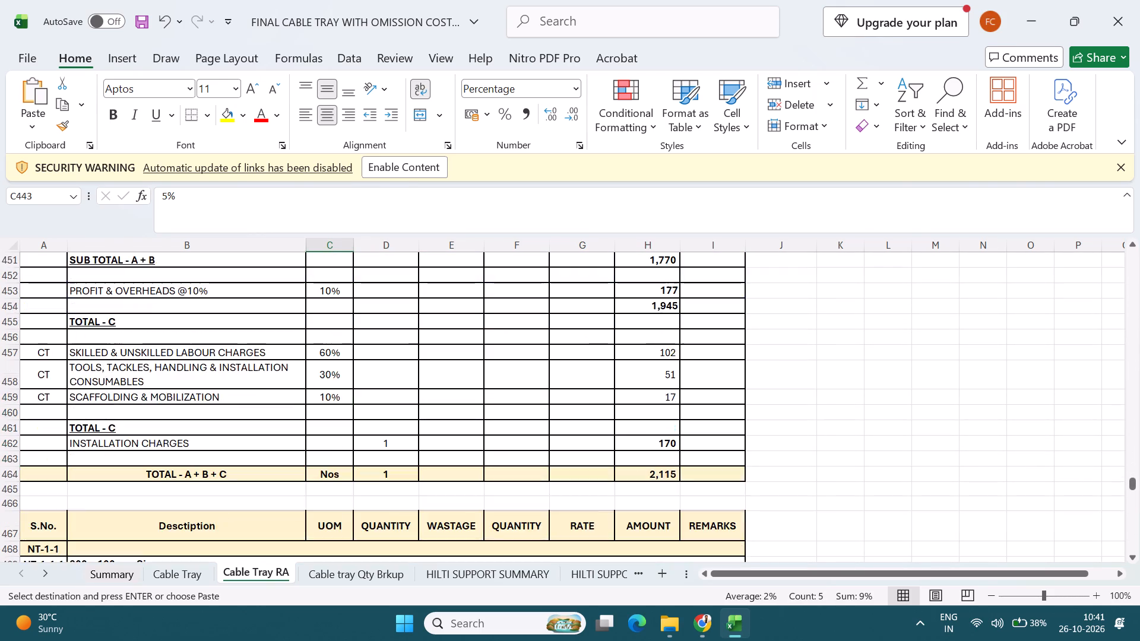
scroll(330, 418, "down", 7)
left_click(340, 347)
key("ctrl+v")
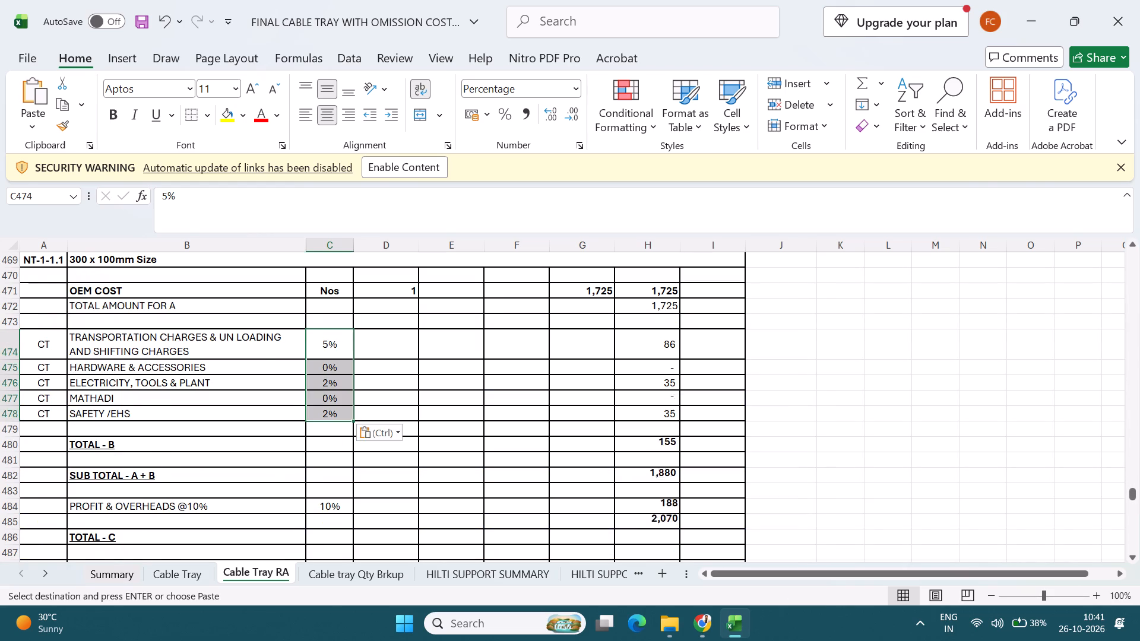
Paste the same percentages into the 450 x 100mm block at C505 and the 450 x 50mm block at C536.
scroll(327, 427, "down", 10)
left_click(336, 352)
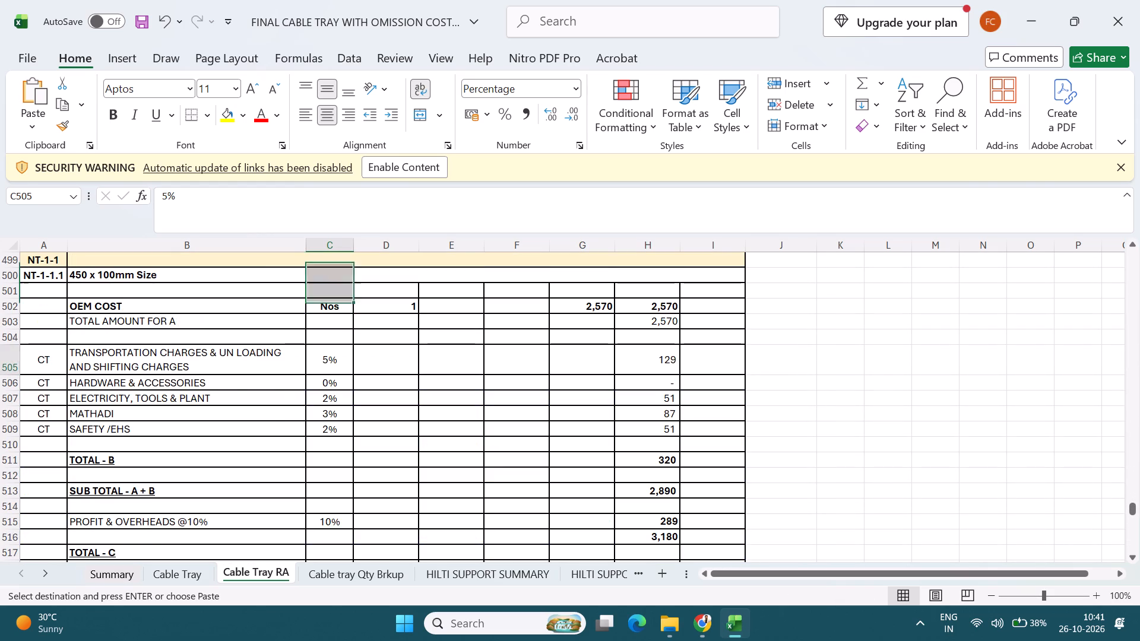
key("ctrl+v")
scroll(333, 380, "down", 8)
left_click(328, 483)
key("ctrl+v")
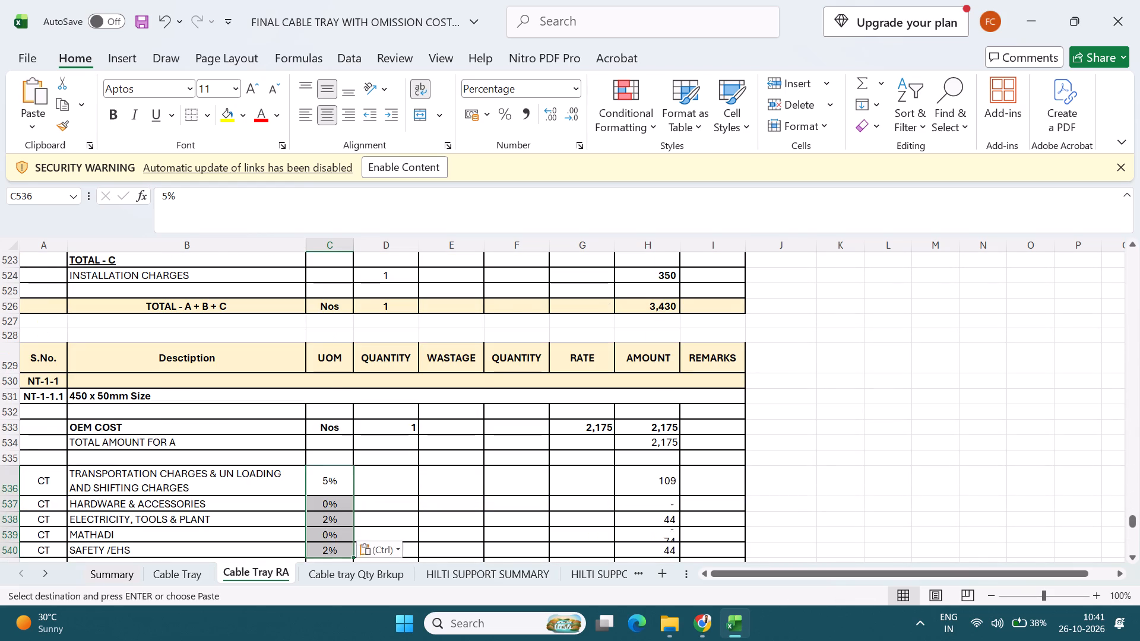
Paste the same percentages into the last block, 600 x 100mm, starting at C567.
scroll(328, 483, "down", 12)
scroll(331, 412, "up", 7)
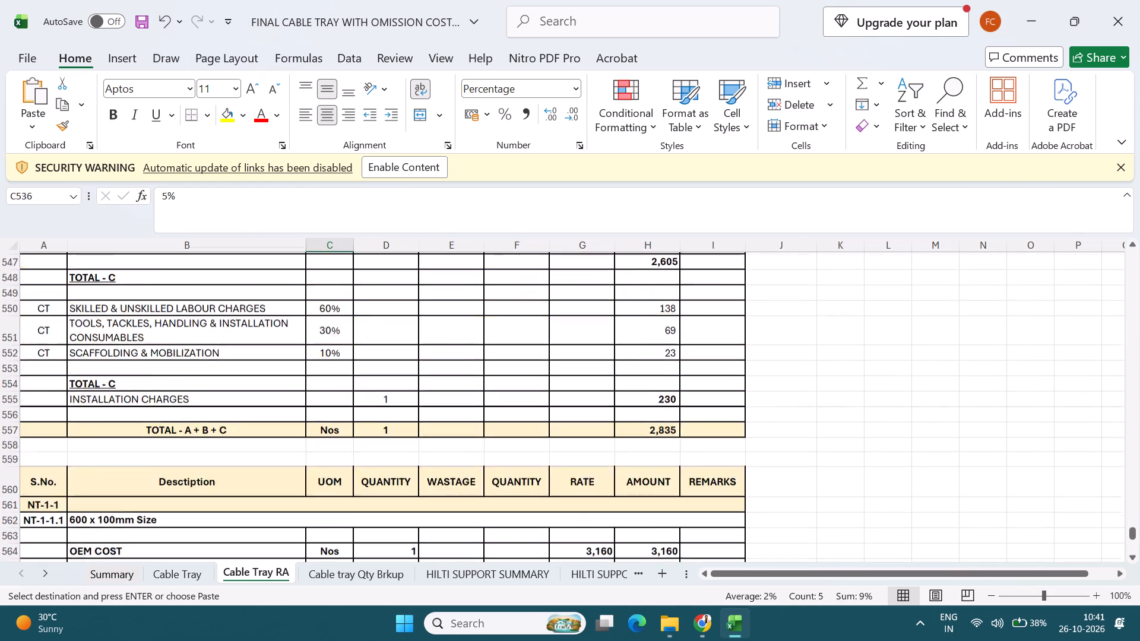
scroll(328, 437, "up", 2)
scroll(328, 437, "down", 9)
left_click(330, 407)
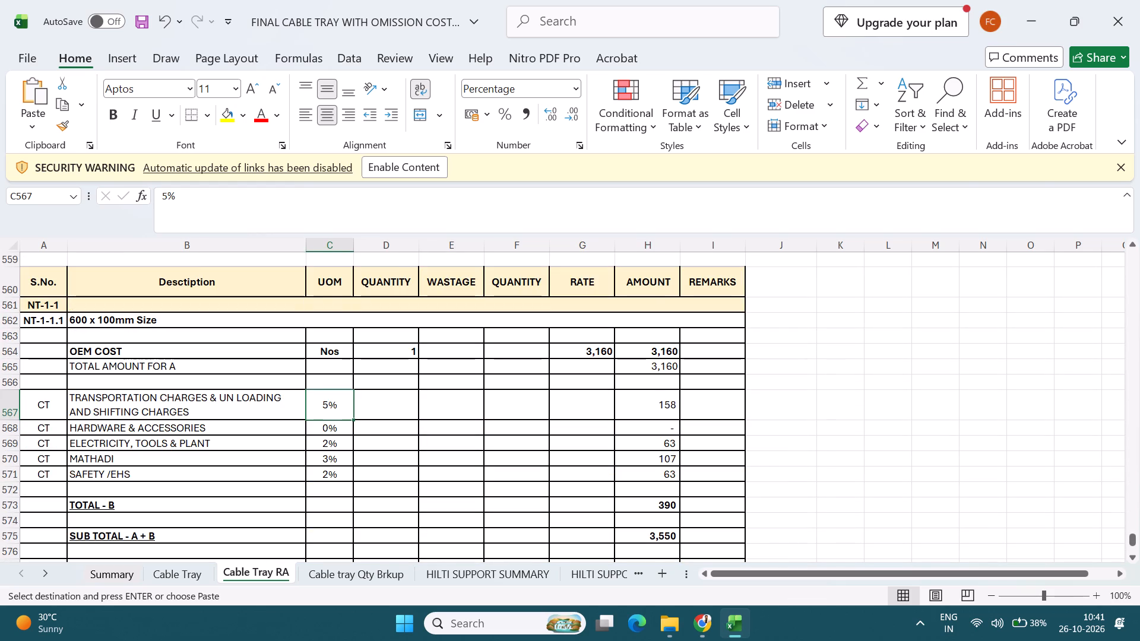
key("ctrl+v")
Return to the start of the Cable Tray RA sheet and save the workbook.
scroll(325, 443, "down", 9)
scroll(325, 452, "up", 4)
left_click(400, 333)
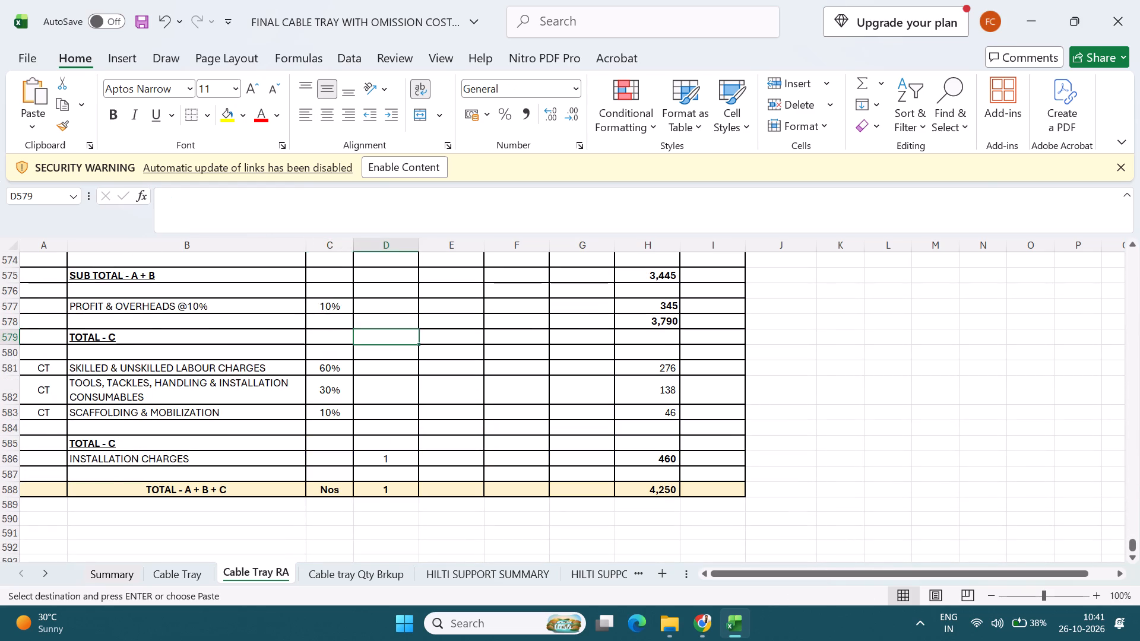
scroll(458, 494, "up", 1)
middle_click_drag(458, 493, 443, 280)
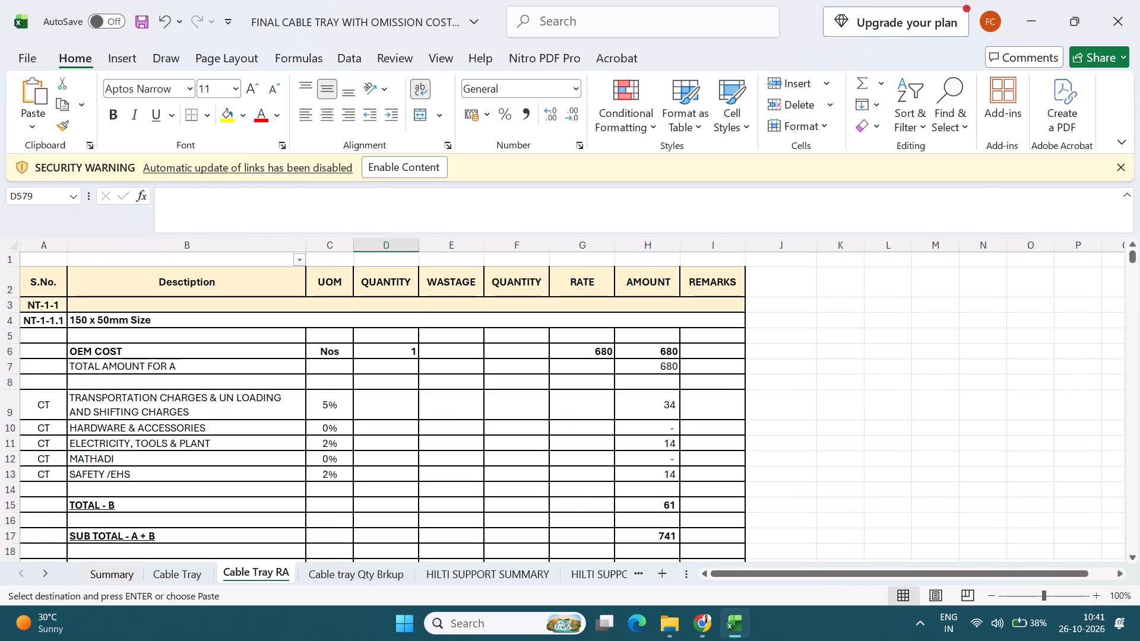
key("ctrl+s")
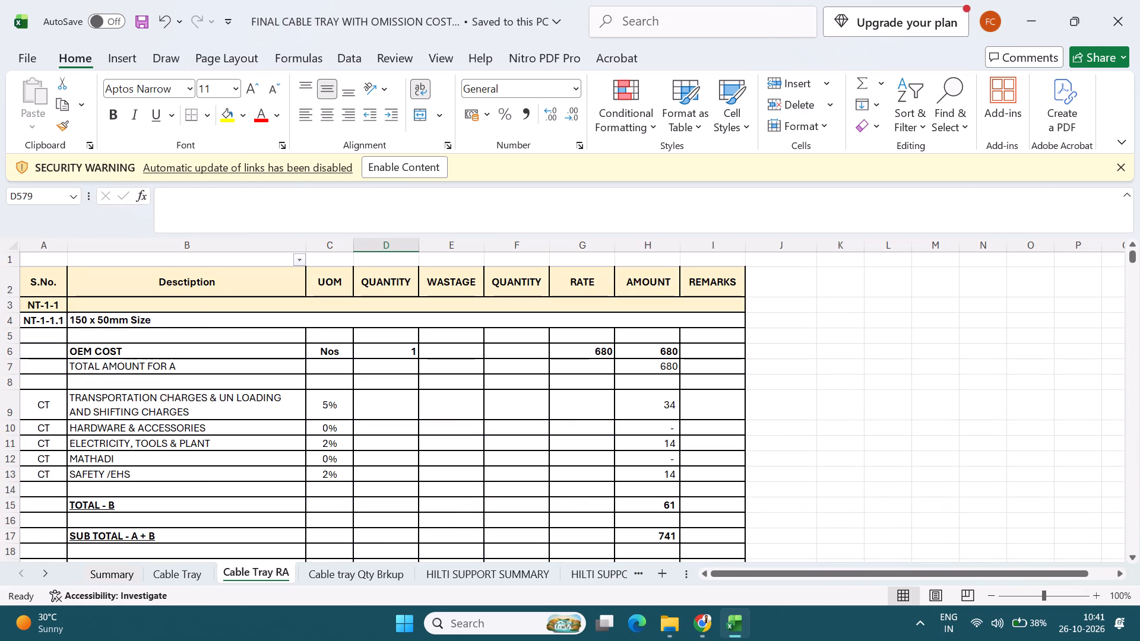
Review the Cable Tray sheet's rates and the cost lines and totals on the Summary sheet.
left_click(185, 569)
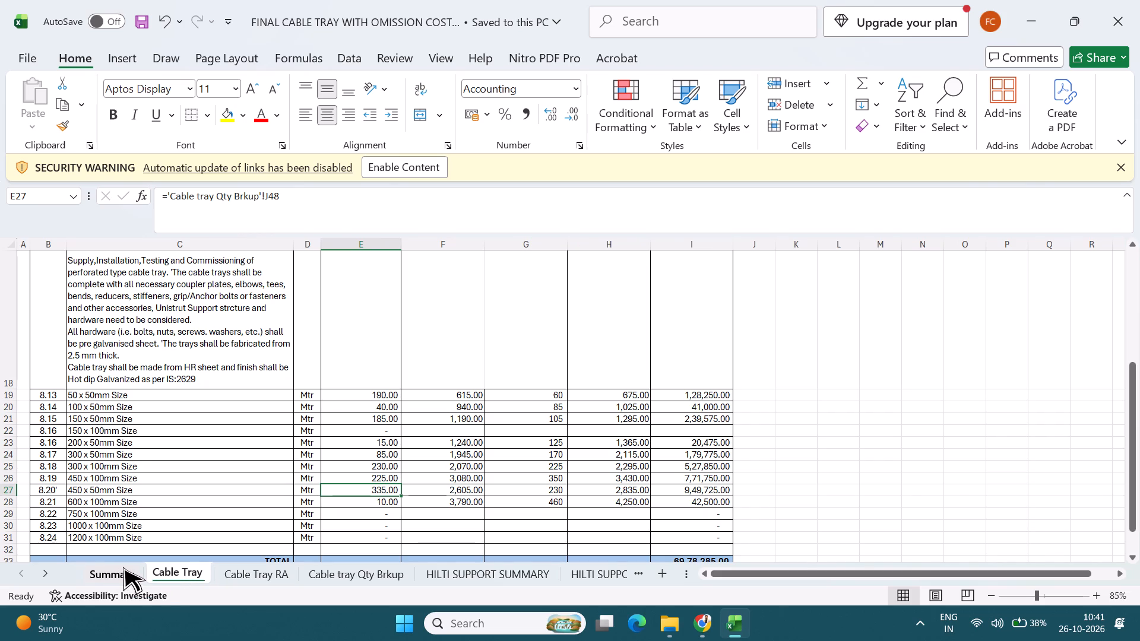
left_click(123, 572)
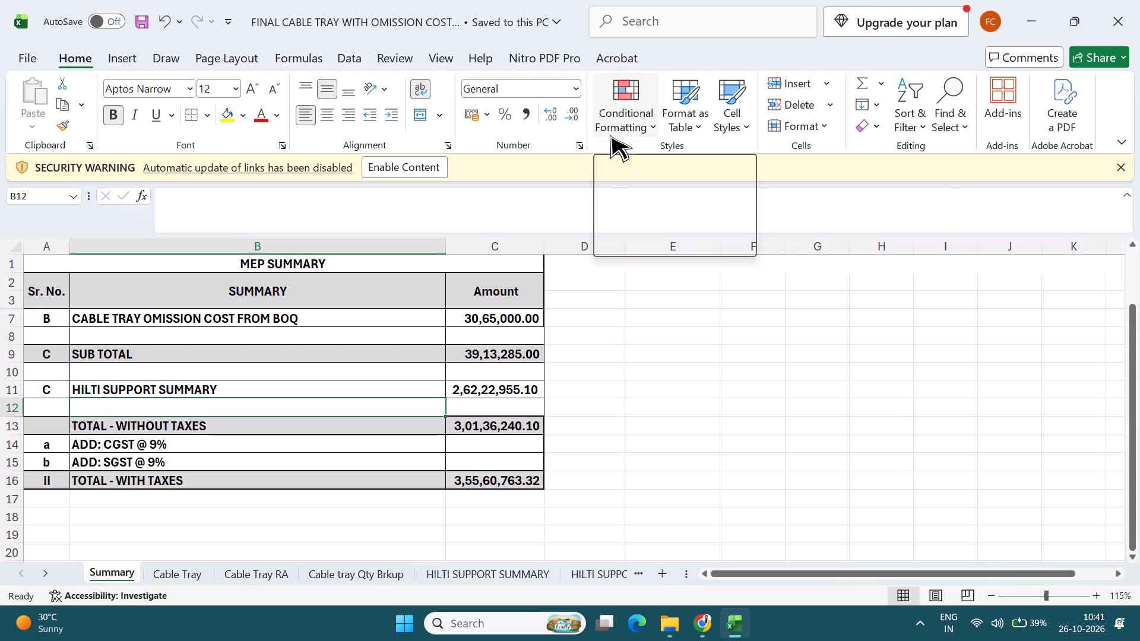
scroll(524, 458, "up", 1)
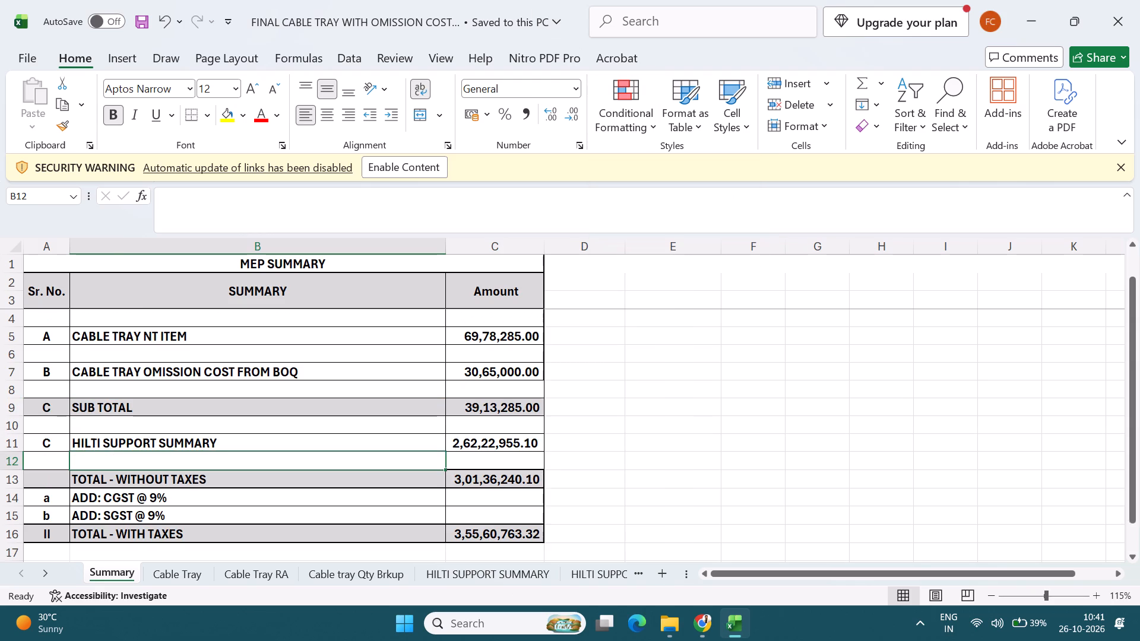
scroll(524, 458, "up", 6)
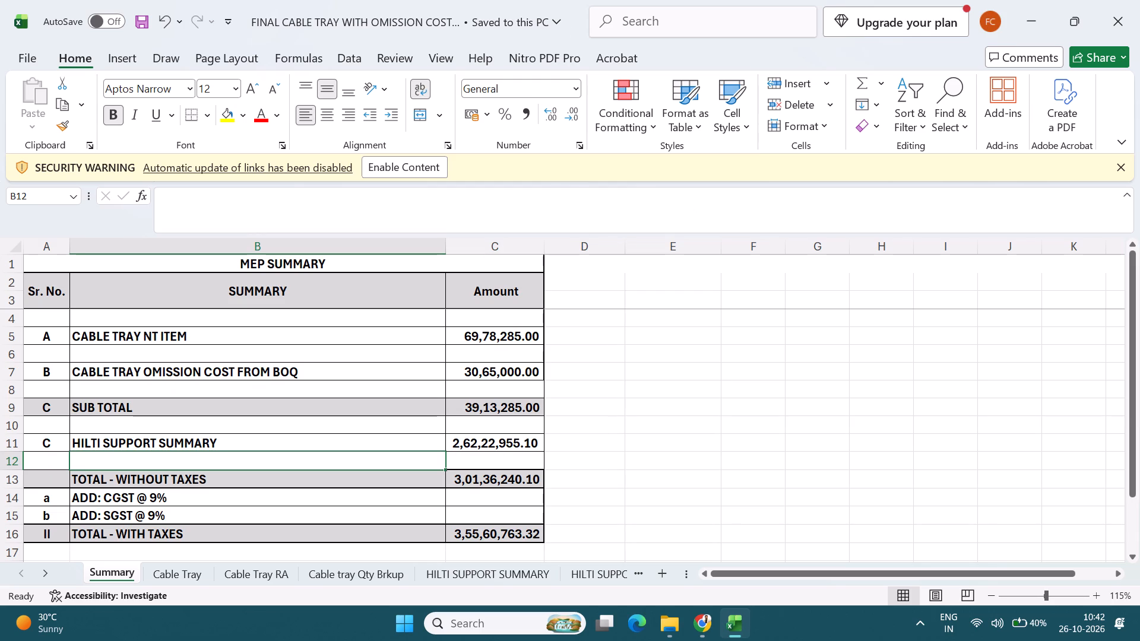
scroll(63, 421, "down", 2)
scroll(138, 419, "up", 6)
left_click(293, 370)
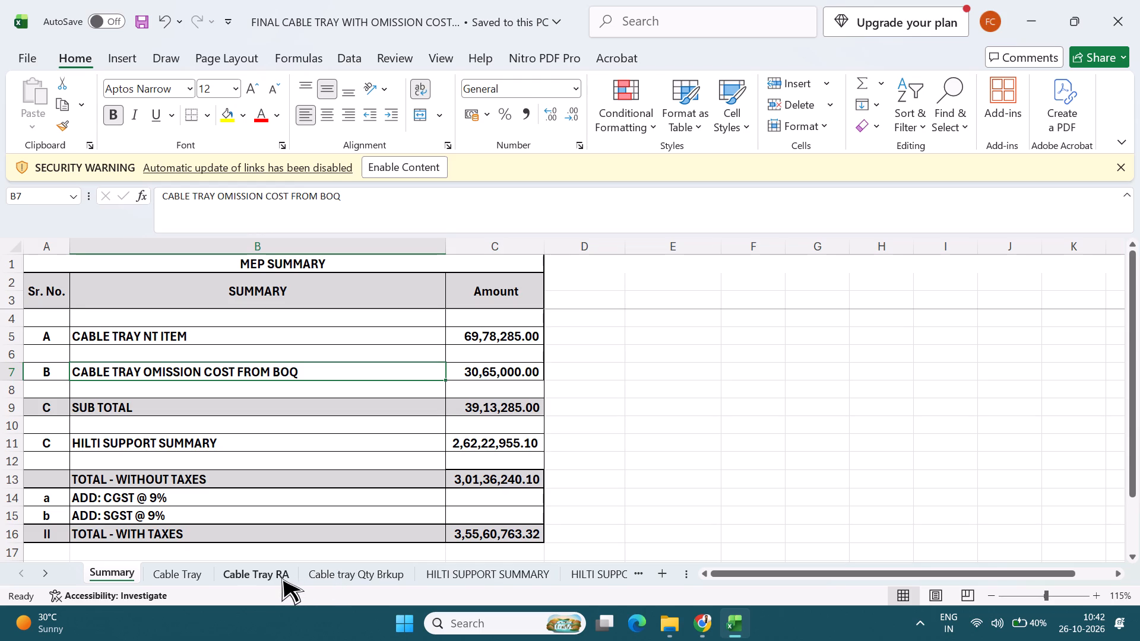
Change the serial letter of the HILTI SUPPORT SUMMARY line in A11 of the Summary sheet to D.
double_click(50, 444)
left_click_drag(52, 443, 31, 450)
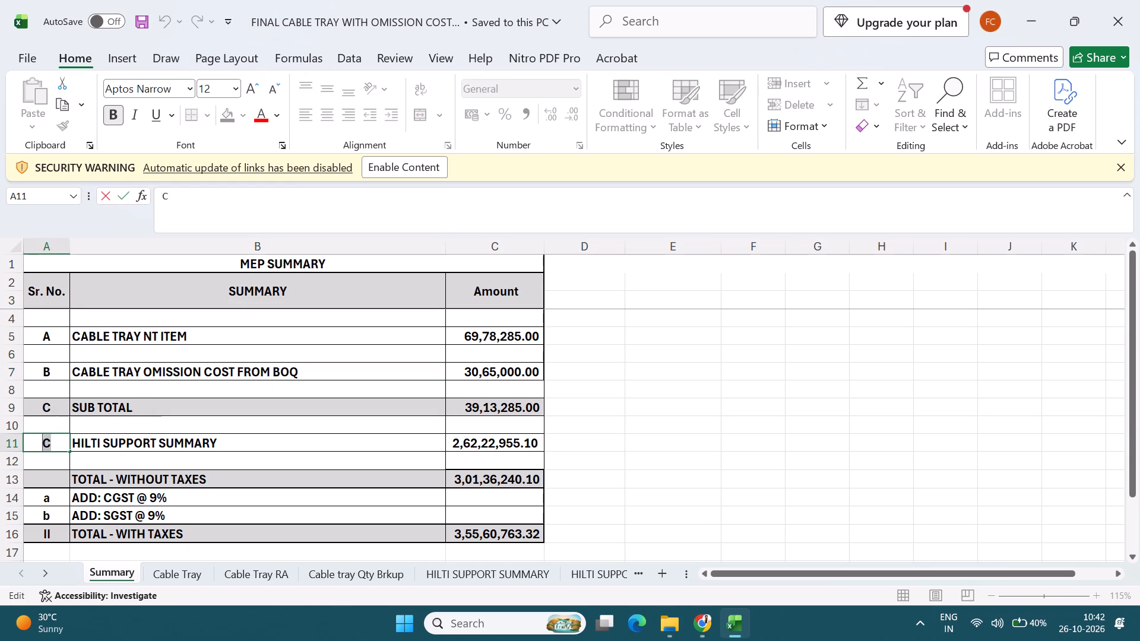
key("shift+d")
key("Return")
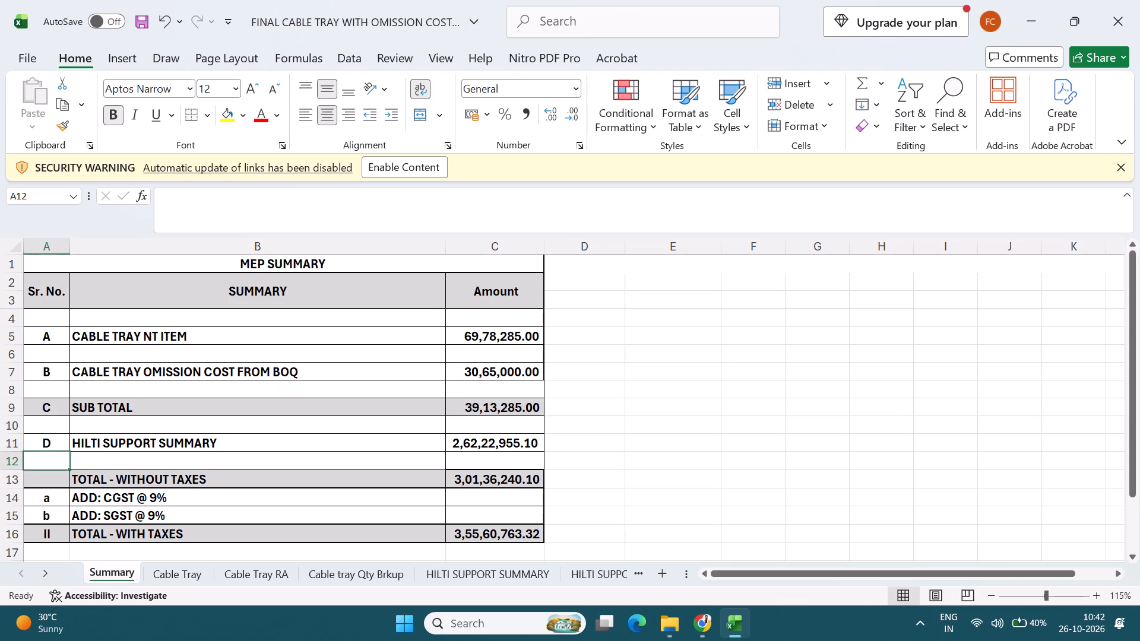
Look through the Cable Tray RA, Cable tray Qty Brkup, Cable Tray and HILTI SUPPORT SUMMARY sheets, comparing them with the Summary sheet.
scroll(145, 437, "down", 1)
scroll(185, 507, "up", 1)
left_click(252, 573)
scroll(205, 480, "down", 1)
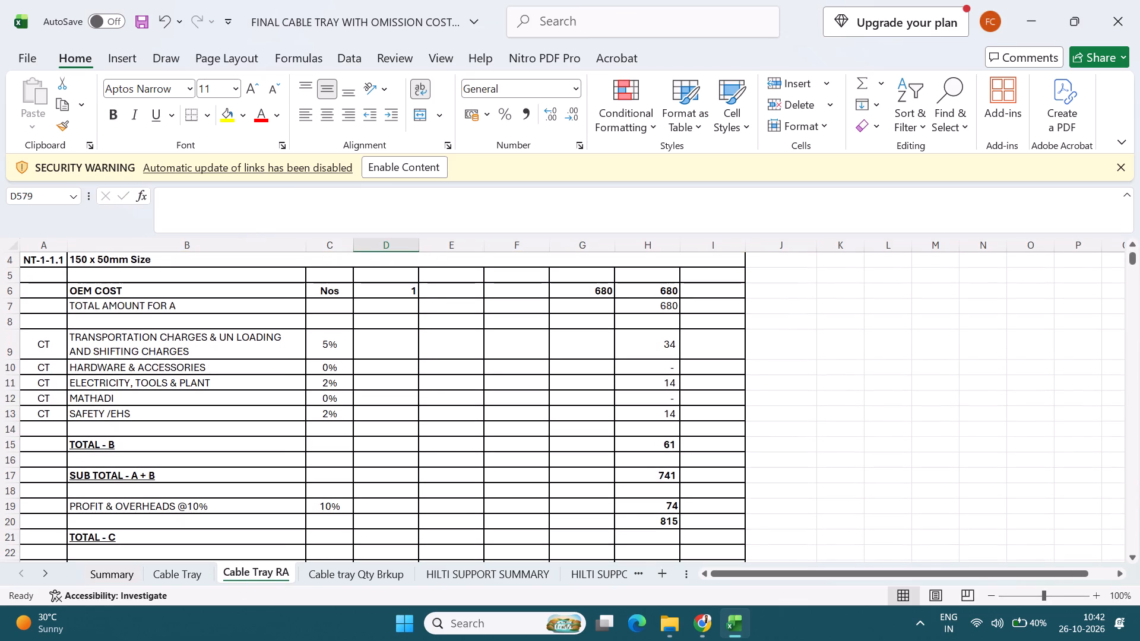
left_click(356, 577)
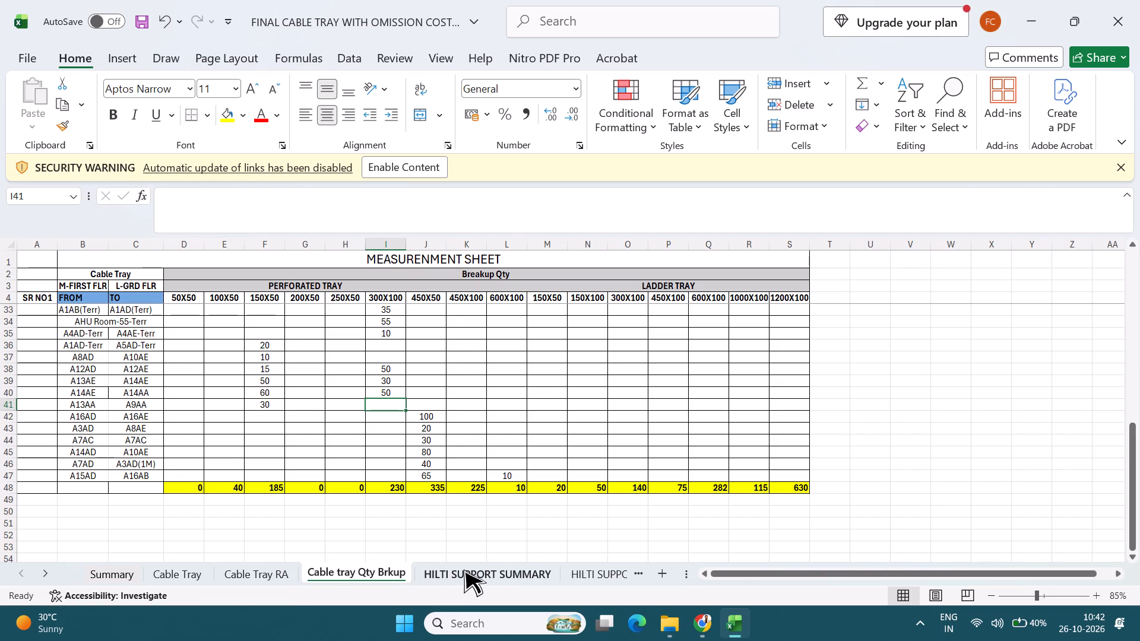
left_click(464, 569)
left_click(364, 574)
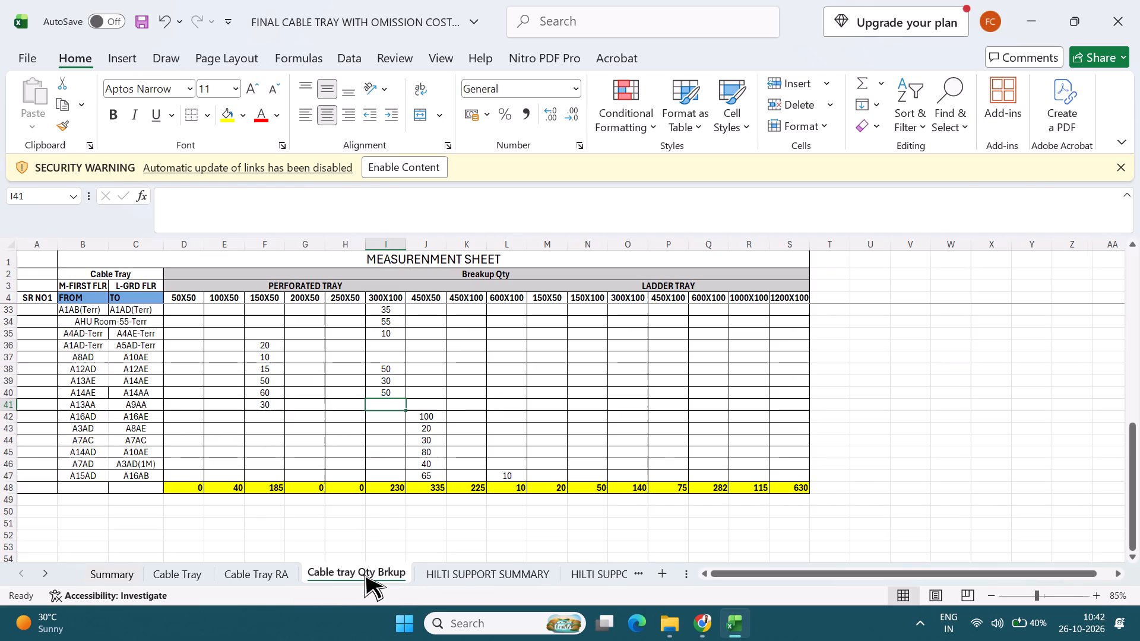
left_click(260, 572)
left_click(168, 569)
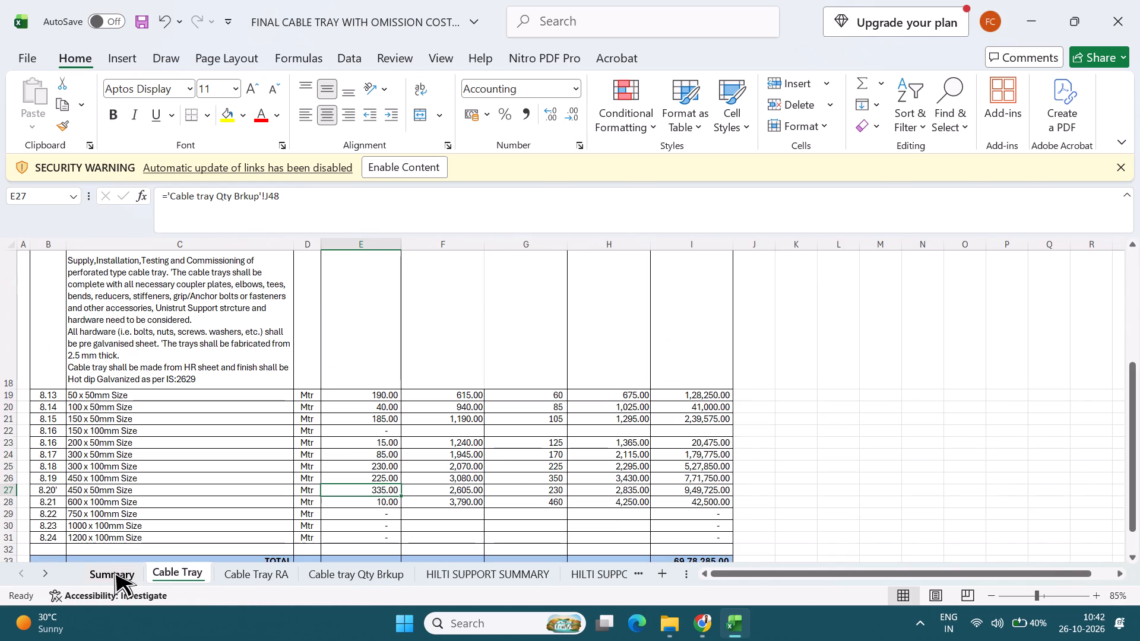
left_click(114, 572)
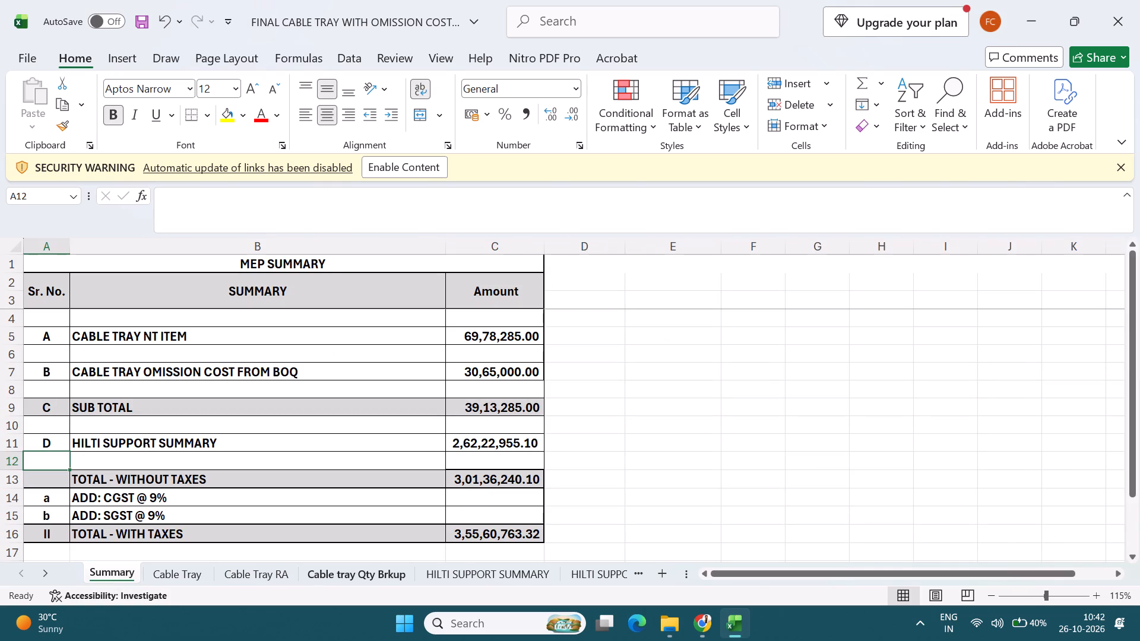
left_click(376, 572)
left_click(440, 574)
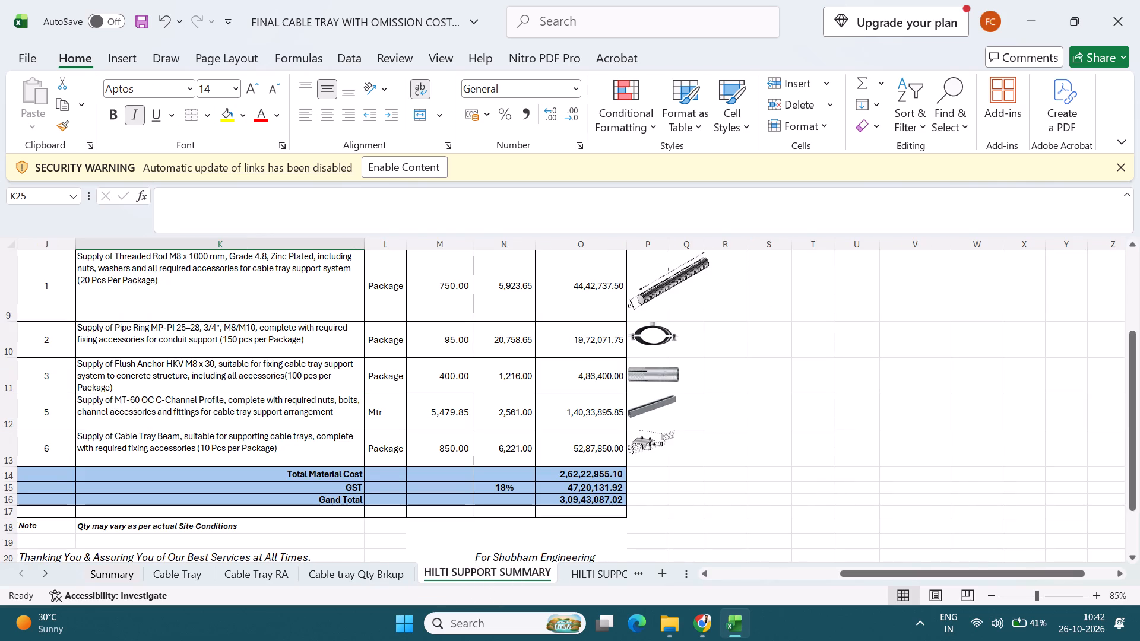
Check the Cable Tray sheet and inspect the omission cost, HILTI support and NT item amounts on the Summary sheet.
left_click(123, 573)
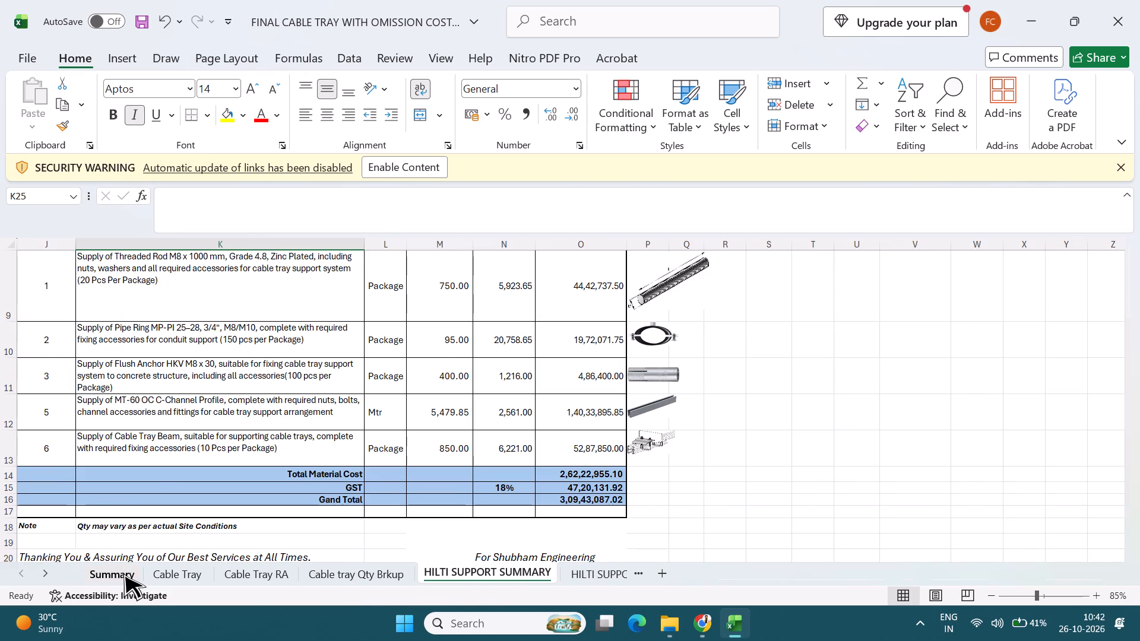
left_click(180, 575)
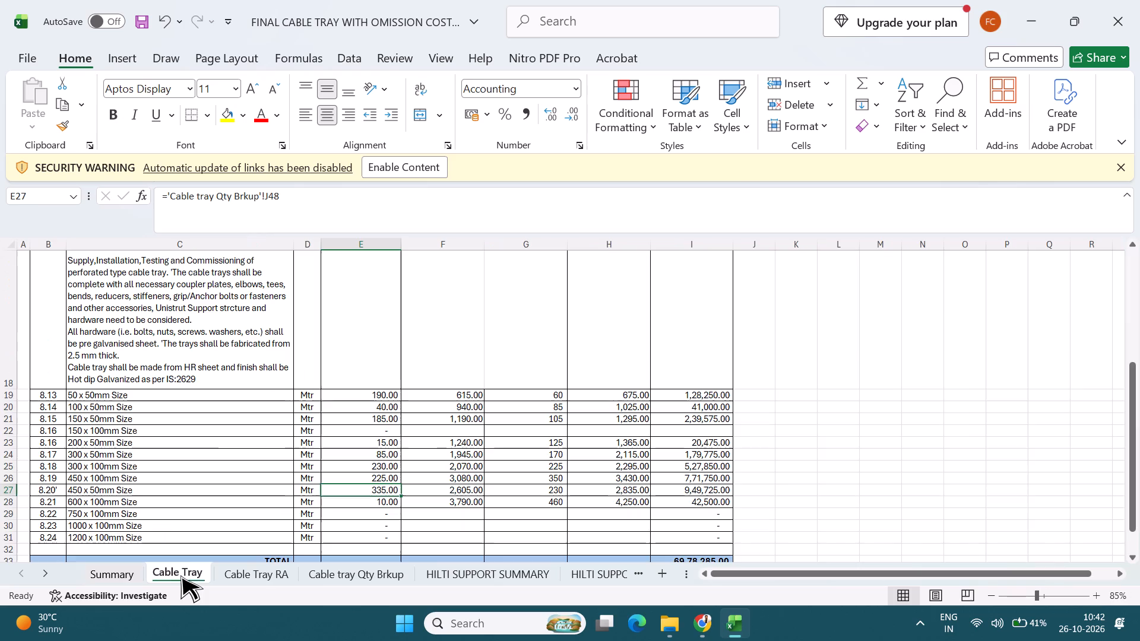
scroll(242, 516, "down", 1)
scroll(238, 551, "up", 1)
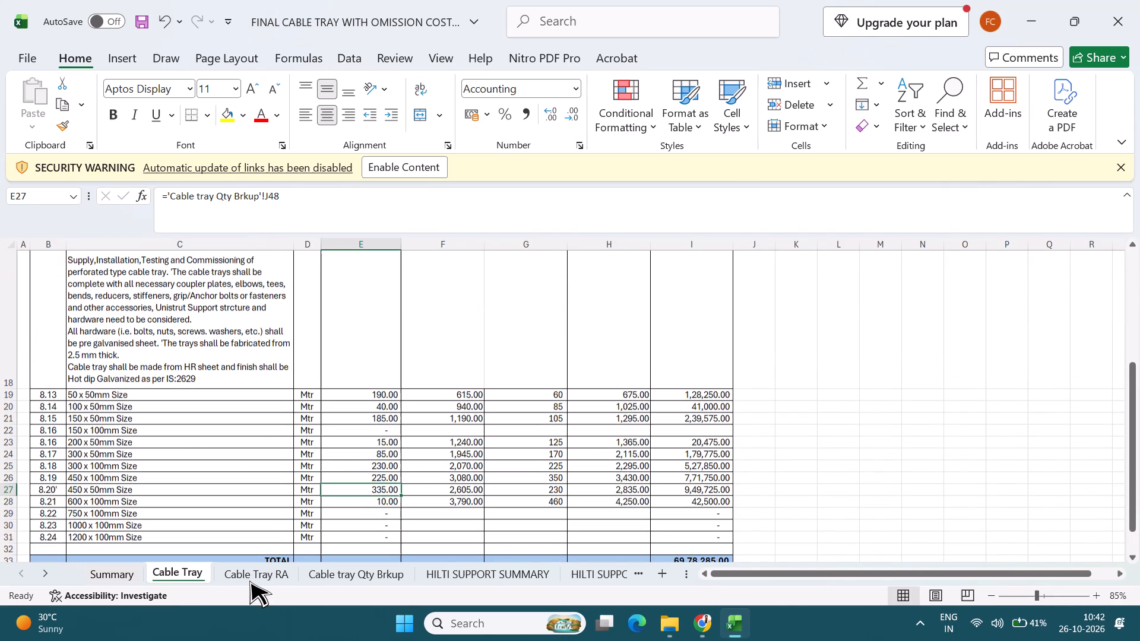
left_click(123, 573)
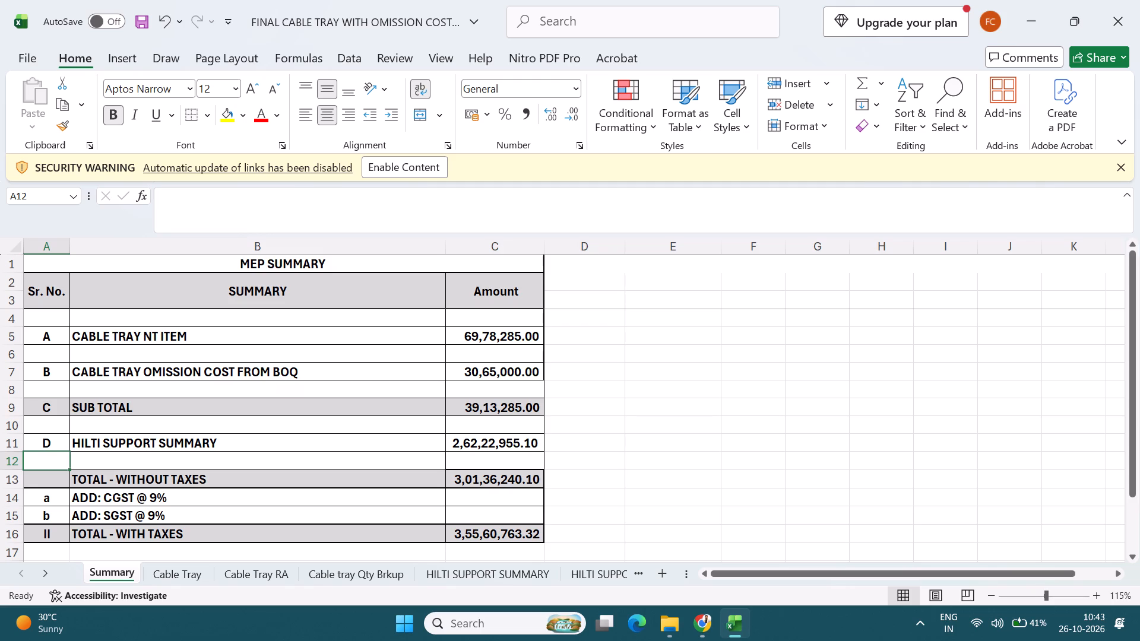
left_click(478, 373)
left_click(486, 440)
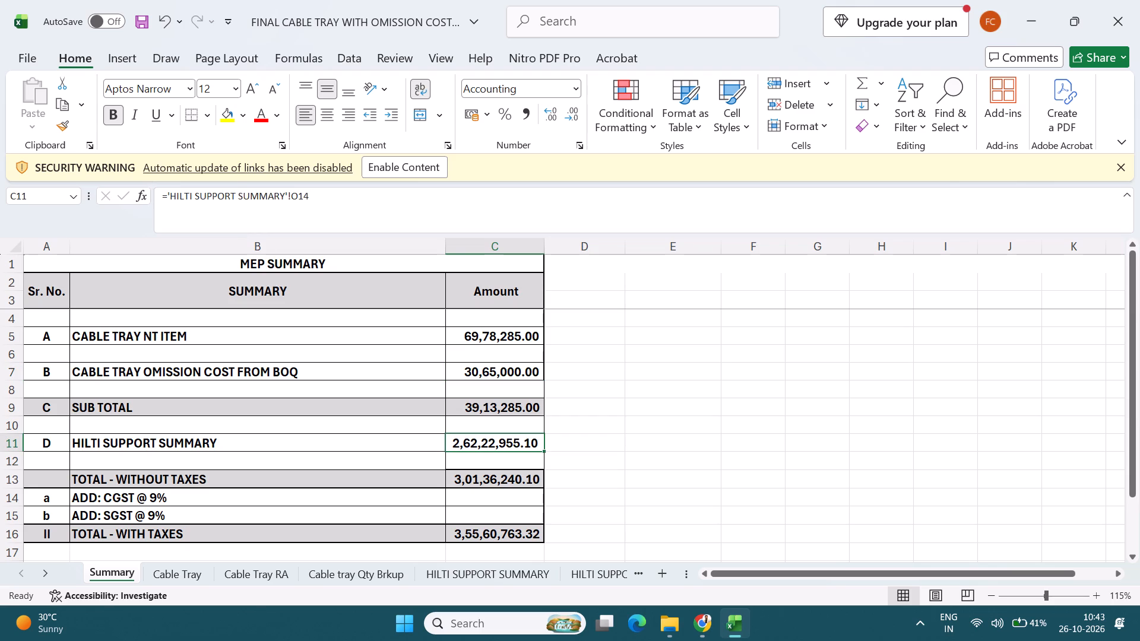
left_click(482, 335)
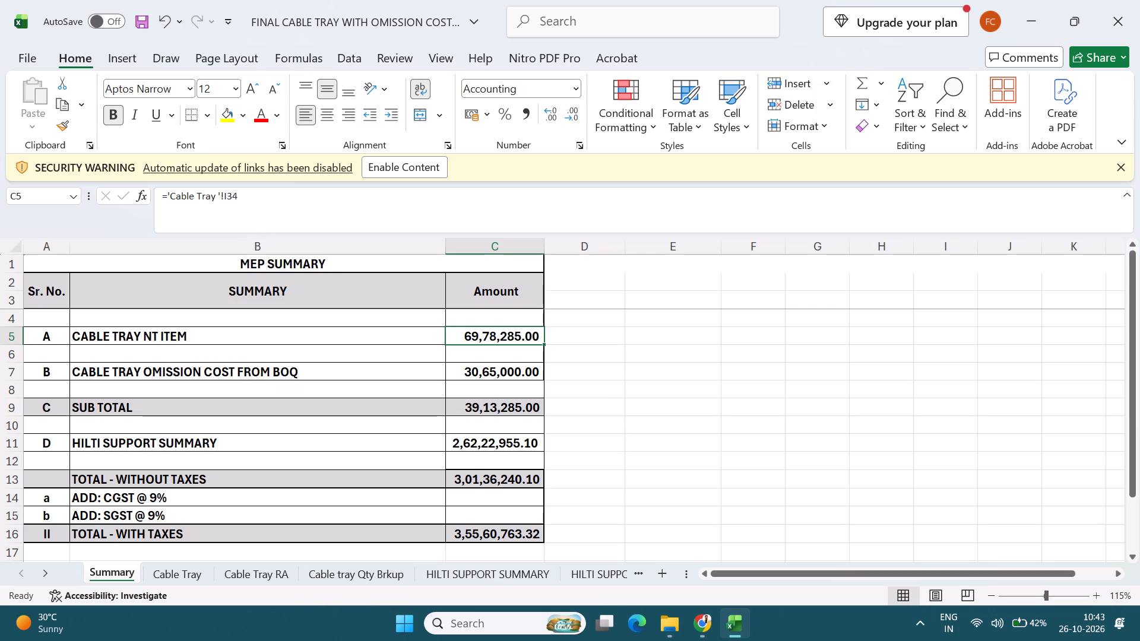
Look through the Summary, Cable Tray, Cable Tray RA and Cable tray Qty Brkup sheets to recheck the amounts and quantities.
key("alt+Tab")
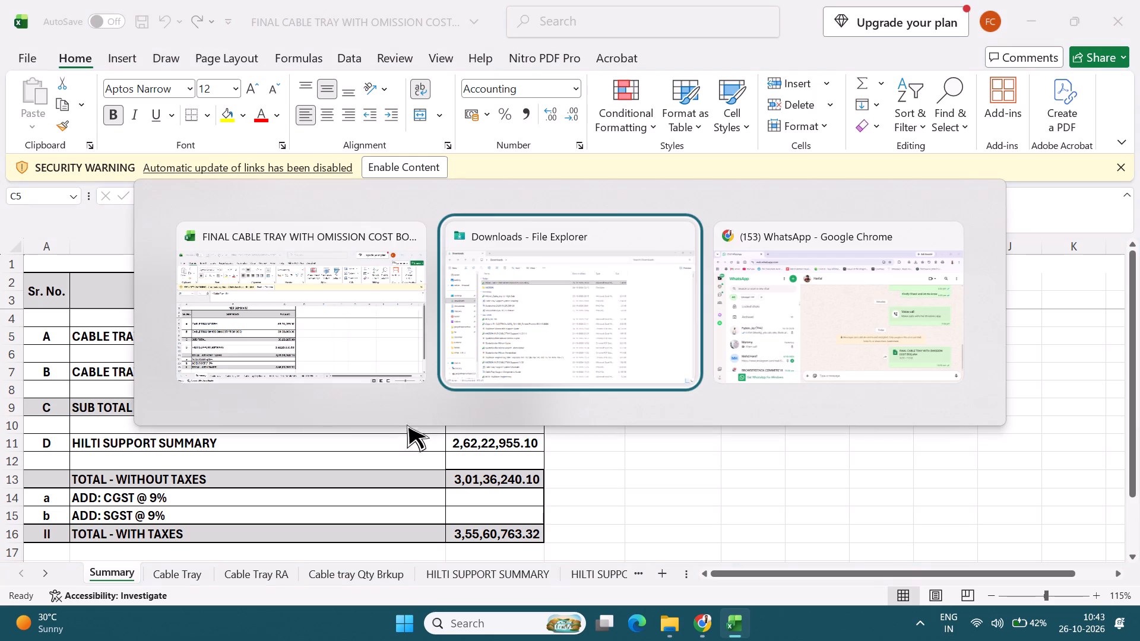
left_click(309, 348, "alt")
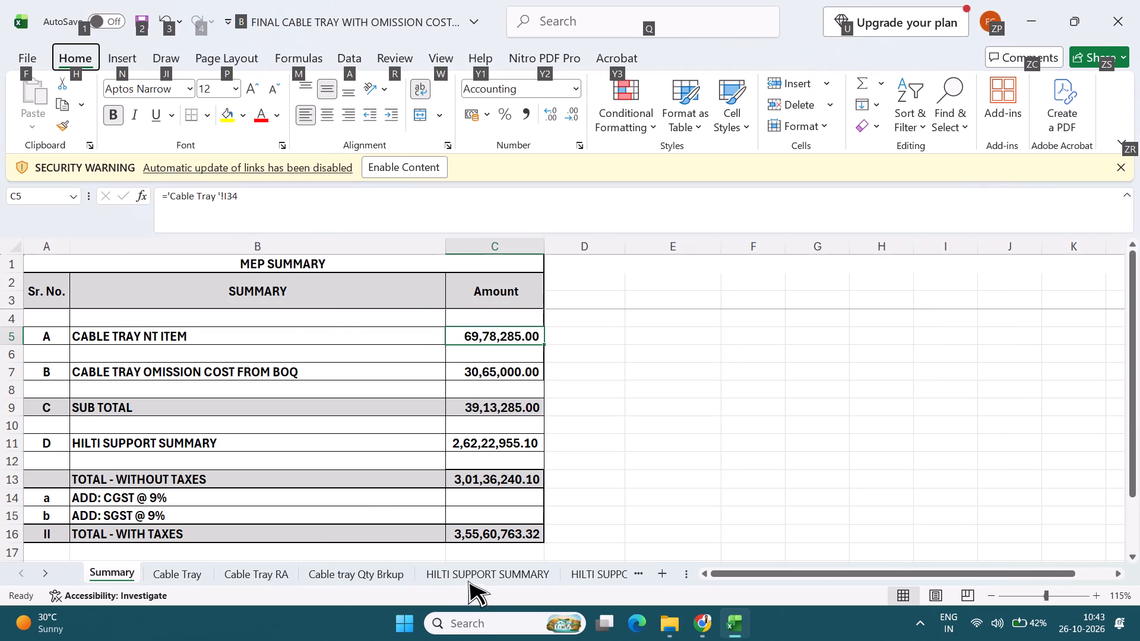
left_click(479, 575)
left_click(365, 573)
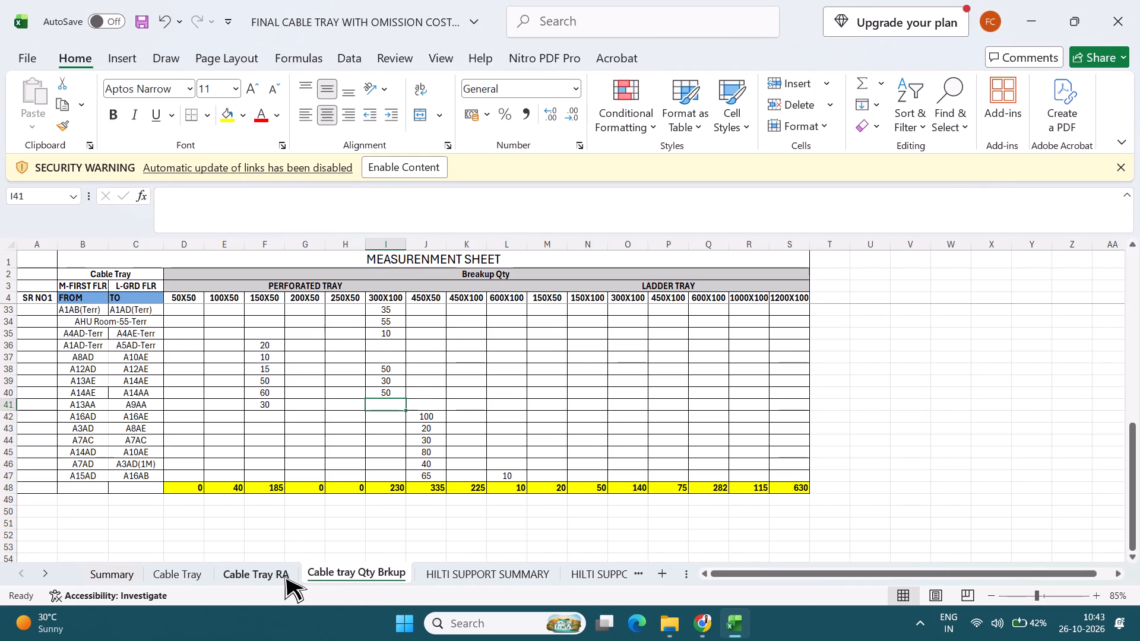
left_click(135, 576)
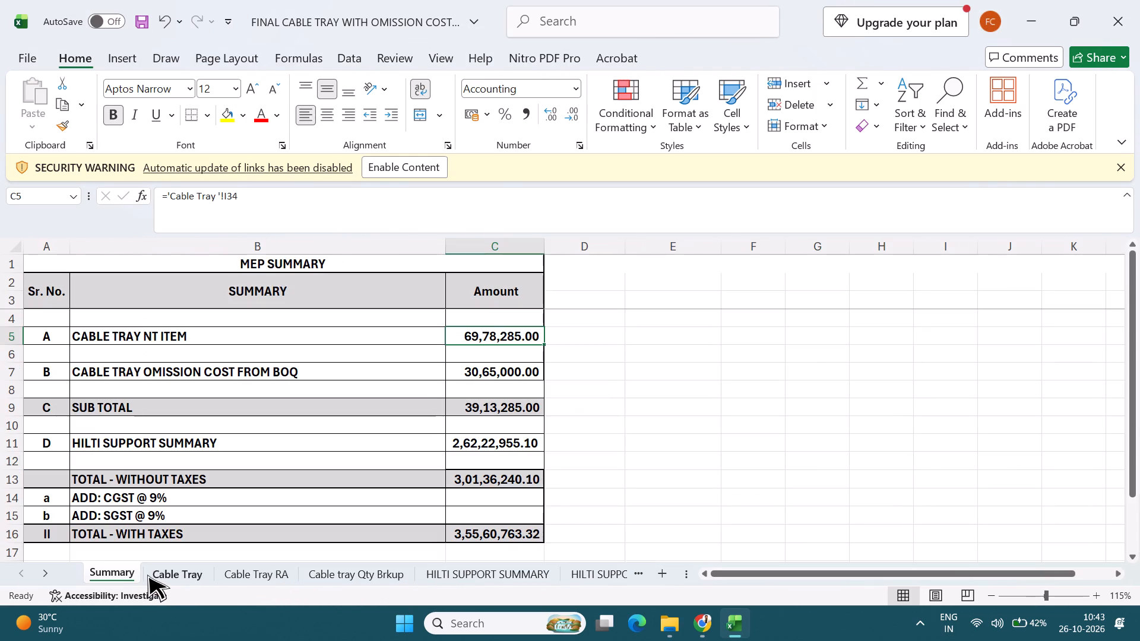
left_click(183, 575)
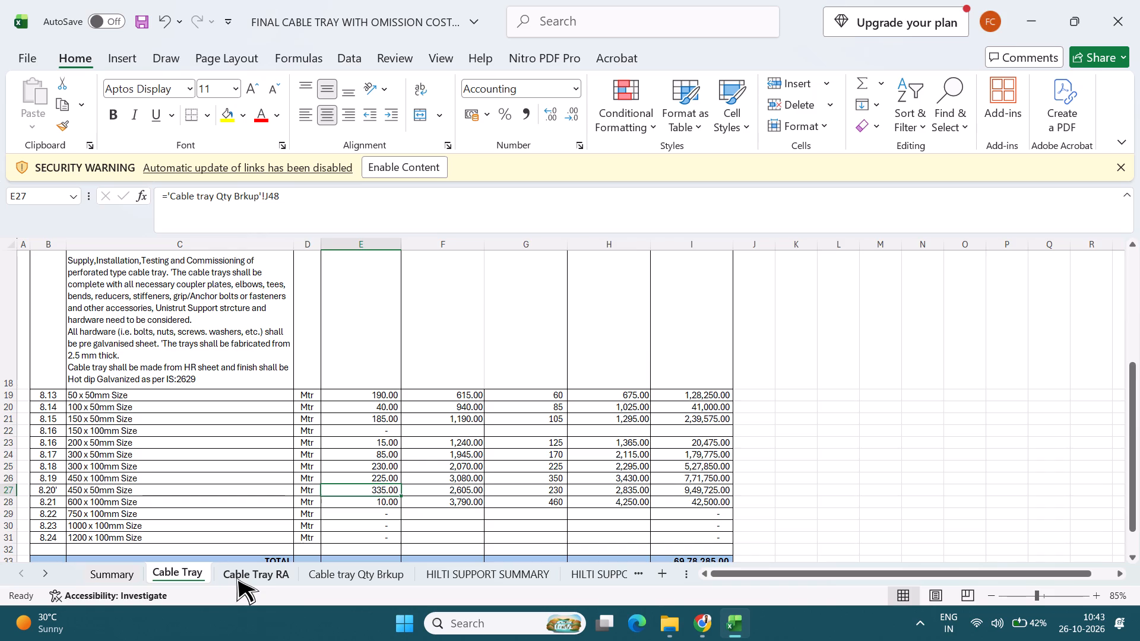
left_click(236, 577)
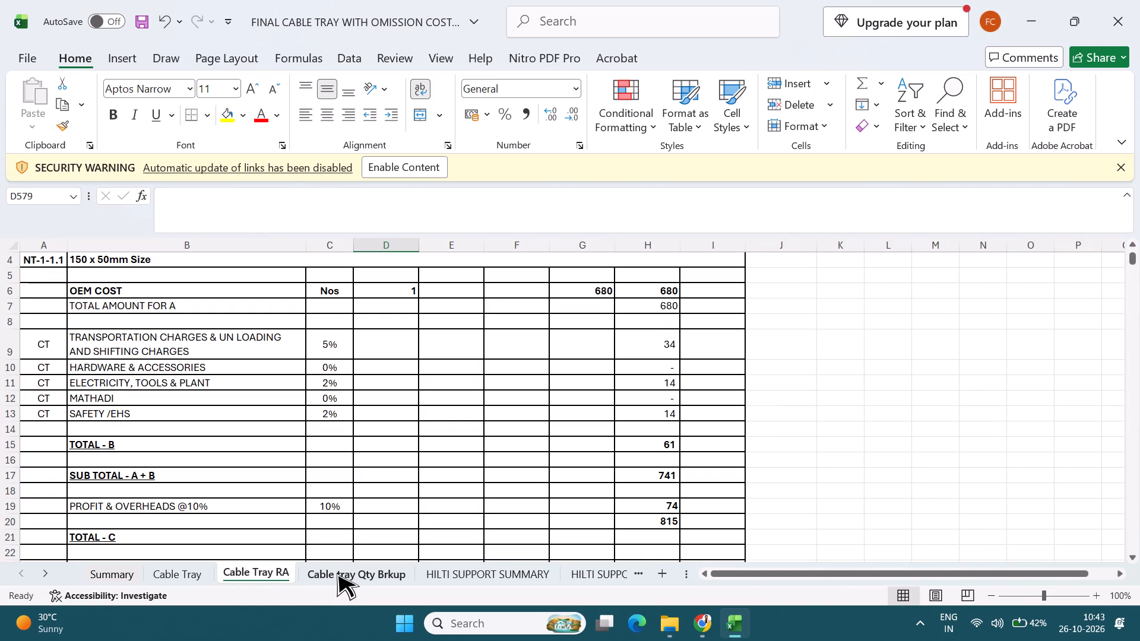
left_click(337, 573)
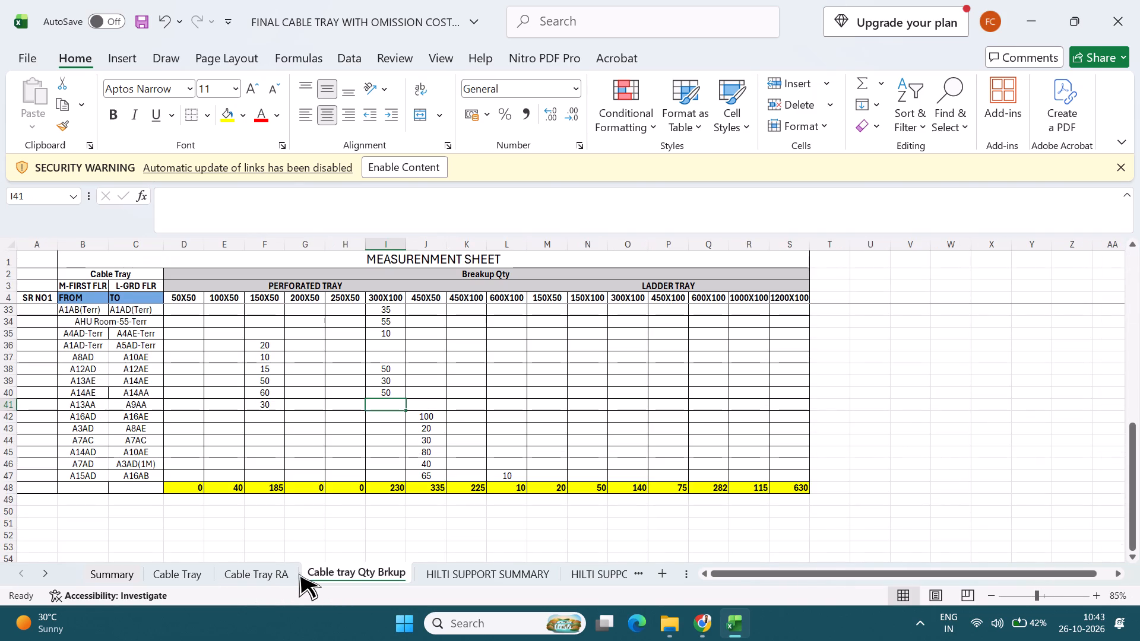
left_click(271, 573)
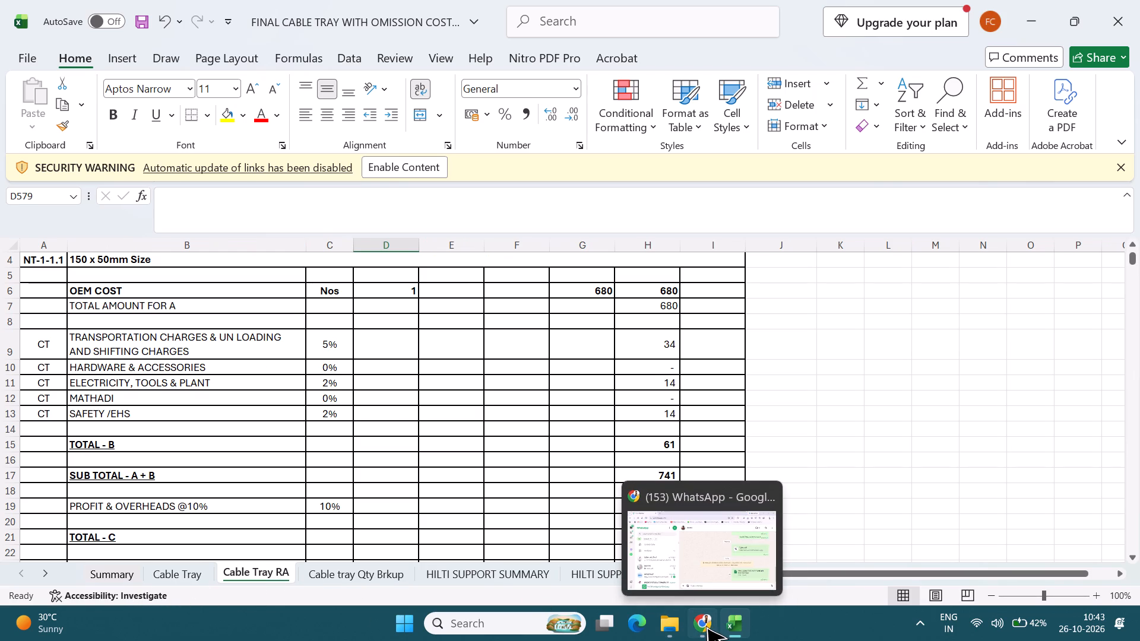
left_click(353, 570)
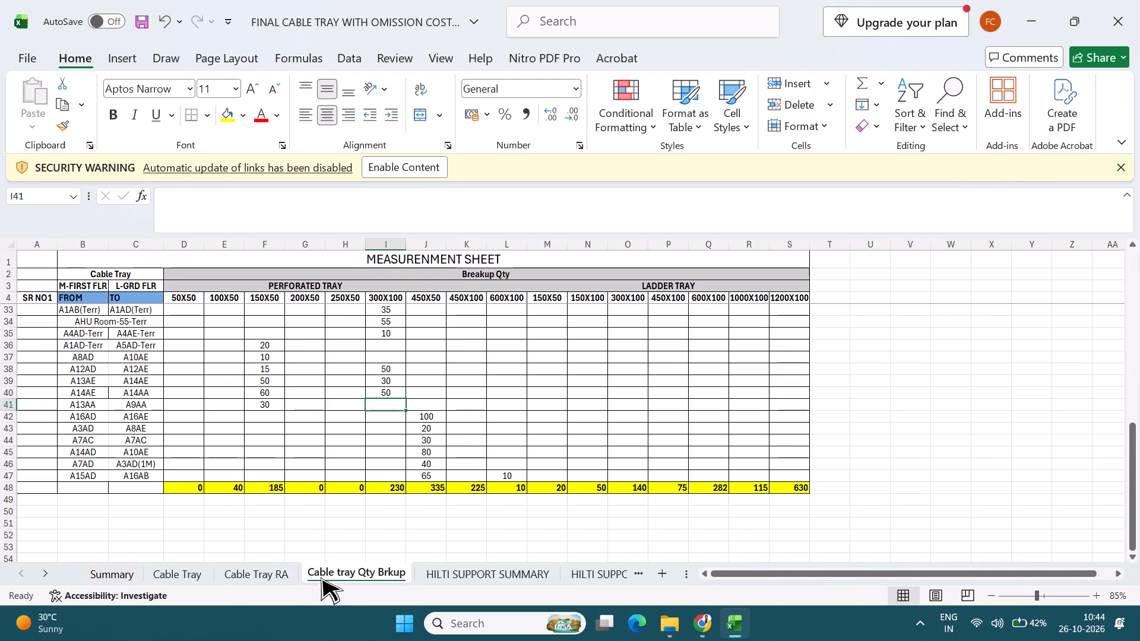
left_click(252, 581)
left_click(189, 583)
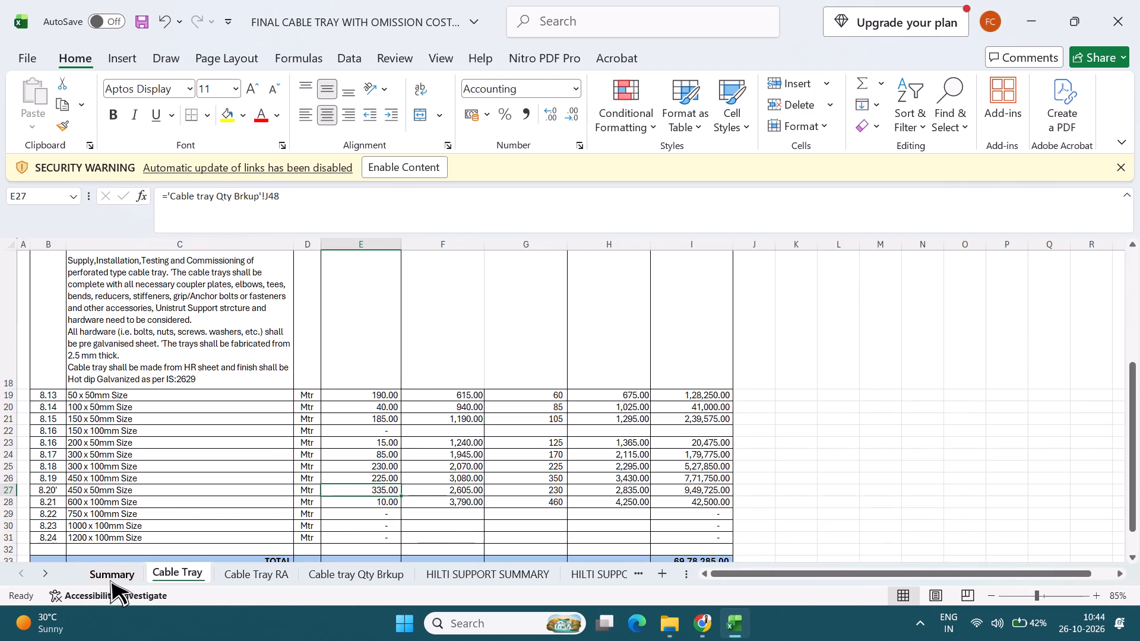
left_click(110, 580)
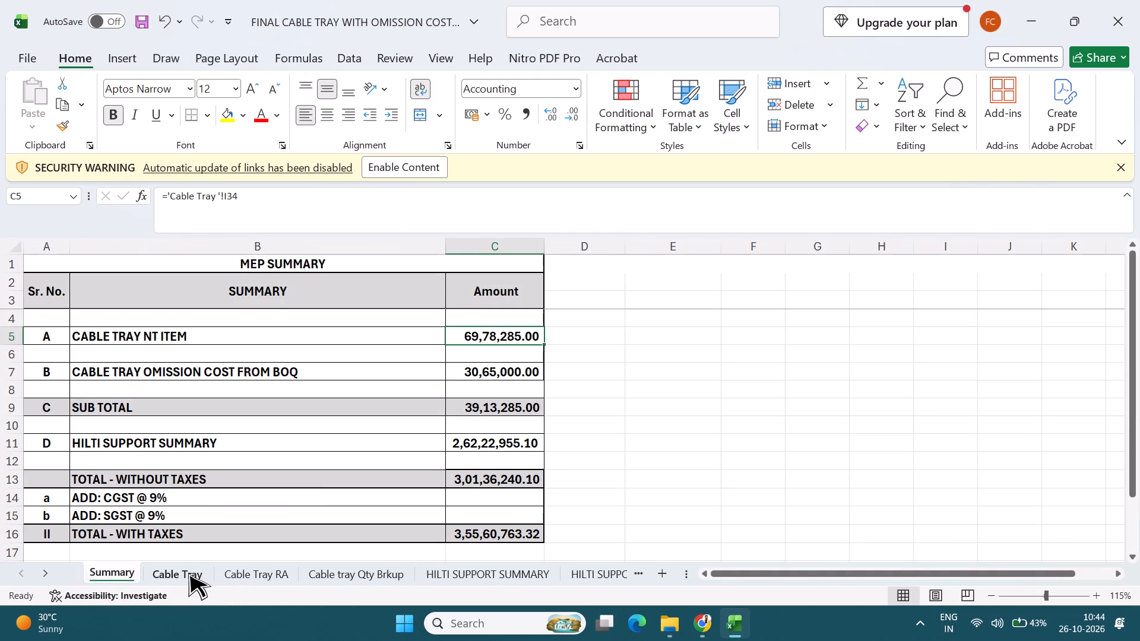
left_click(242, 376)
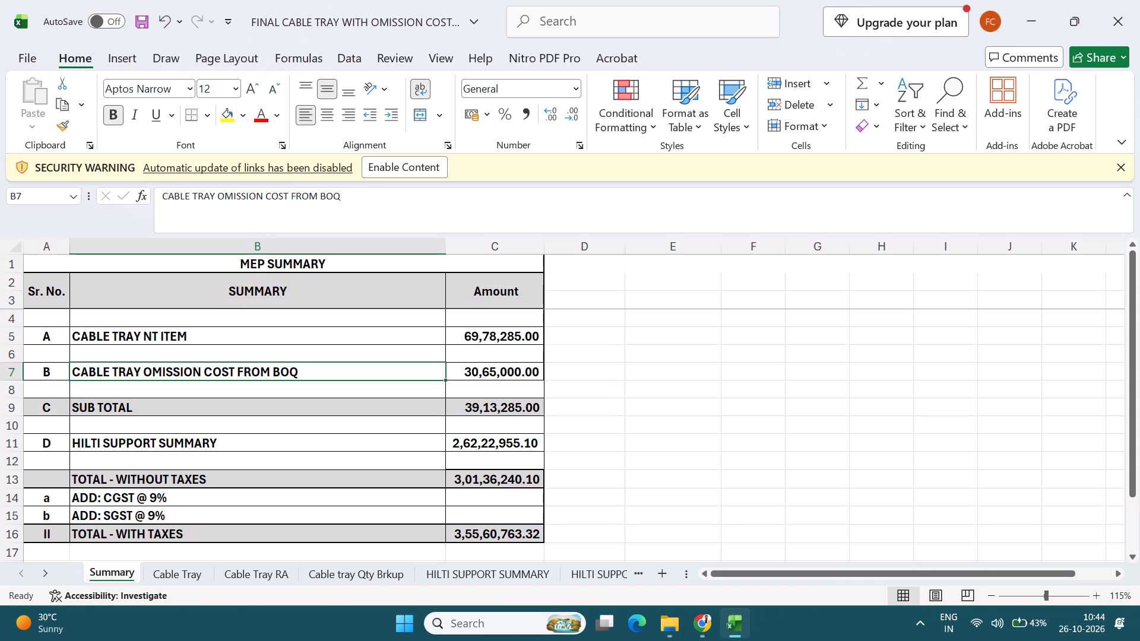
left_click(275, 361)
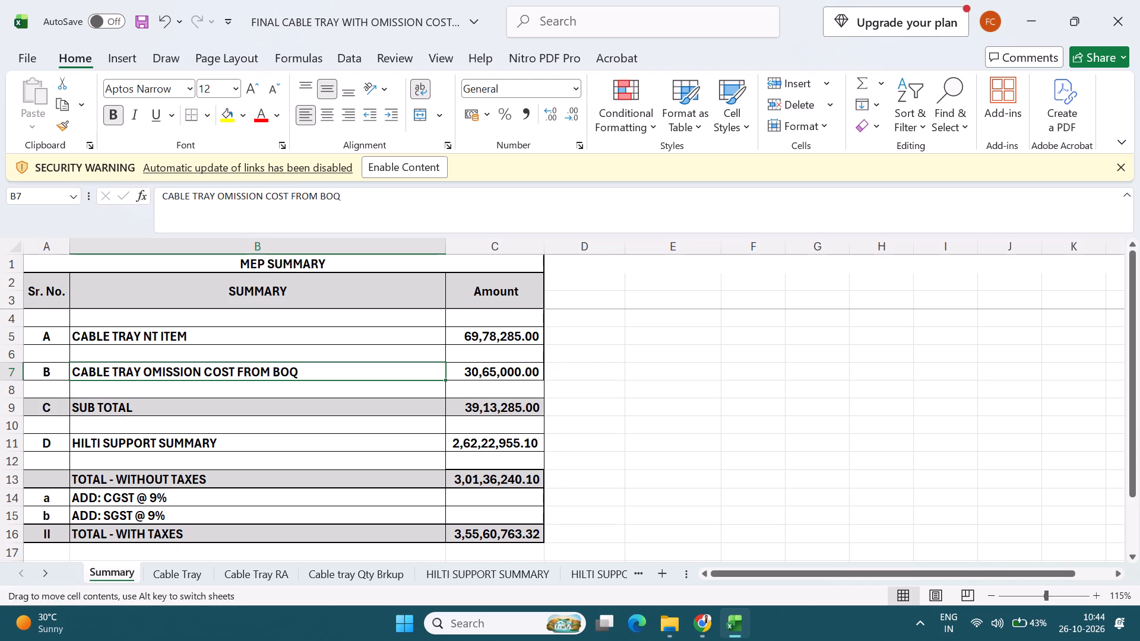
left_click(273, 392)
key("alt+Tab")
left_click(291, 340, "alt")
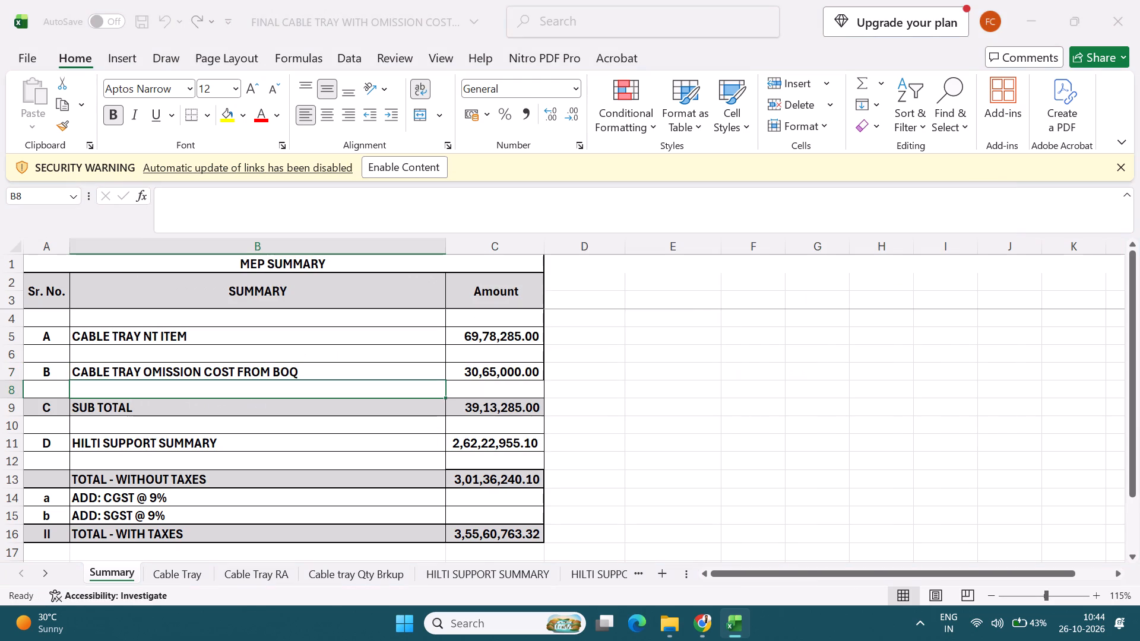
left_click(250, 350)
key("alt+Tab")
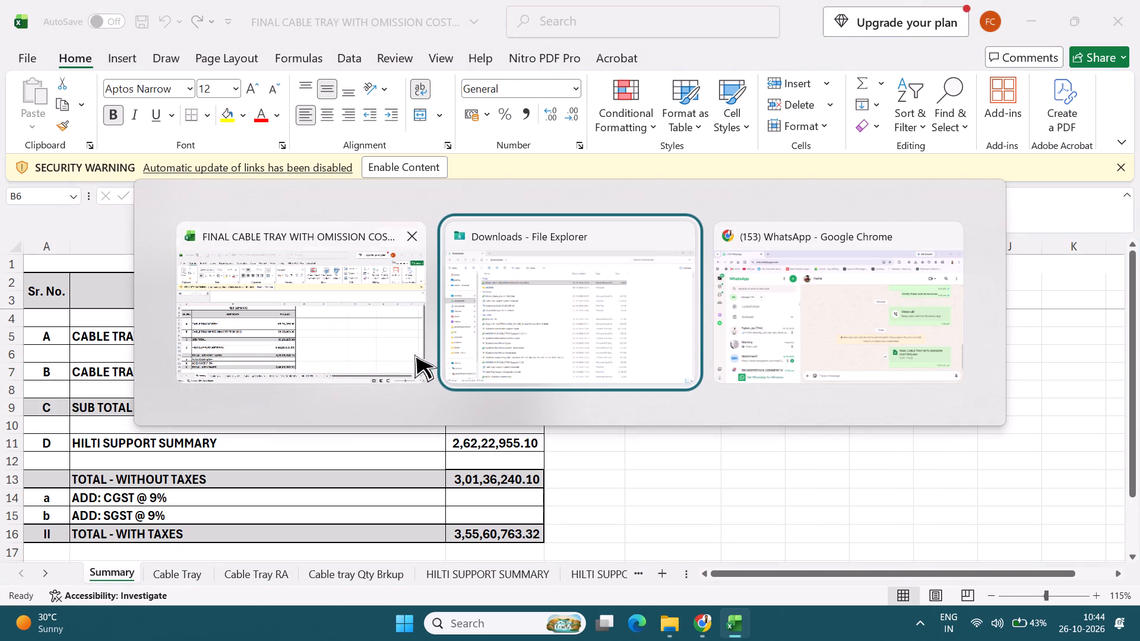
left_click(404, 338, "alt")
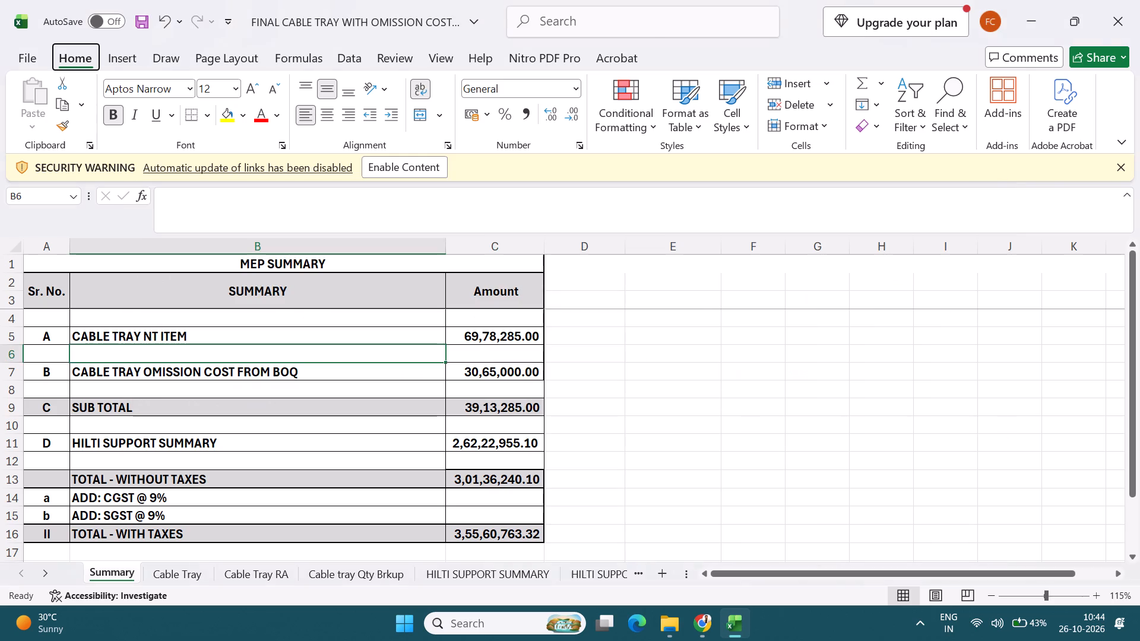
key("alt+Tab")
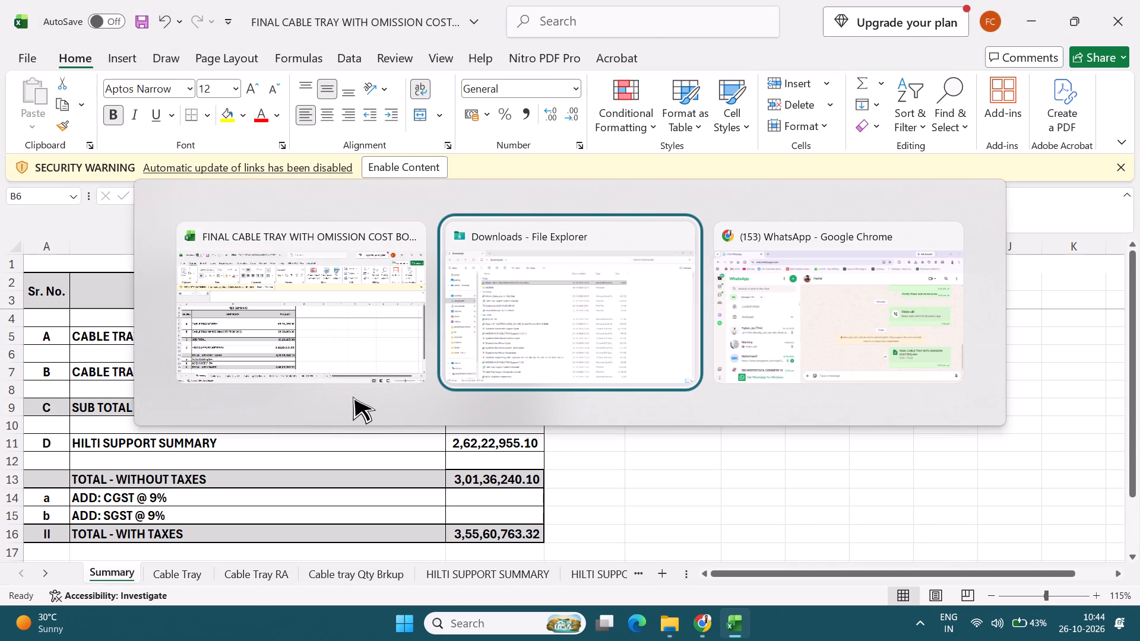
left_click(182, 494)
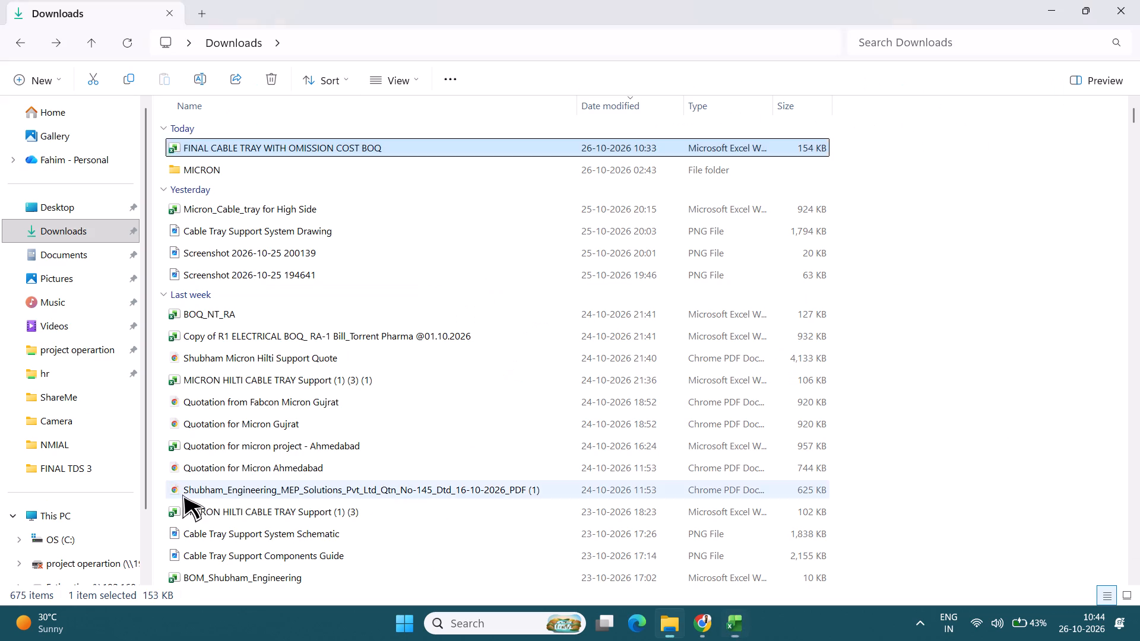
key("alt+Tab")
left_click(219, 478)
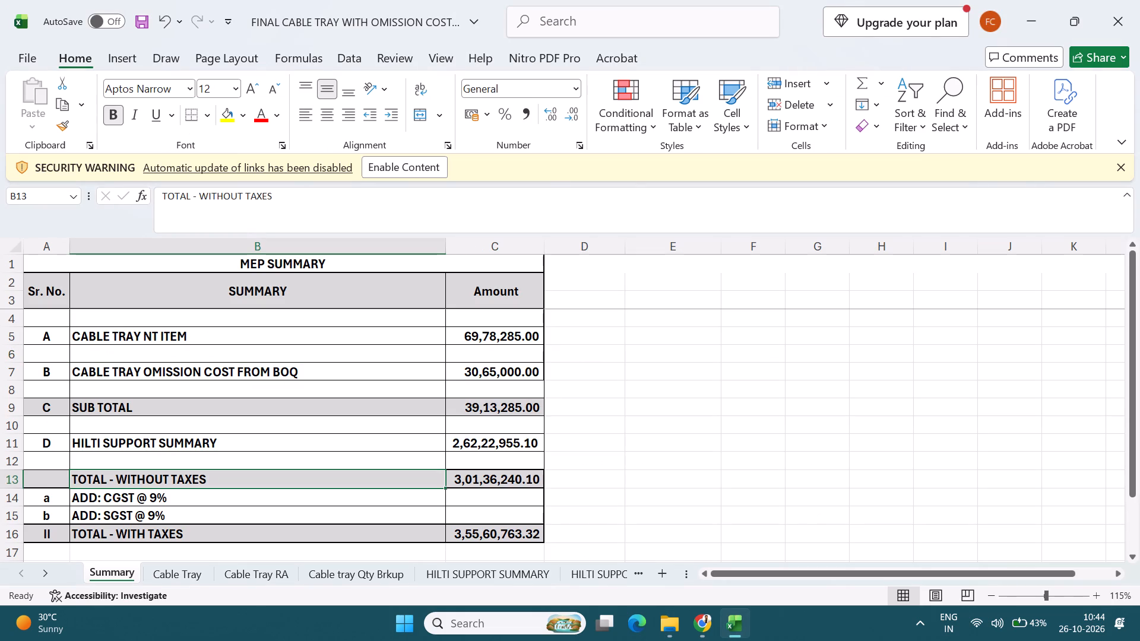
Create a new blank workbook alongside the FINAL CABLE TRAY WITH OMISSION COST BOQ workbook.
left_click(19, 49)
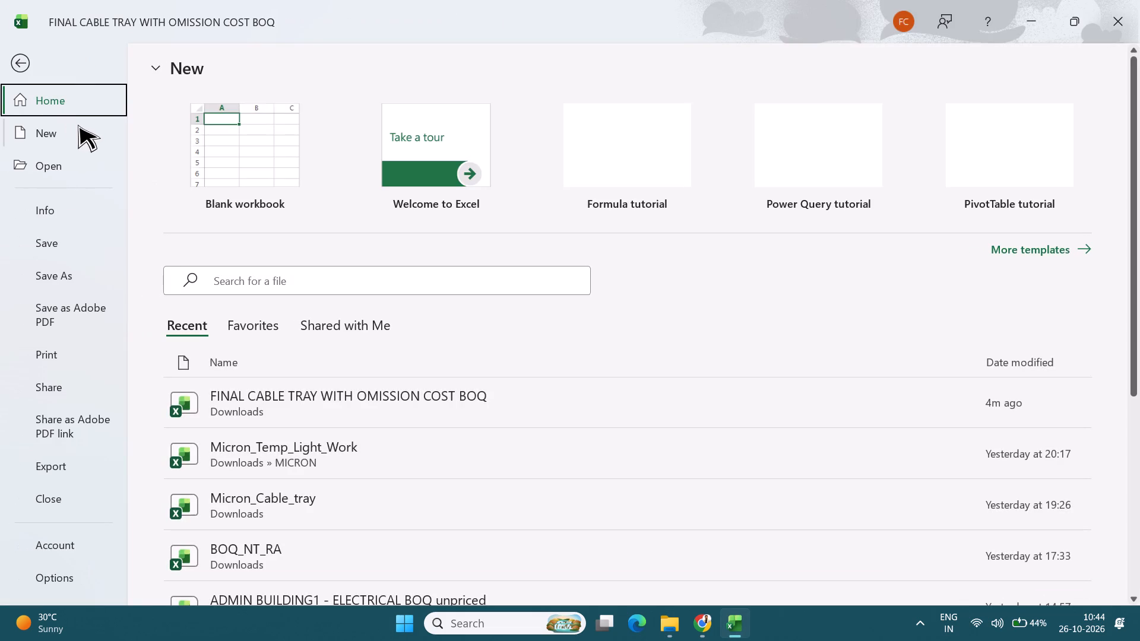
left_click(240, 183)
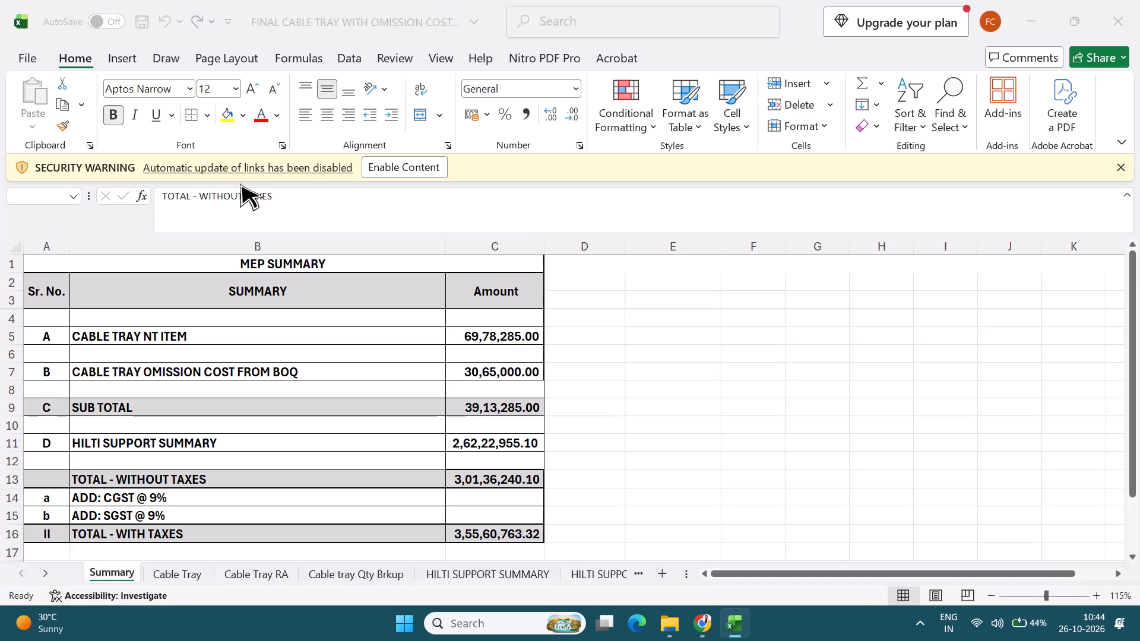
Copy the Summary, Cable Tray, Cable Tray RA and Cable tray Qty Brkup sheets together into Book1, placed before Sheet1.
key("alt+Tab")
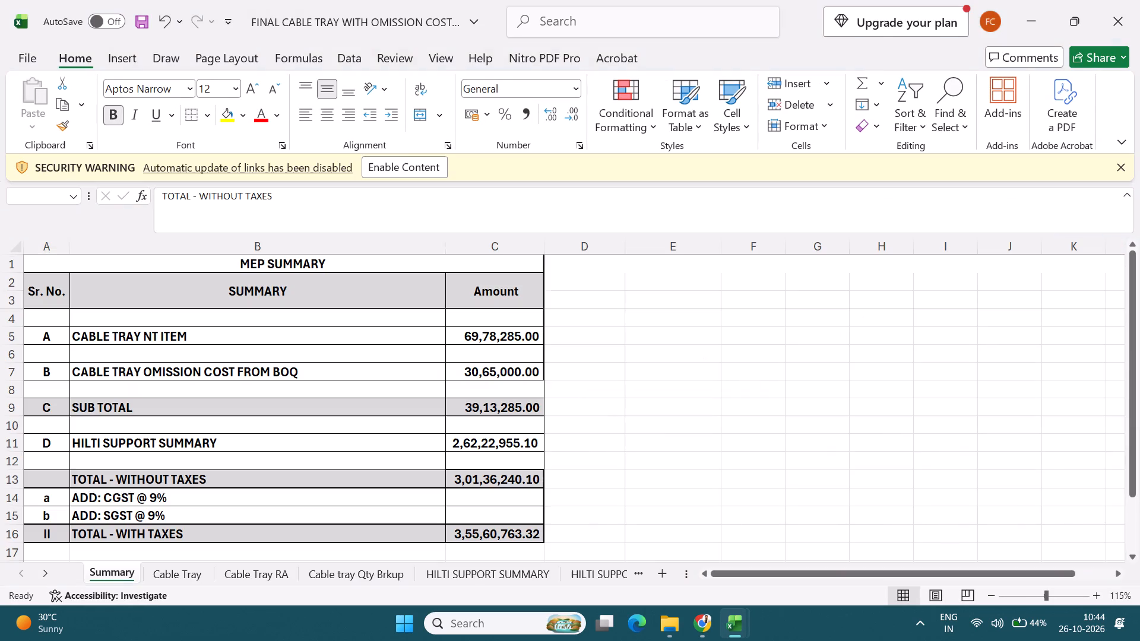
left_click(177, 575, "ctrl")
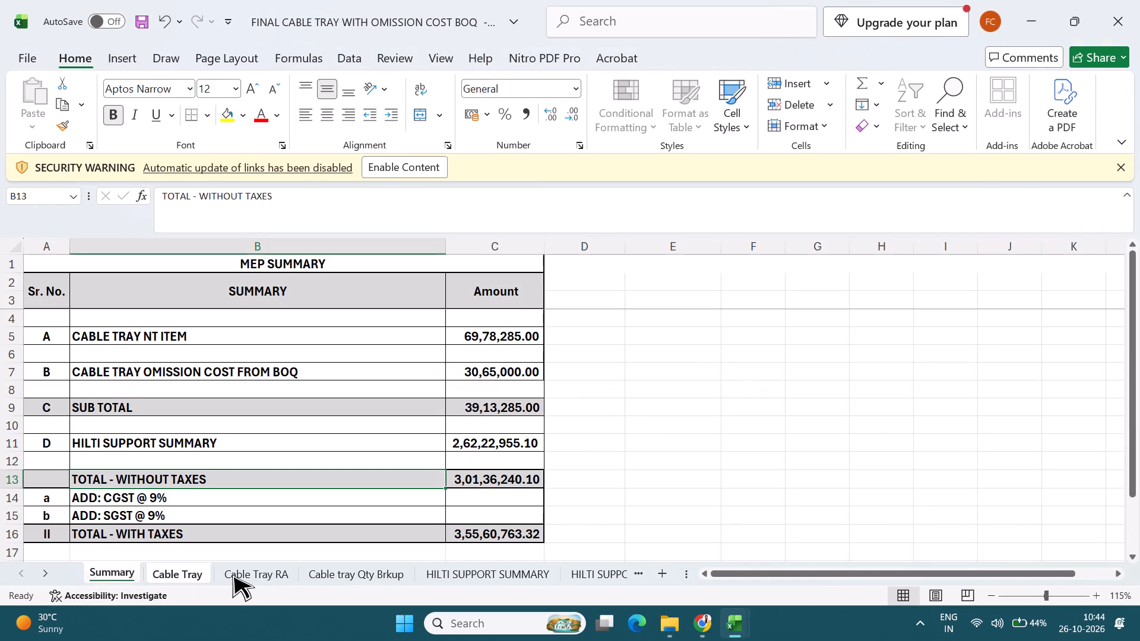
left_click(240, 577, "ctrl")
left_click(352, 569, "ctrl")
right_click(350, 569)
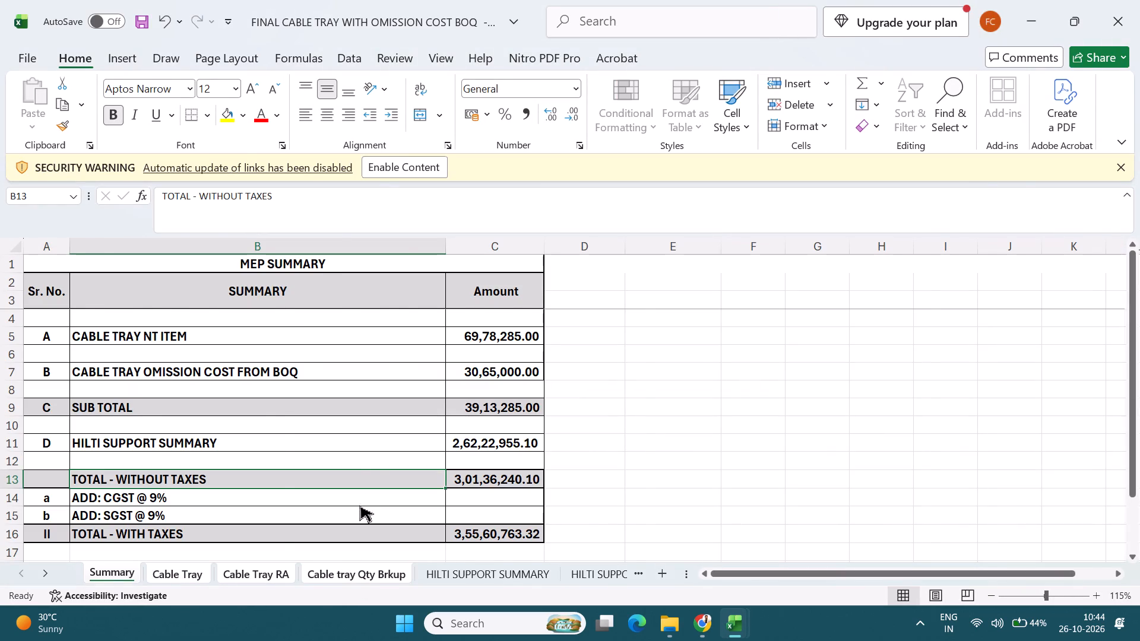
left_click(405, 384)
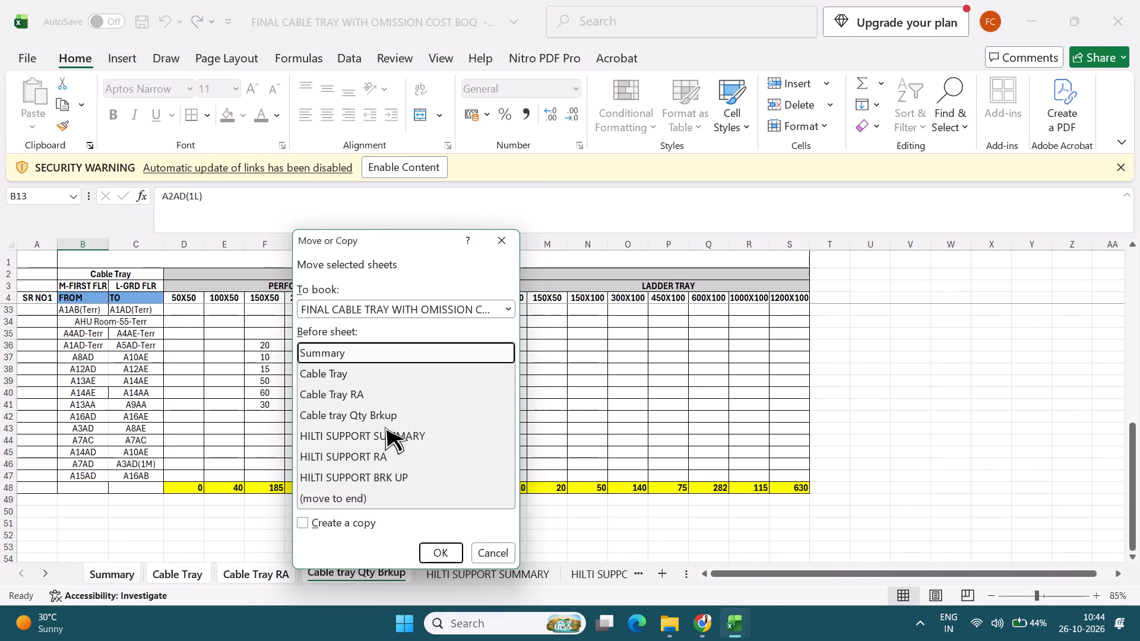
left_click(372, 370)
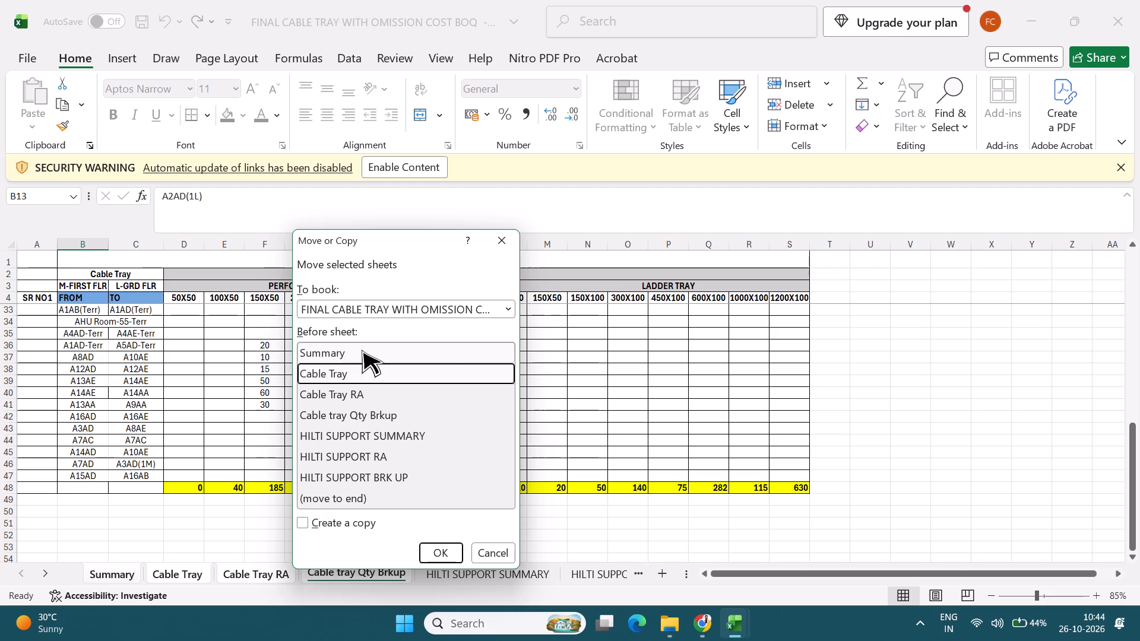
left_click(362, 350)
left_click(336, 524)
left_click(382, 304)
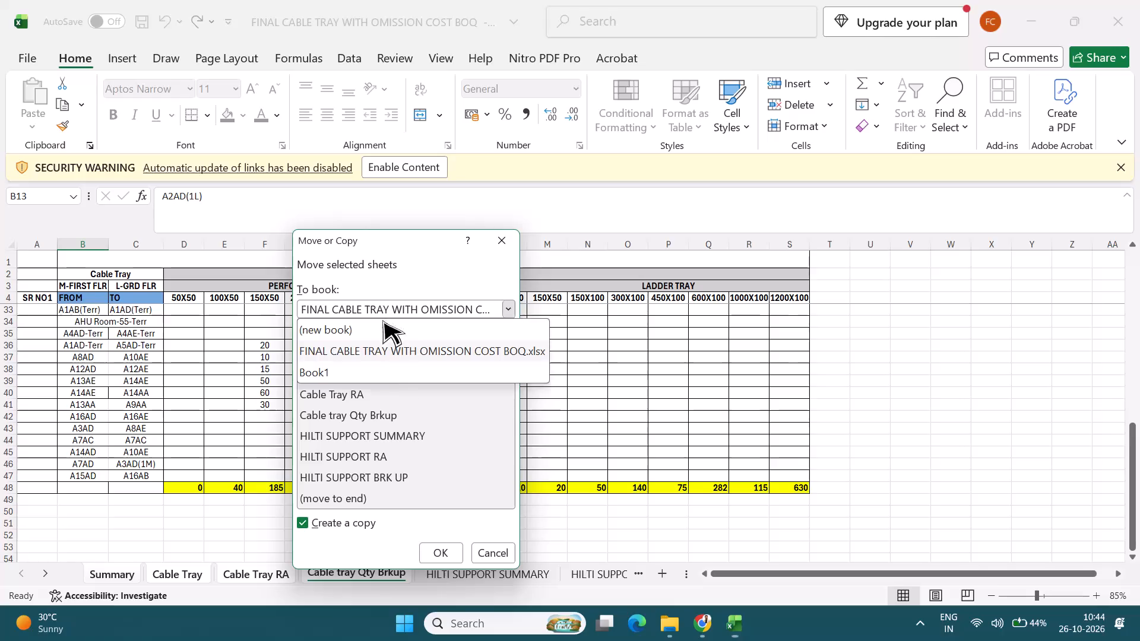
scroll(406, 396, "down", 3)
left_click(403, 373)
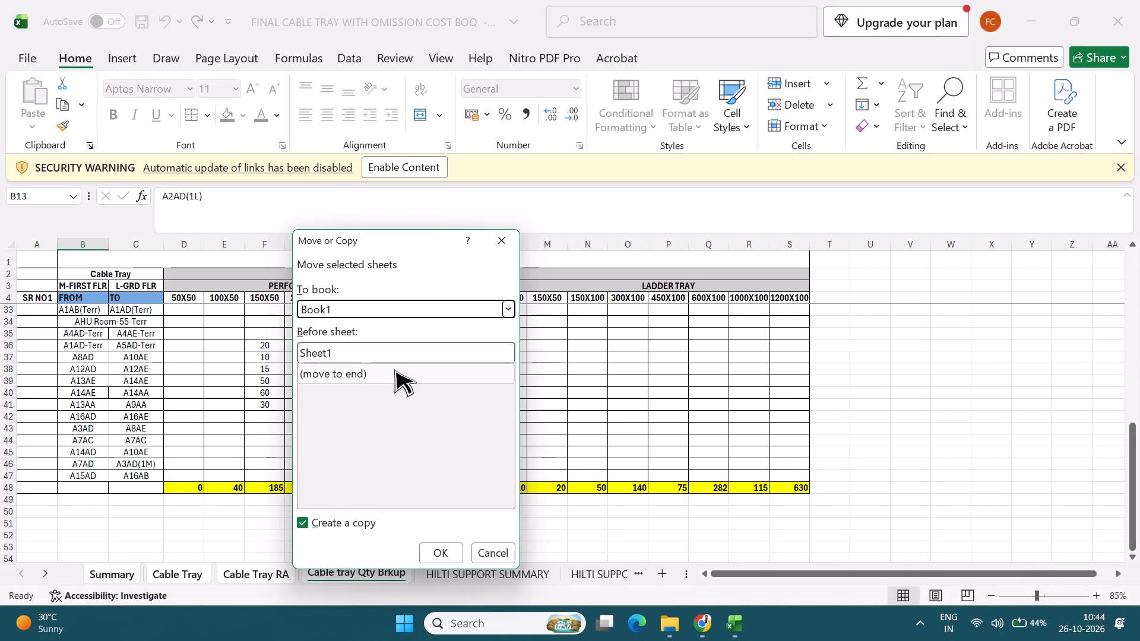
left_click(436, 552)
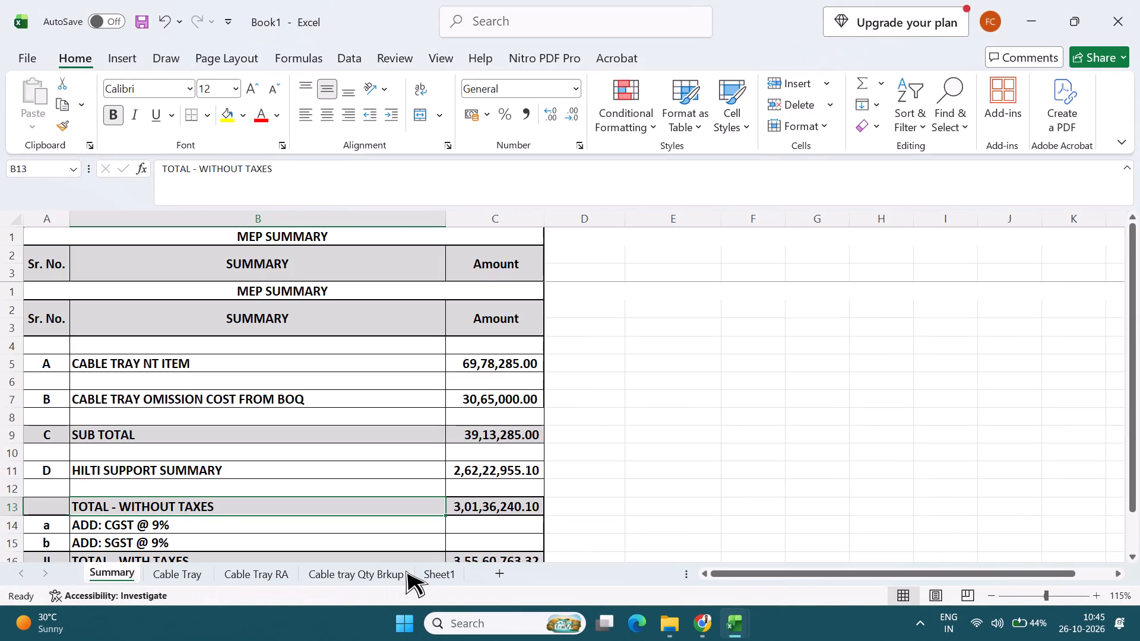
Delete the blank Sheet1 from Book1.
left_click(433, 572)
right_click(433, 572)
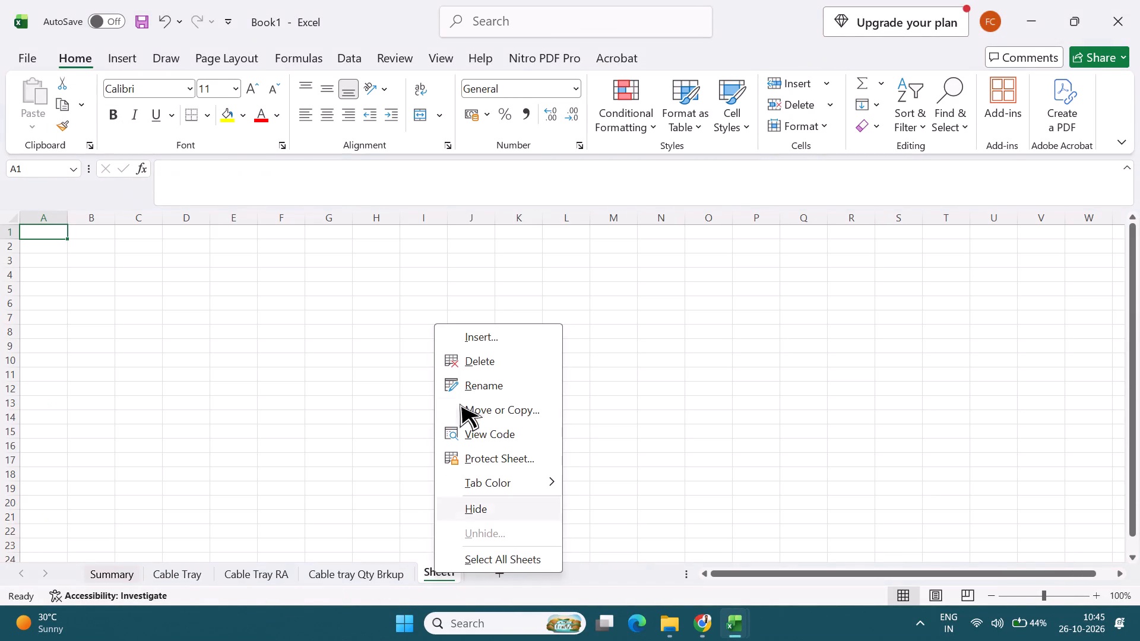
left_click(474, 358)
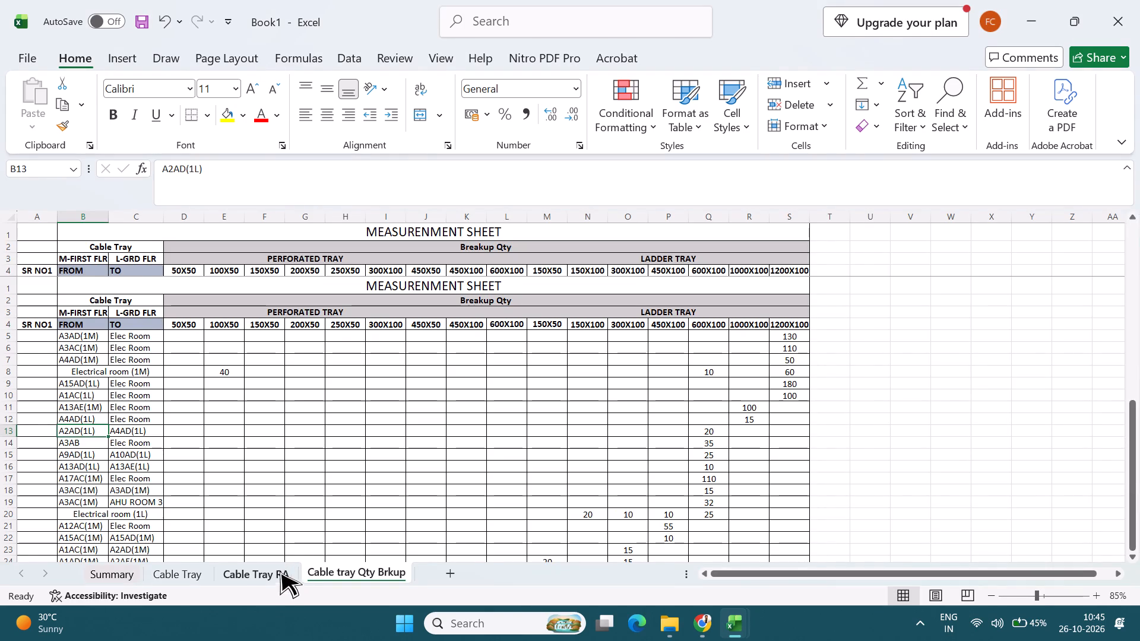
Delete rows 10 to 12, containing the HILTI SUPPORT SUMMARY line, from the Summary sheet of Book1.
left_click(277, 574)
left_click(175, 567)
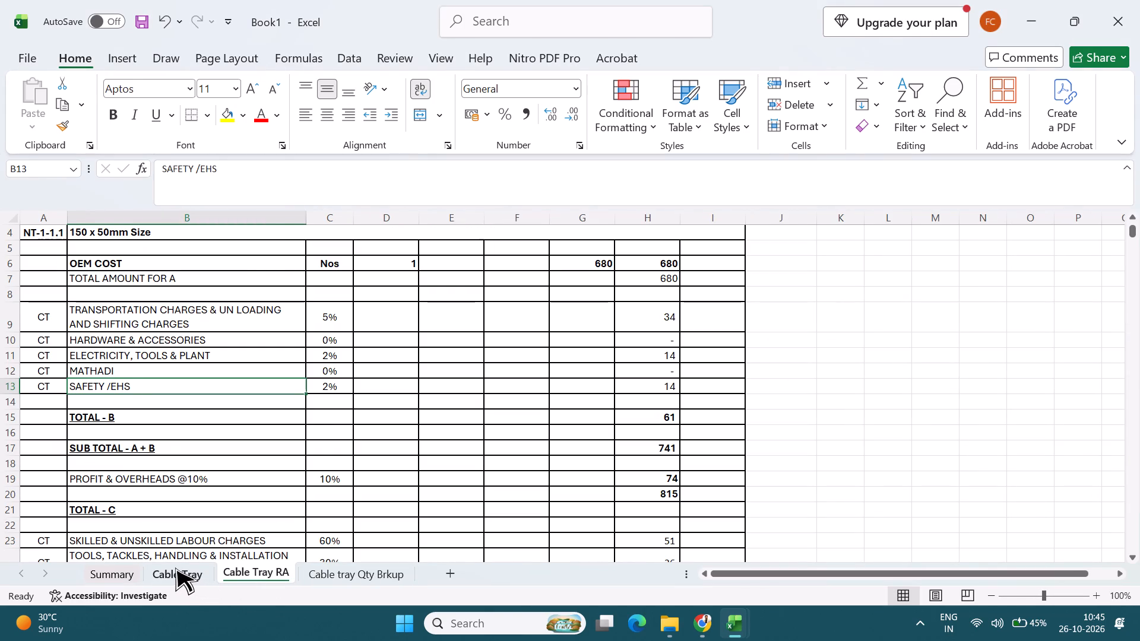
left_click(109, 572)
scroll(206, 490, "up", 2)
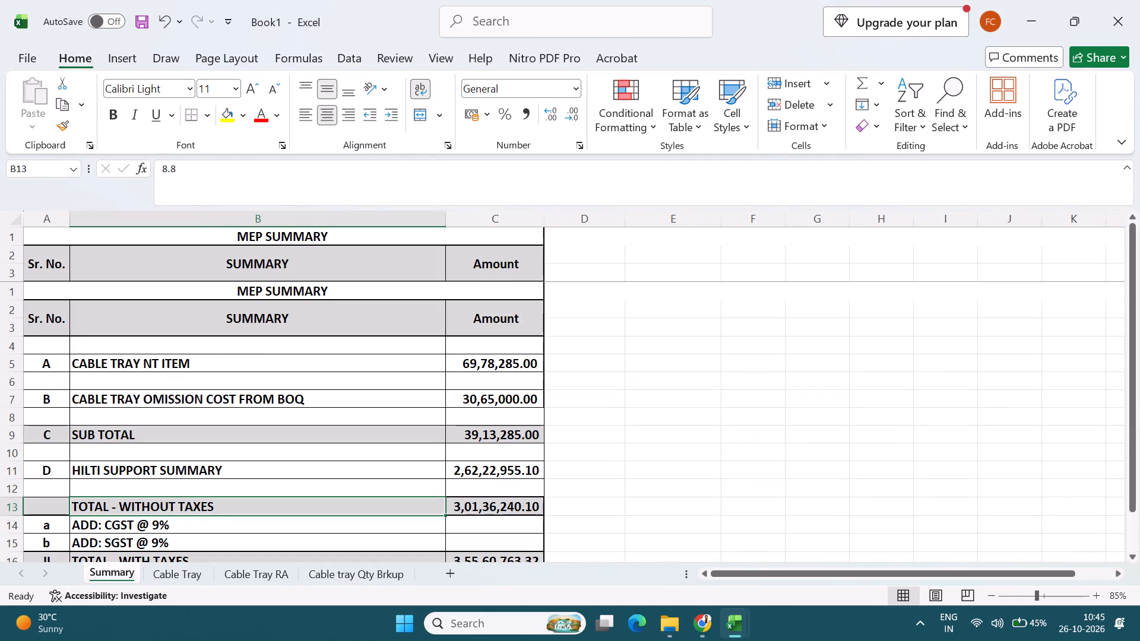
scroll(206, 490, "up", 1)
scroll(206, 492, "down", 2)
scroll(206, 494, "up", 2)
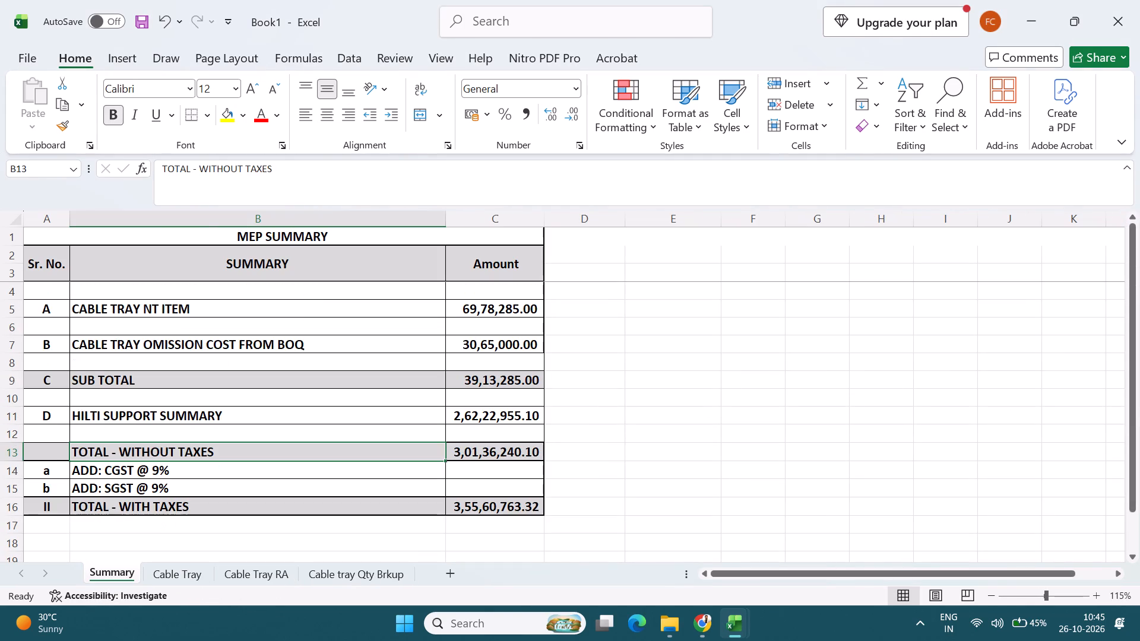
left_click_drag(1, 384, 1, 392)
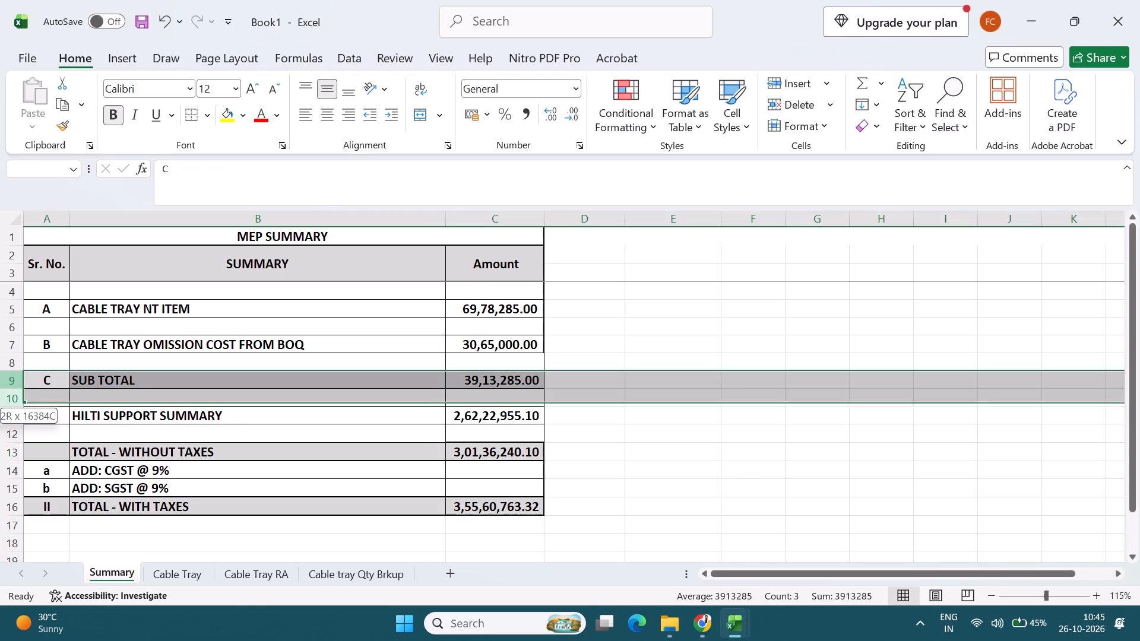
left_click_drag(1, 392, 2, 410)
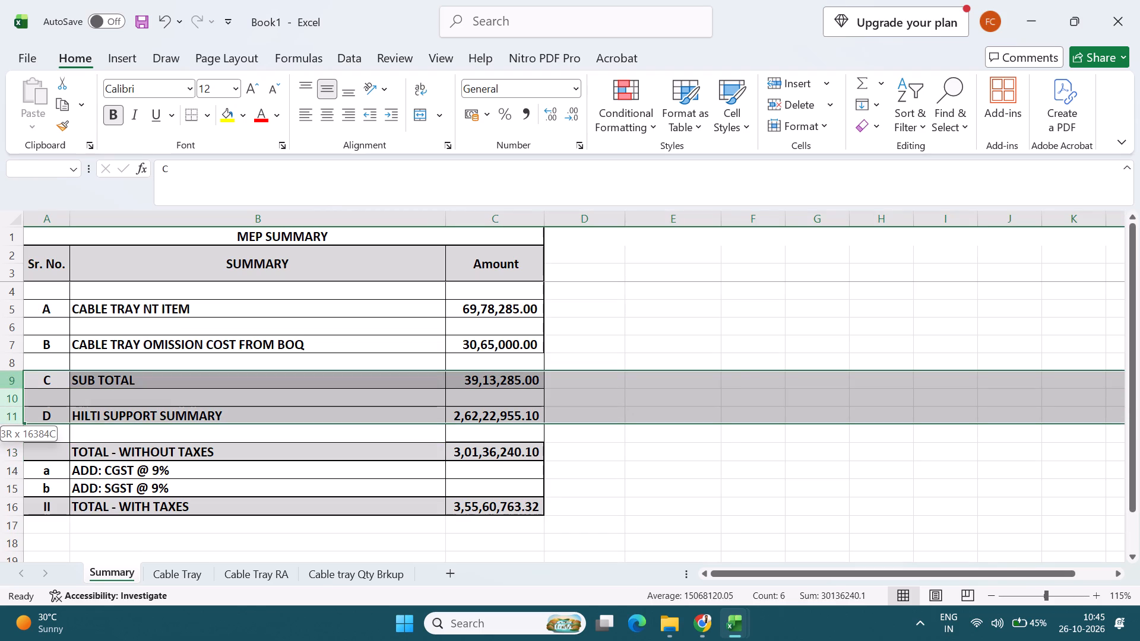
left_click_drag(2, 410, 3, 419)
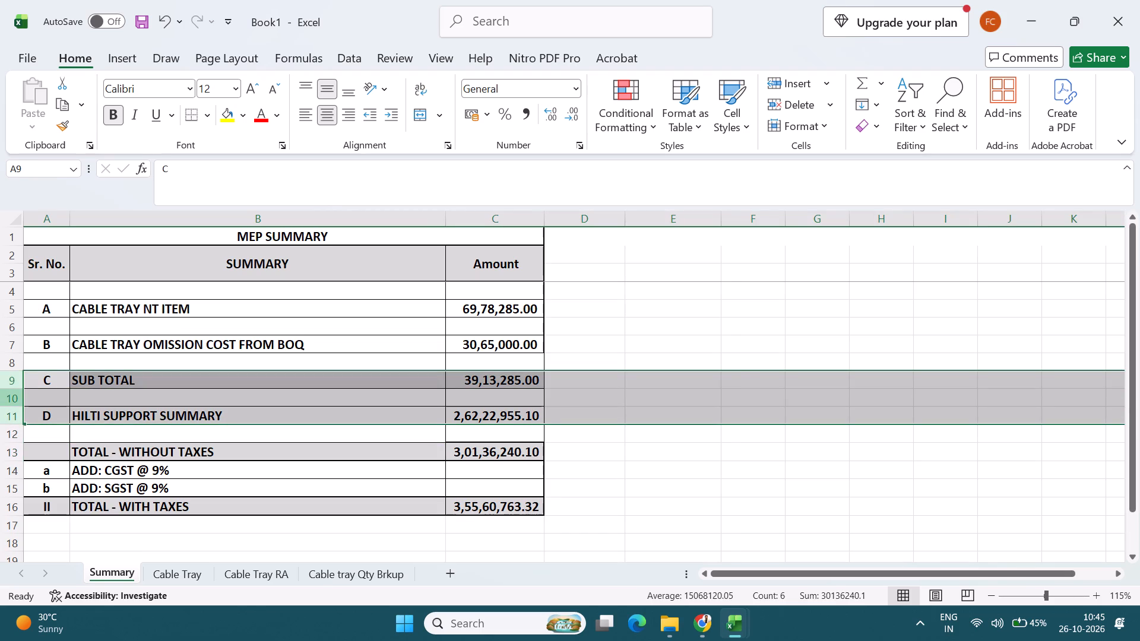
left_click(166, 411)
left_click_drag(10, 401, 10, 427)
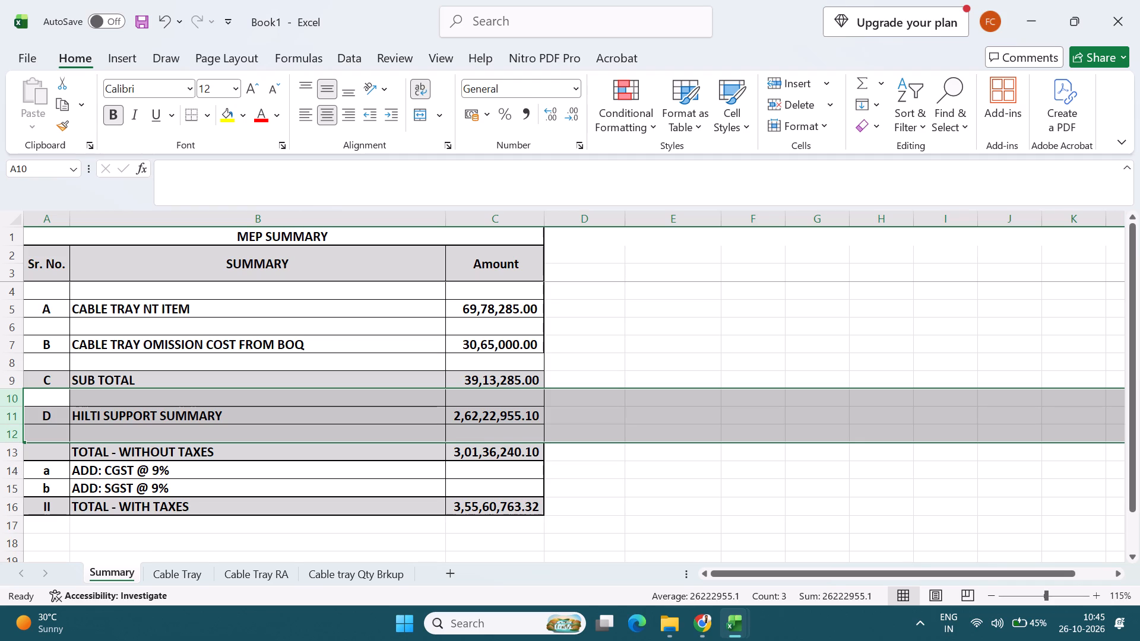
key("ctrl+minus")
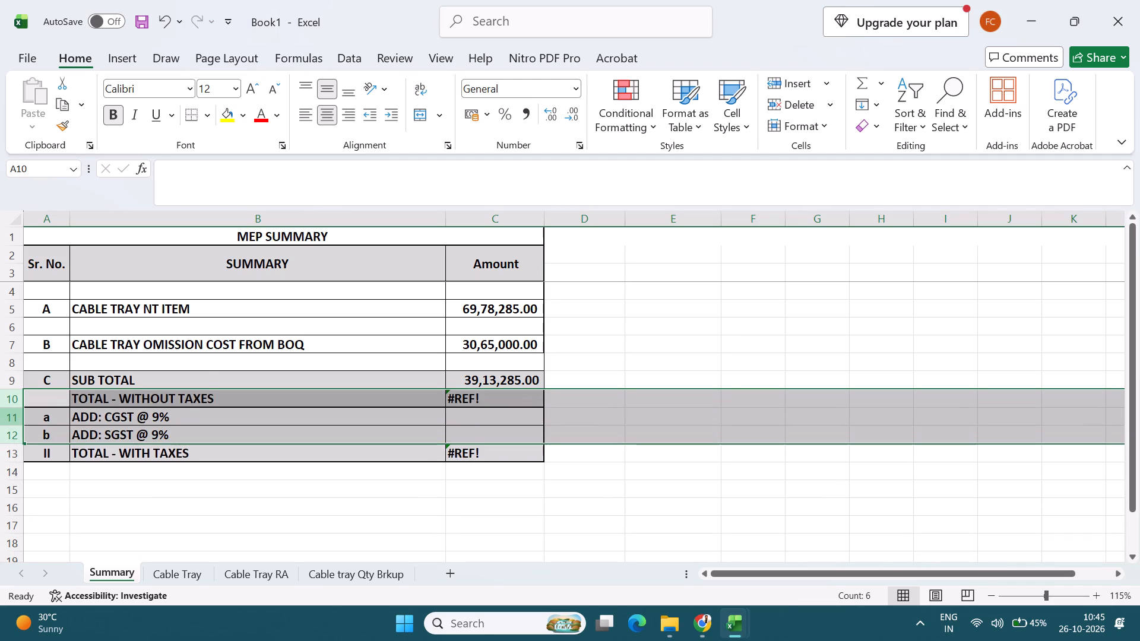
Replace the broken TOTAL - WITHOUT TAXES formula in C10 with =C5-C7, the NT item amount less the omission cost.
left_click(439, 412)
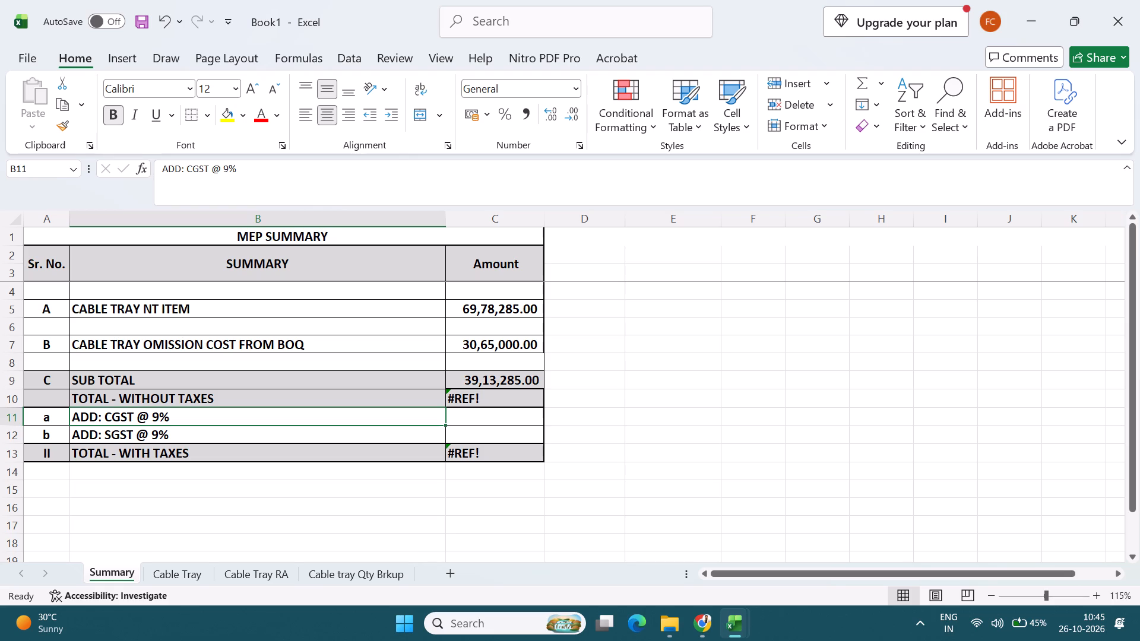
left_click(13, 381)
left_click(508, 396)
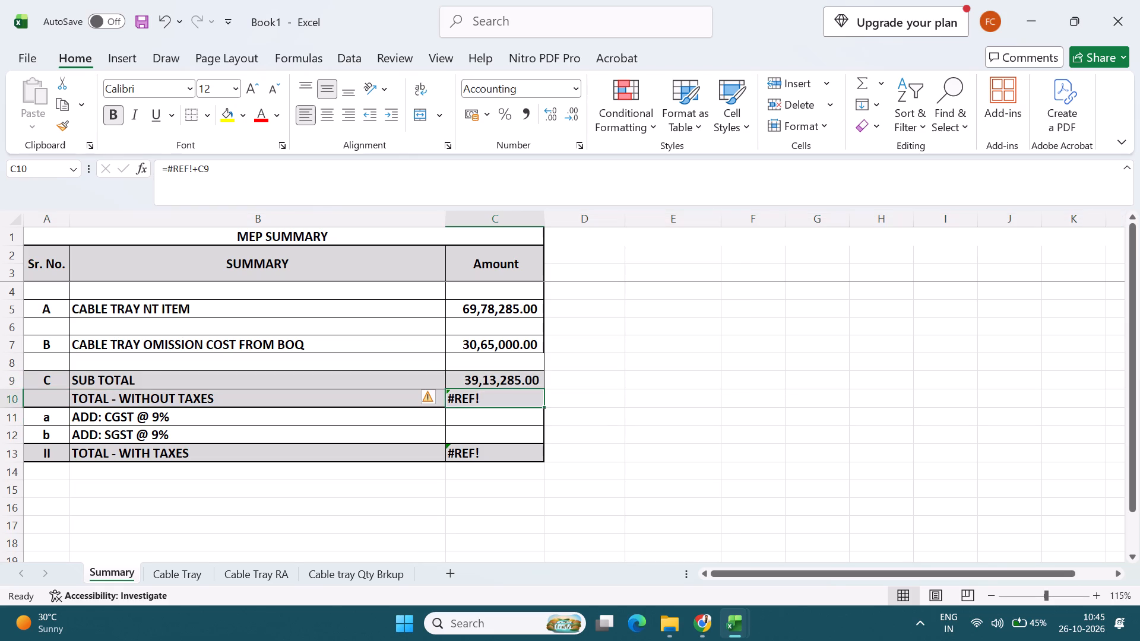
key("equal")
key("Up")
key("Up")
key("Up")
key("Up")
key("Up")
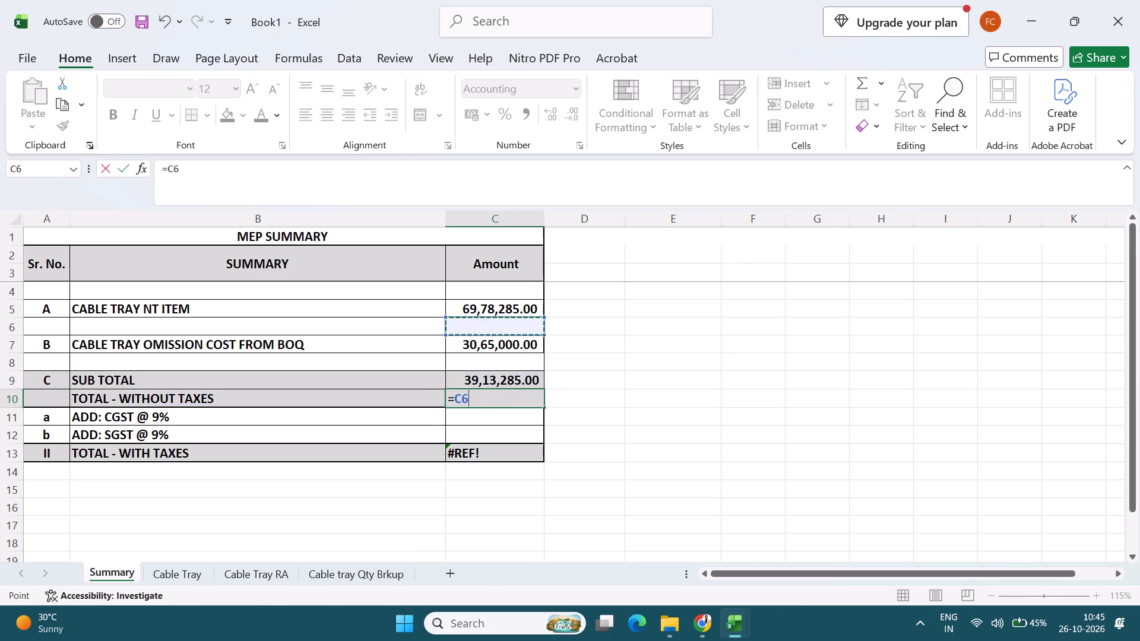
key("minus")
key("Up")
key("Up")
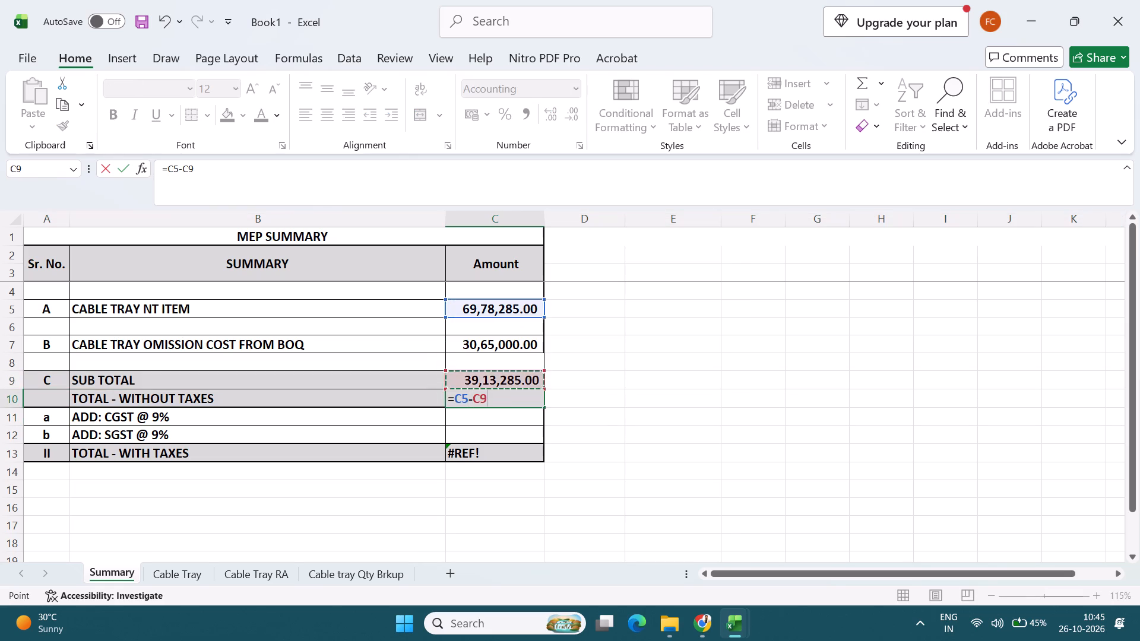
key("Up")
key("Return")
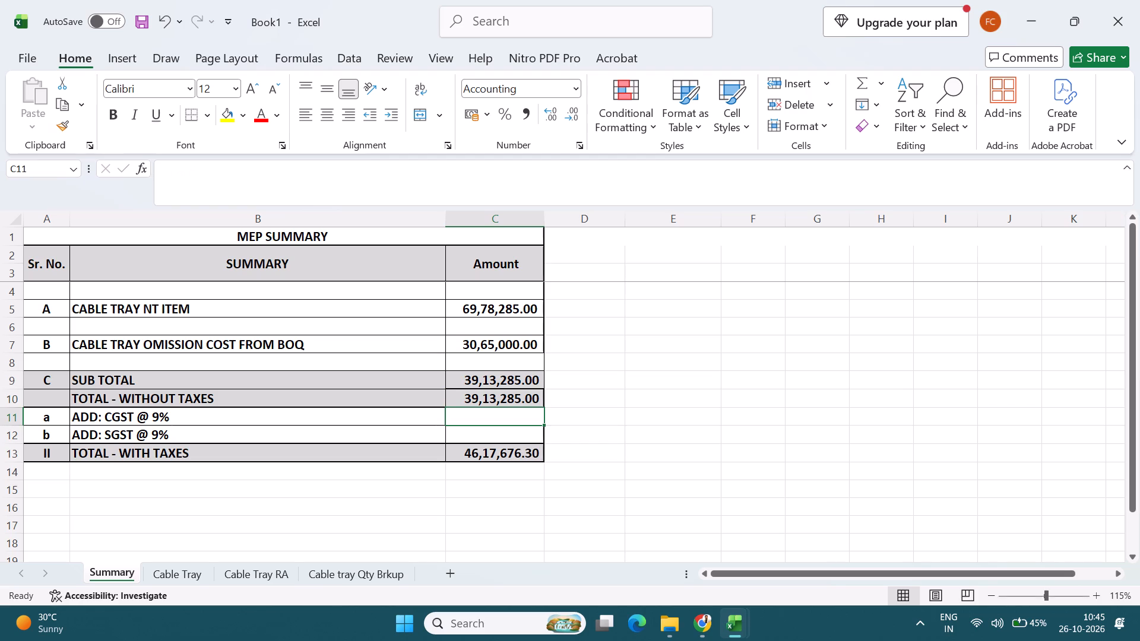
Delete row 9, the SUB TOTAL line, from the Summary sheet of Book1.
left_click(8, 382)
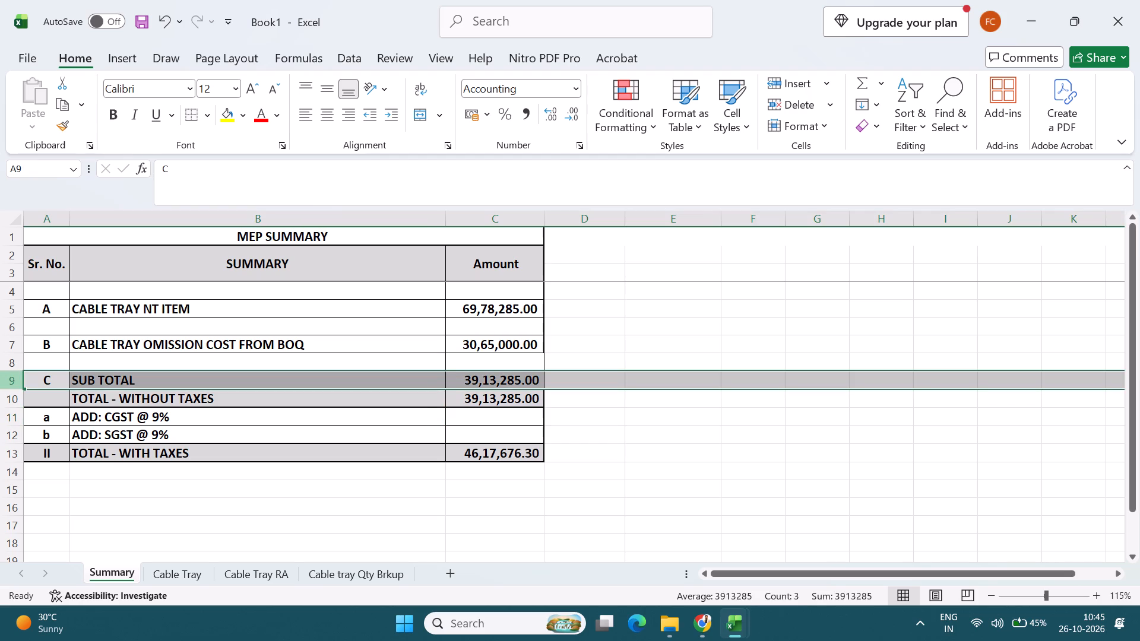
key("ctrl+minus")
left_click(141, 486)
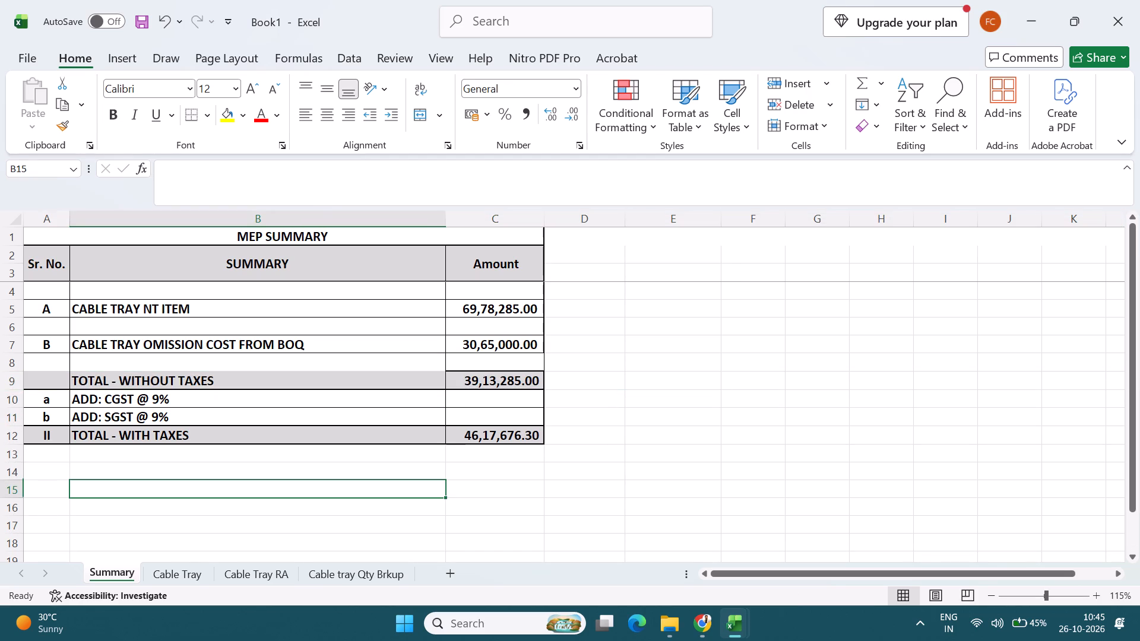
Review the Cable Tray, Cable Tray RA, Cable tray Qty Brkup and Summary sheets of Book1 before saving.
scroll(178, 436, "up", 3)
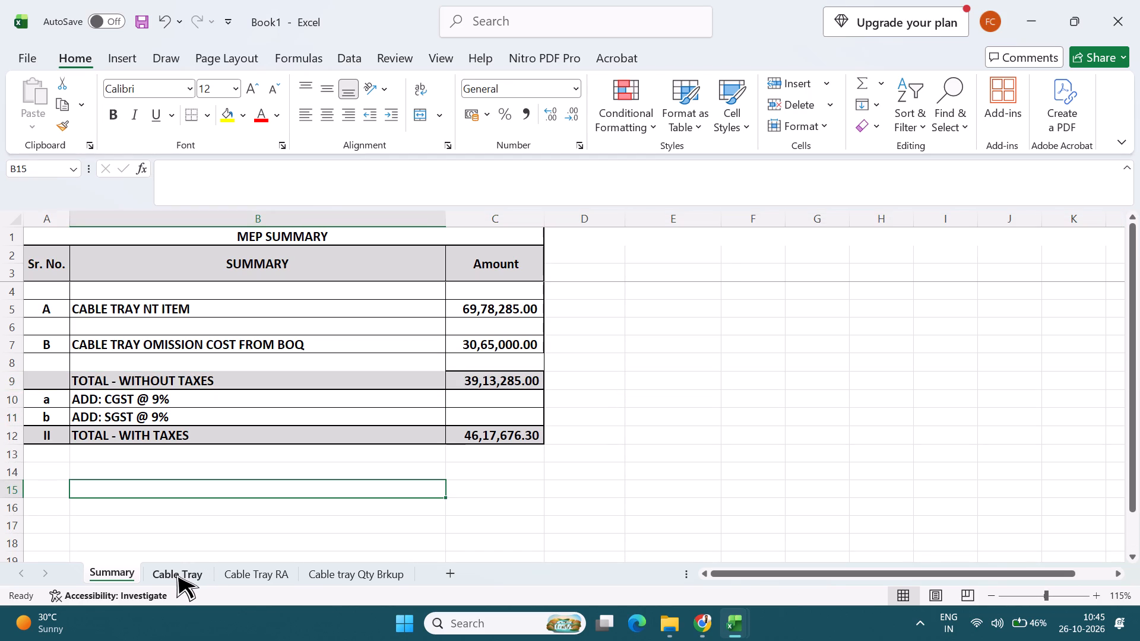
left_click(176, 574)
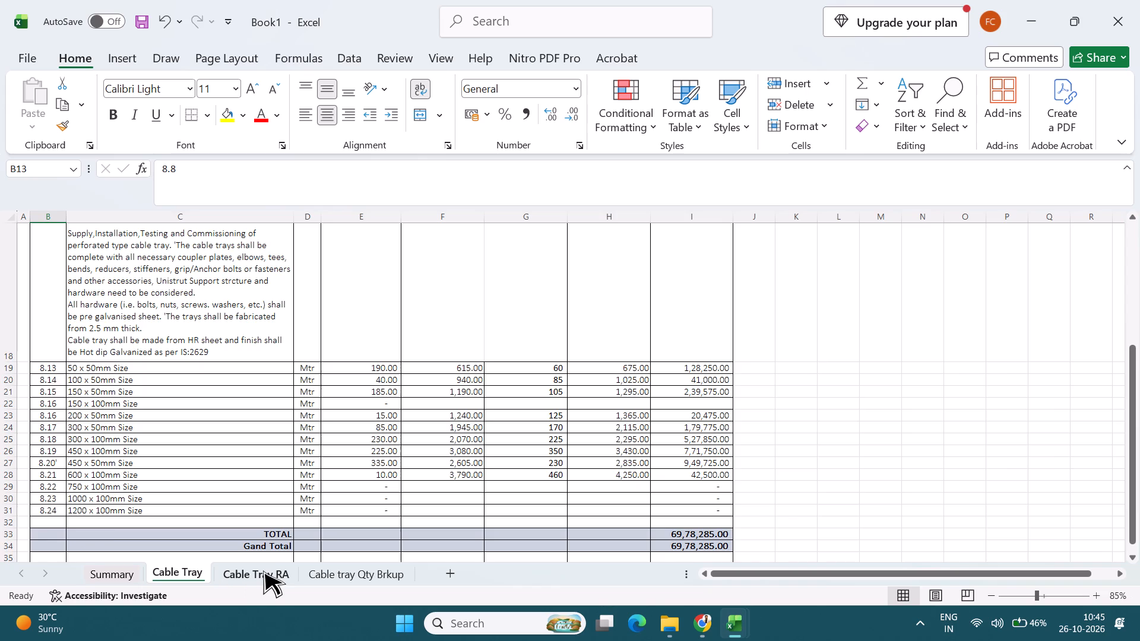
left_click(262, 570)
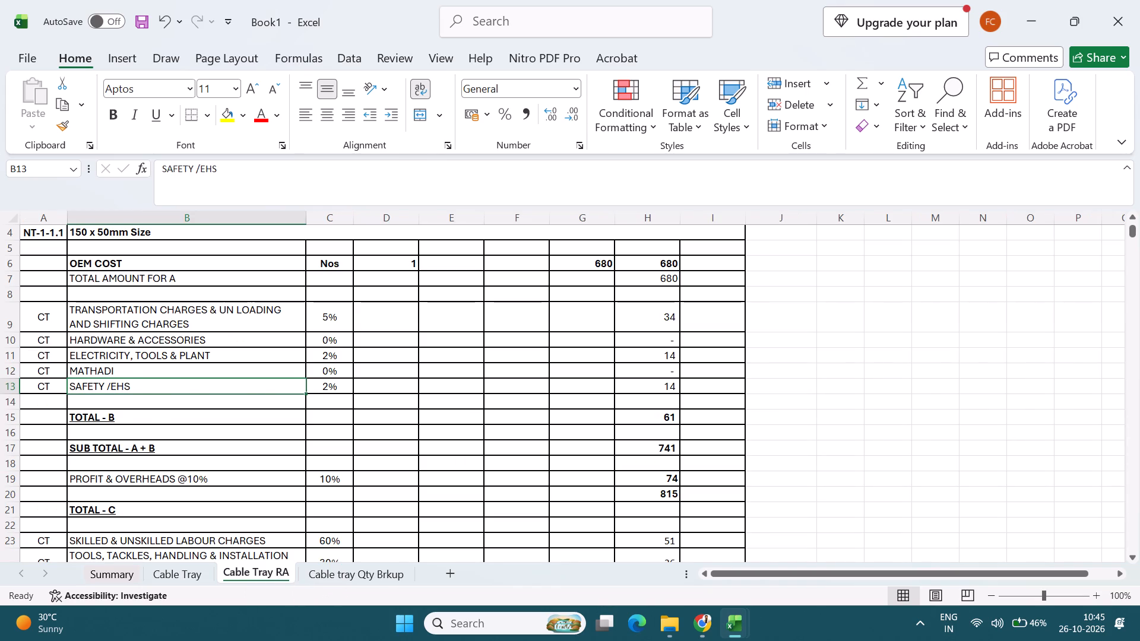
scroll(331, 531, "down", 3)
left_click(332, 571)
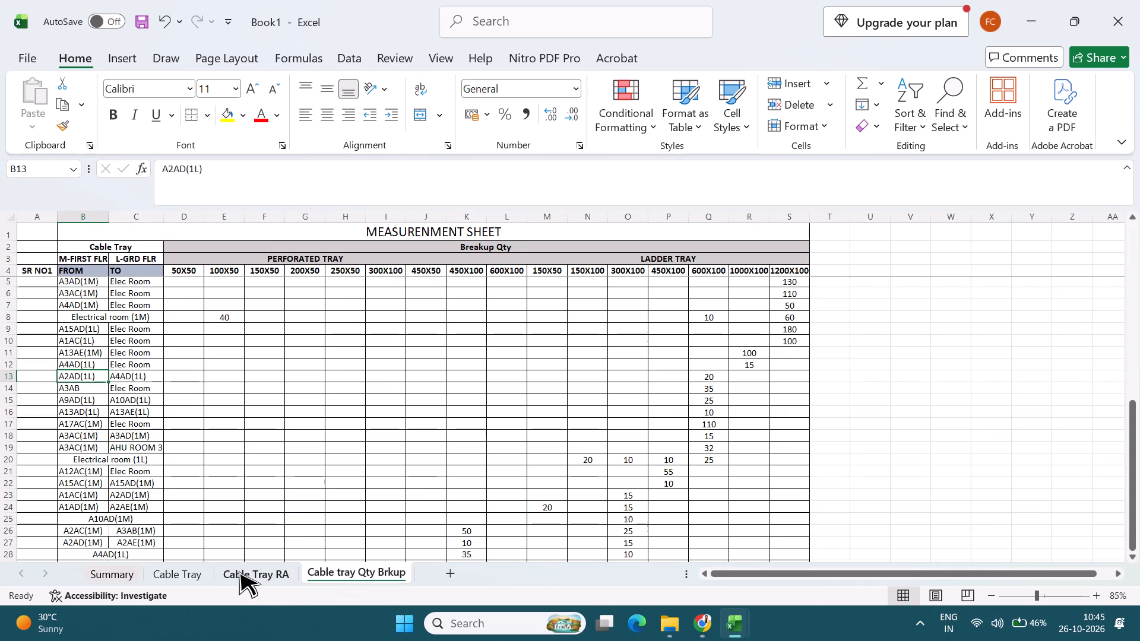
scroll(224, 554, "up", 13)
middle_click_drag(231, 512, 242, 283)
scroll(202, 469, "up", 1)
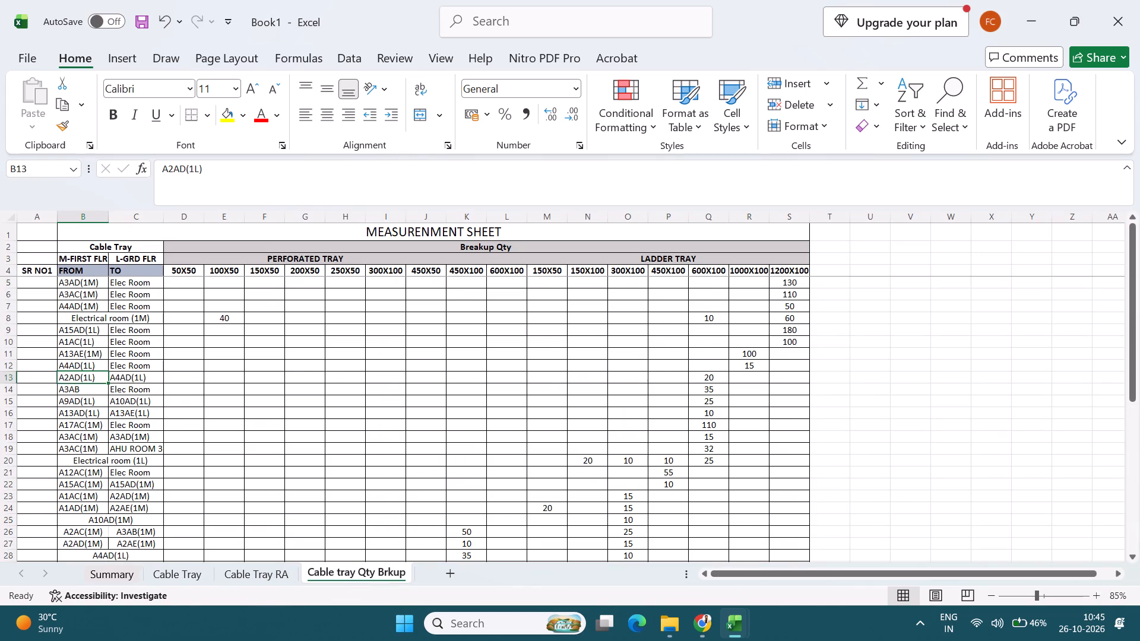
left_click(174, 576)
left_click(111, 576)
scroll(305, 492, "up", 3)
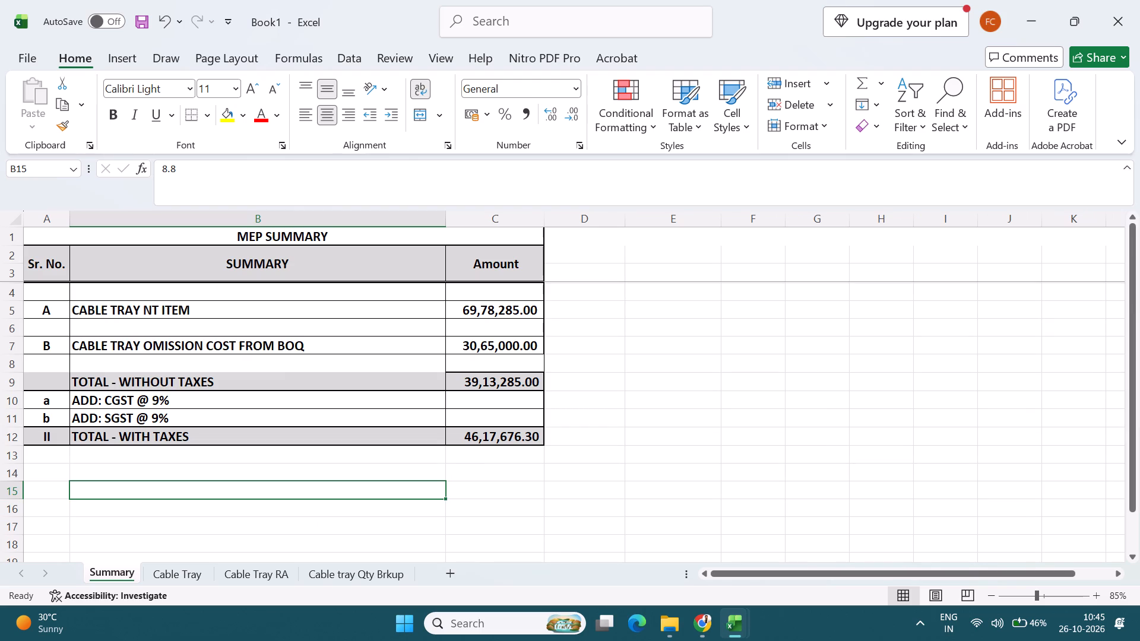
scroll(446, 389, "up", 2)
Save Book1 in the Downloads folder as an Excel workbook named CABLE TRAY LOW SIDE.
key("ctrl+s")
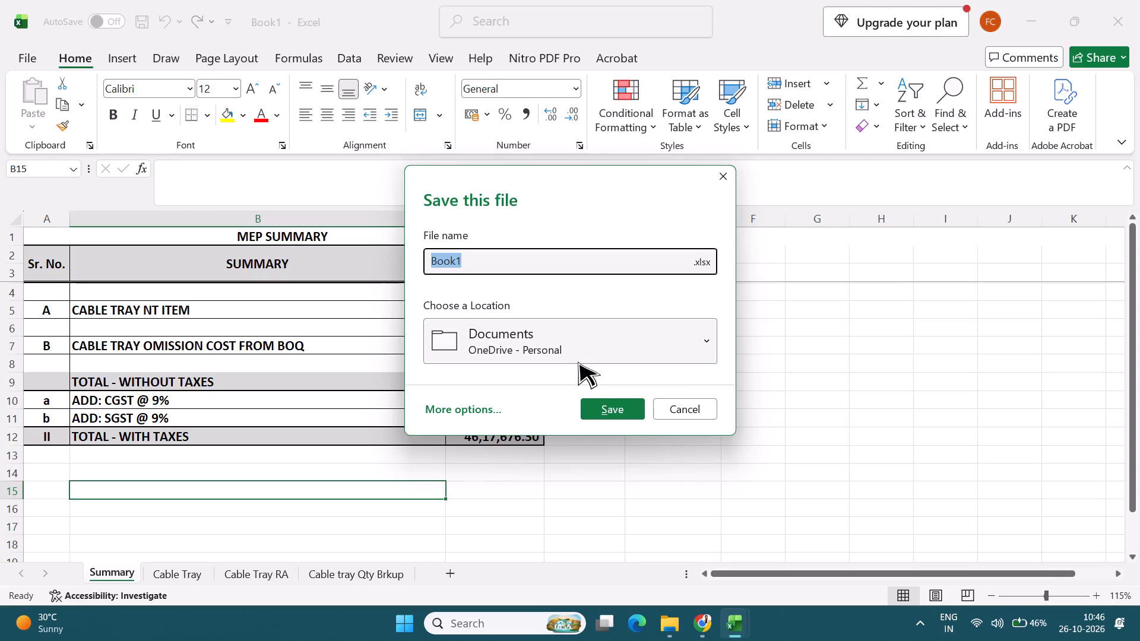
left_click(485, 411)
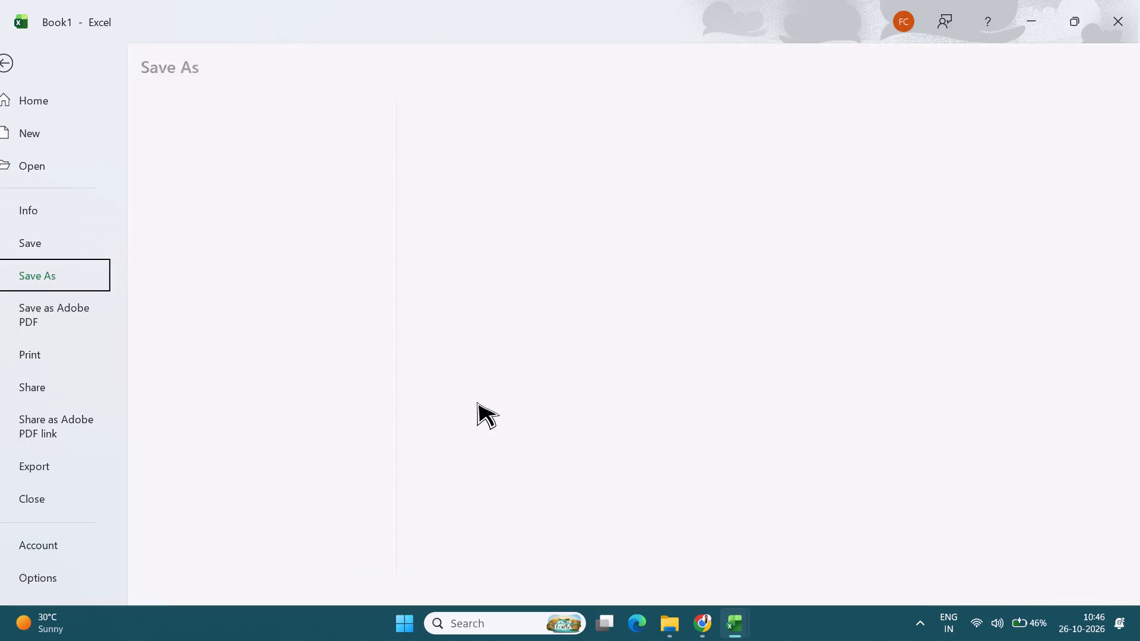
left_click(214, 481)
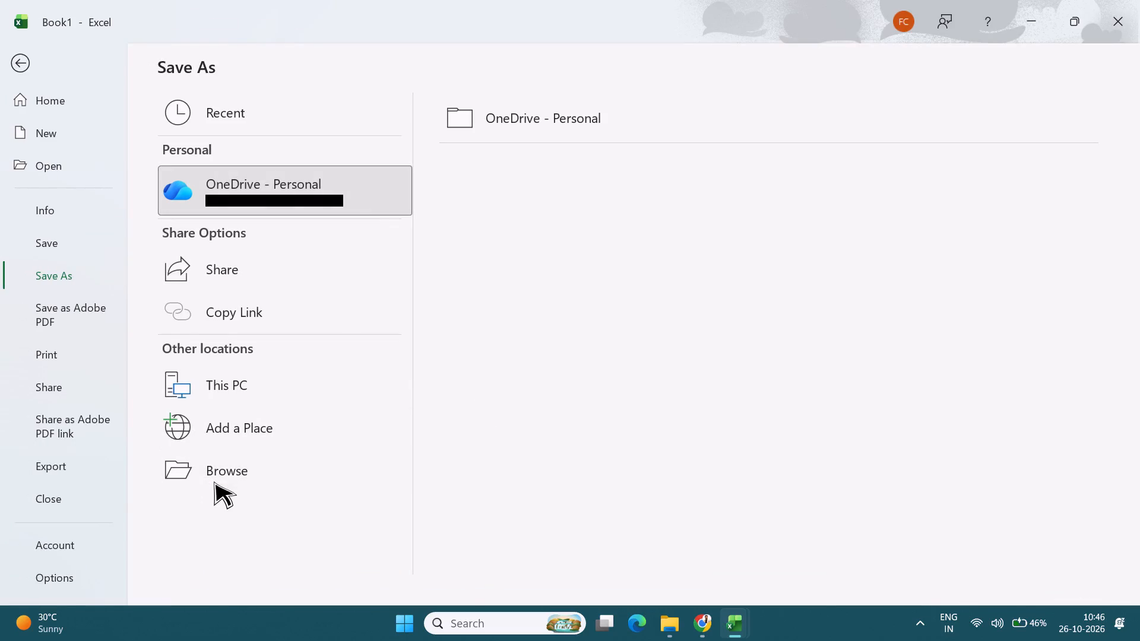
left_click(68, 172)
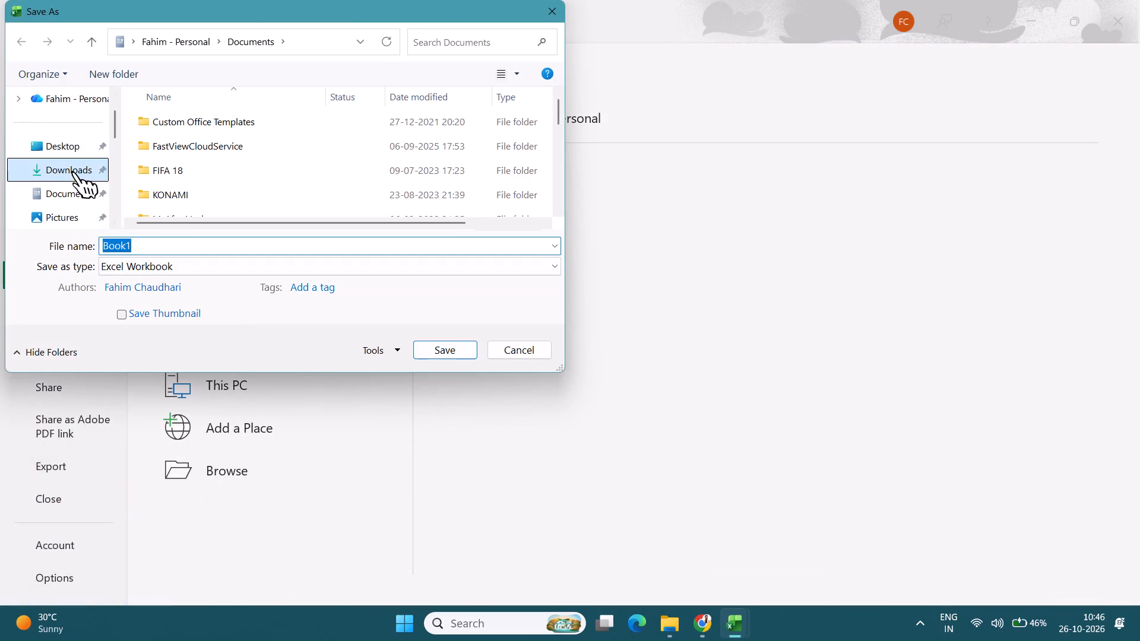
left_click_drag(150, 250, 98, 248)
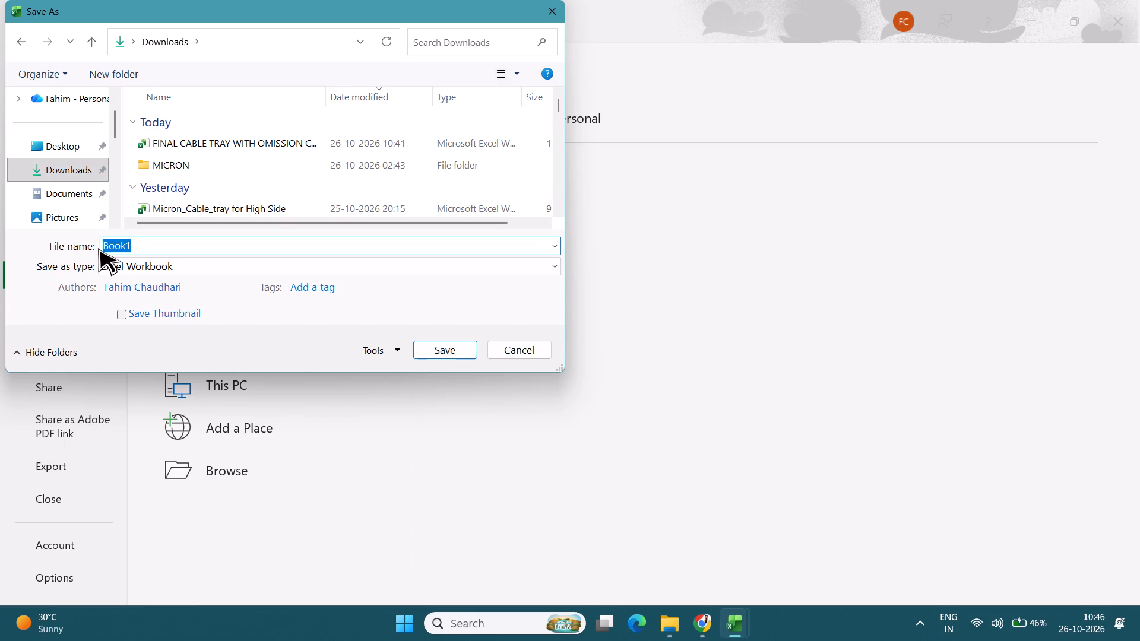
type("CABLE")
key("space")
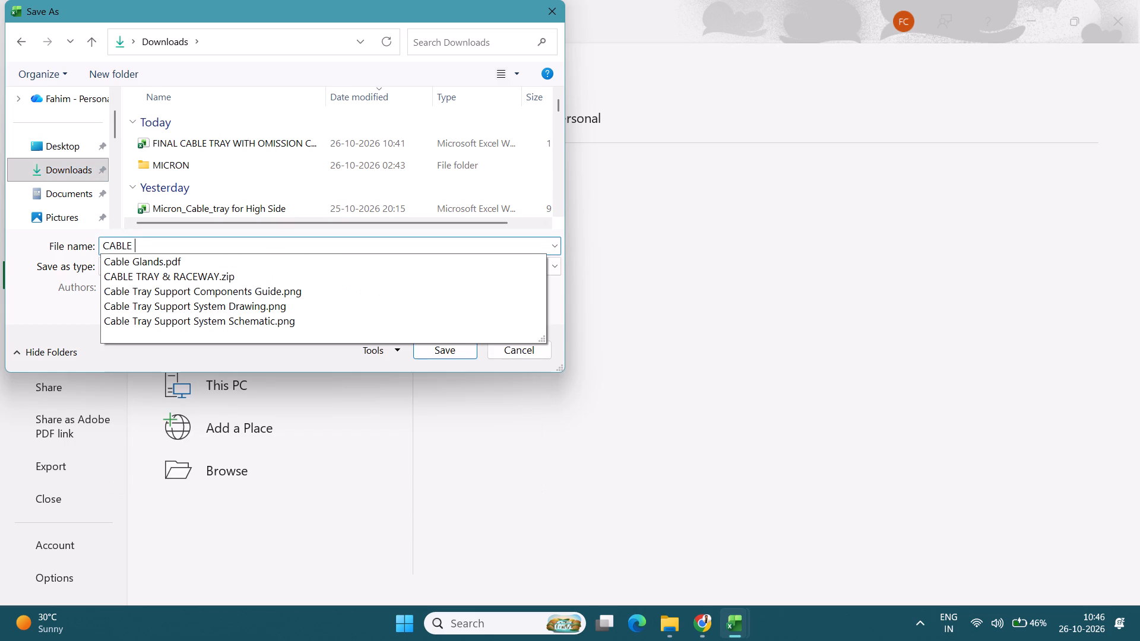
type("TRAY Lo")
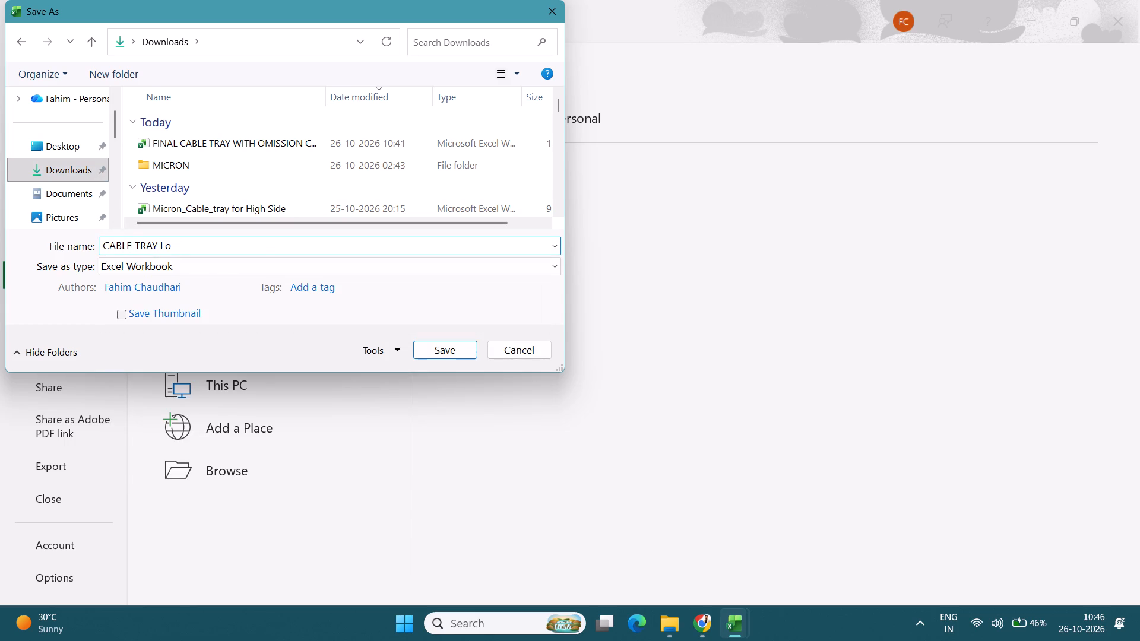
key("BackSpace")
key("BackSpace")
type("OW S")
key("shift+BackSpace")
key("BackSpace")
key("BackSpace")
key("BackSpace")
type("LOW SIDE")
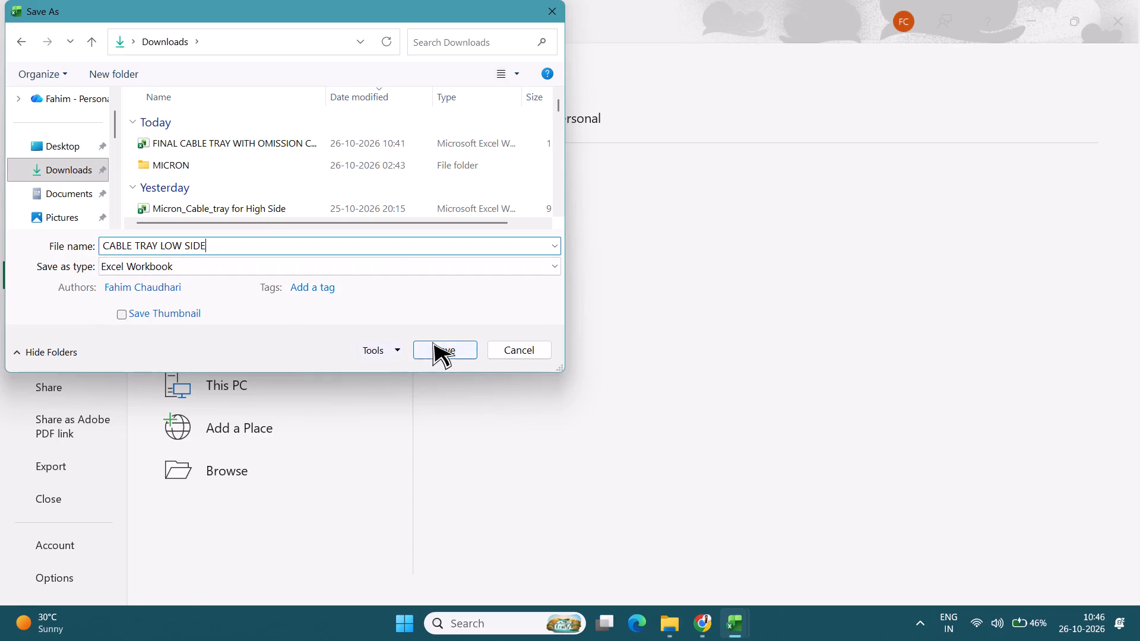
left_click(432, 342)
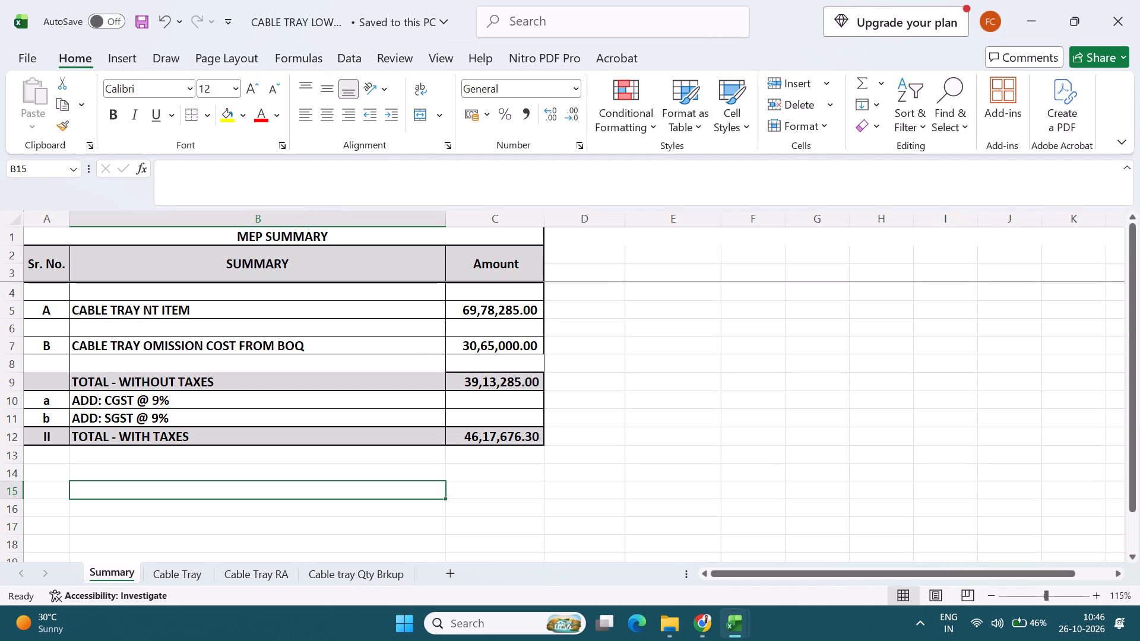
Check the contents of the Cable Tray, Cable Tray RA and Cable tray Qty Brkup sheets in the CABLE TRAY LOW SIDE workbook.
left_click(416, 401)
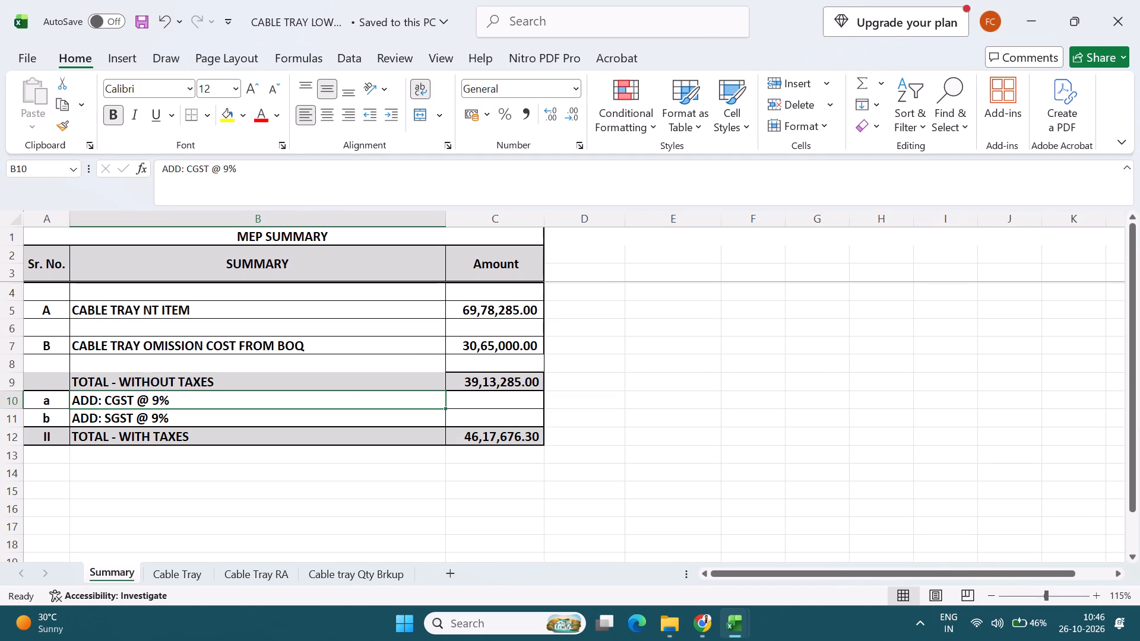
left_click(272, 570)
left_click(186, 577)
left_click(113, 579)
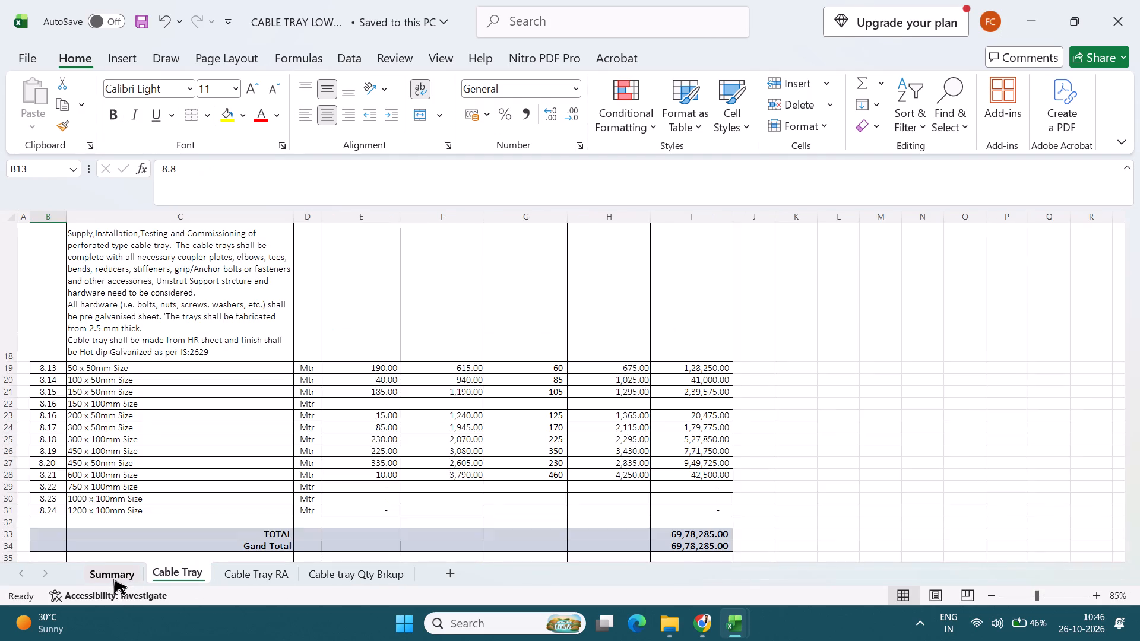
left_click(180, 580)
scroll(229, 467, "up", 2)
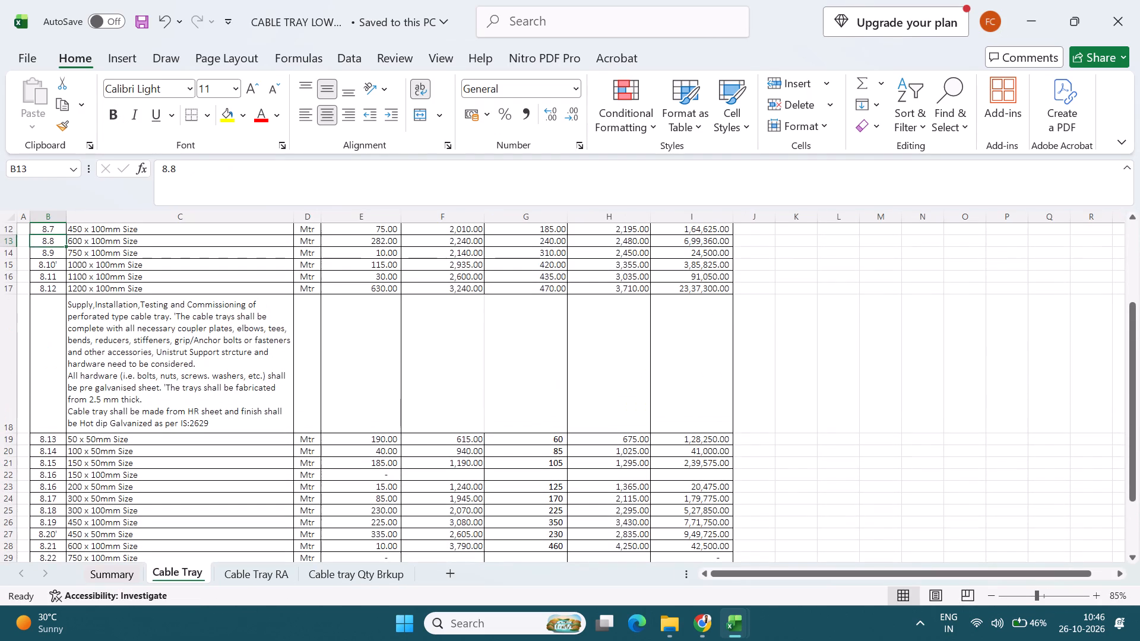
scroll(229, 467, "up", 5)
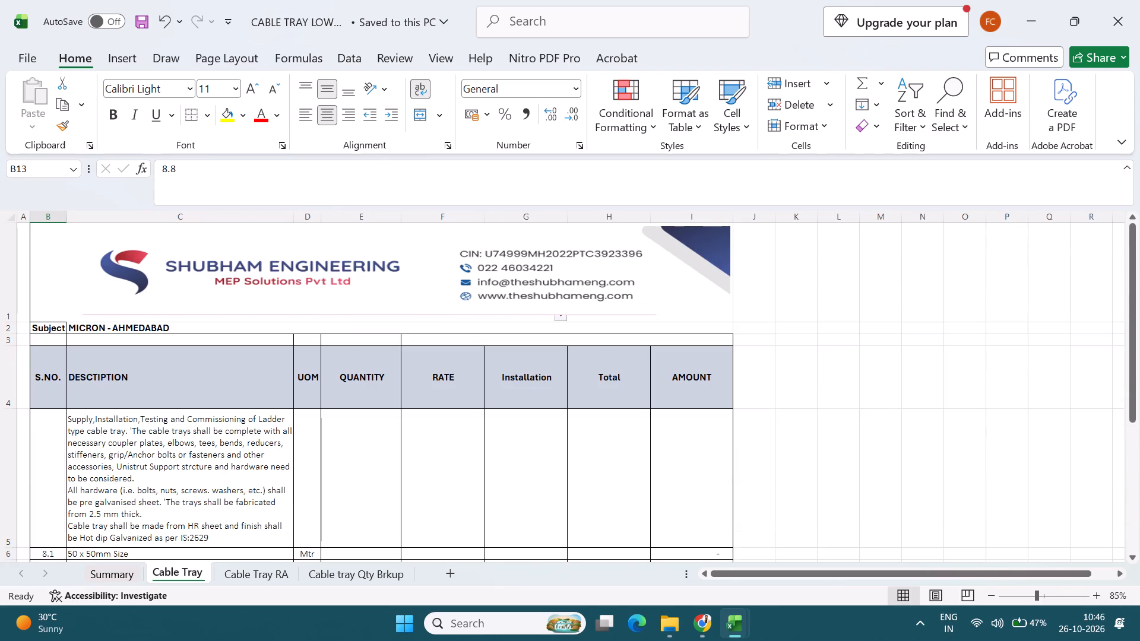
scroll(229, 467, "down", 7)
scroll(227, 474, "up", 4)
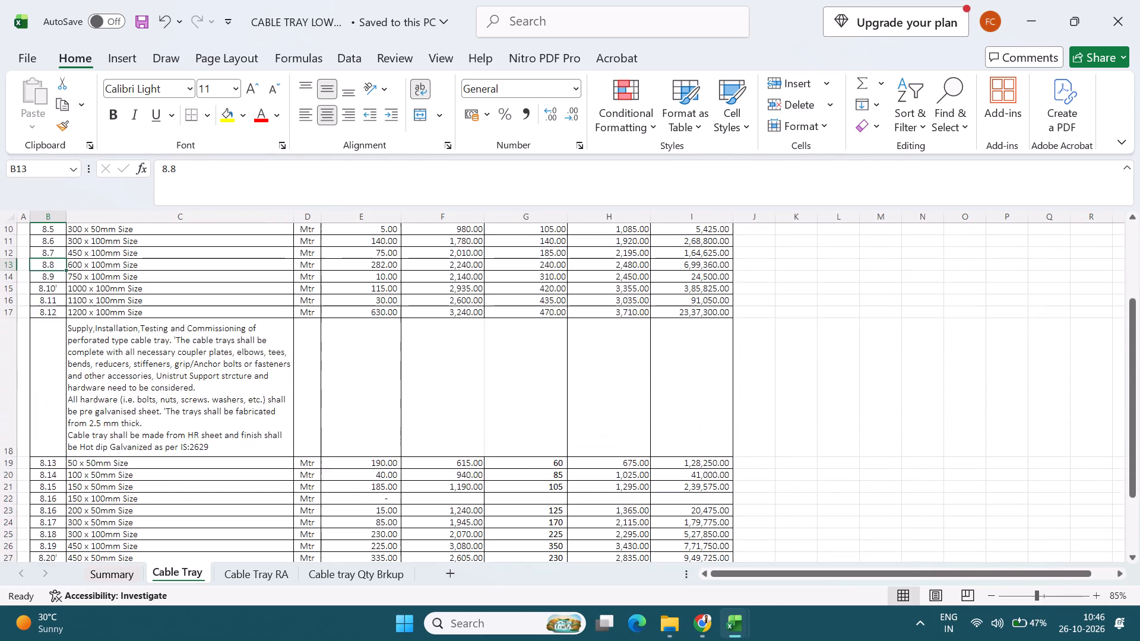
scroll(227, 474, "up", 1)
left_click(245, 569)
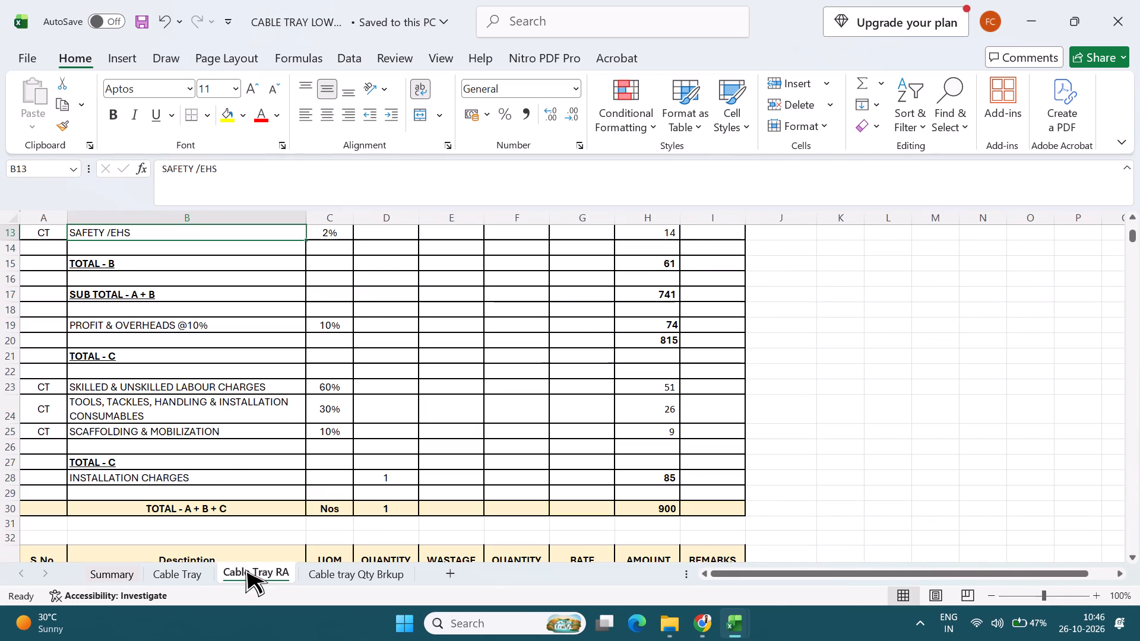
left_click(324, 569)
scroll(264, 516, "down", 3)
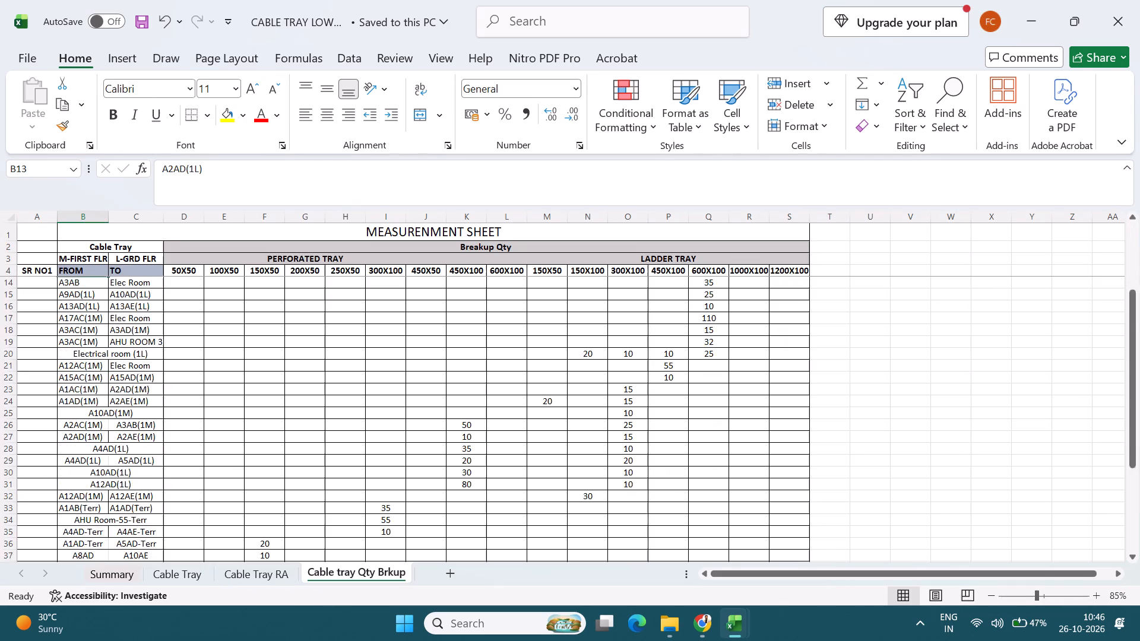
scroll(262, 519, "down", 7)
left_click(108, 585)
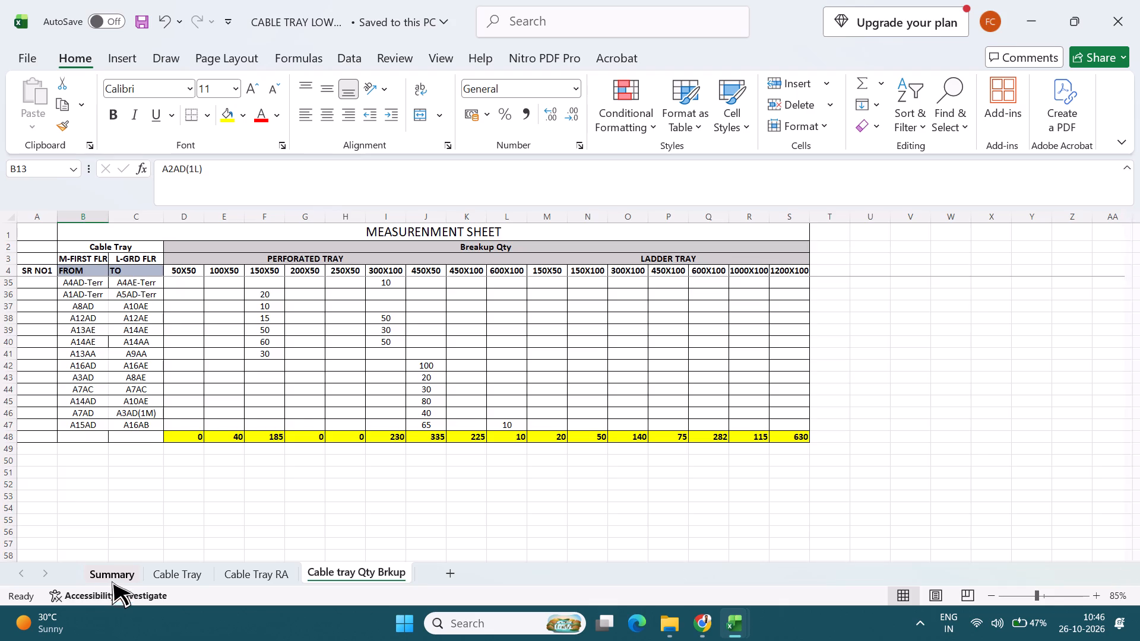
scroll(258, 515, "up", 3)
left_click(176, 564)
scroll(194, 504, "up", 6)
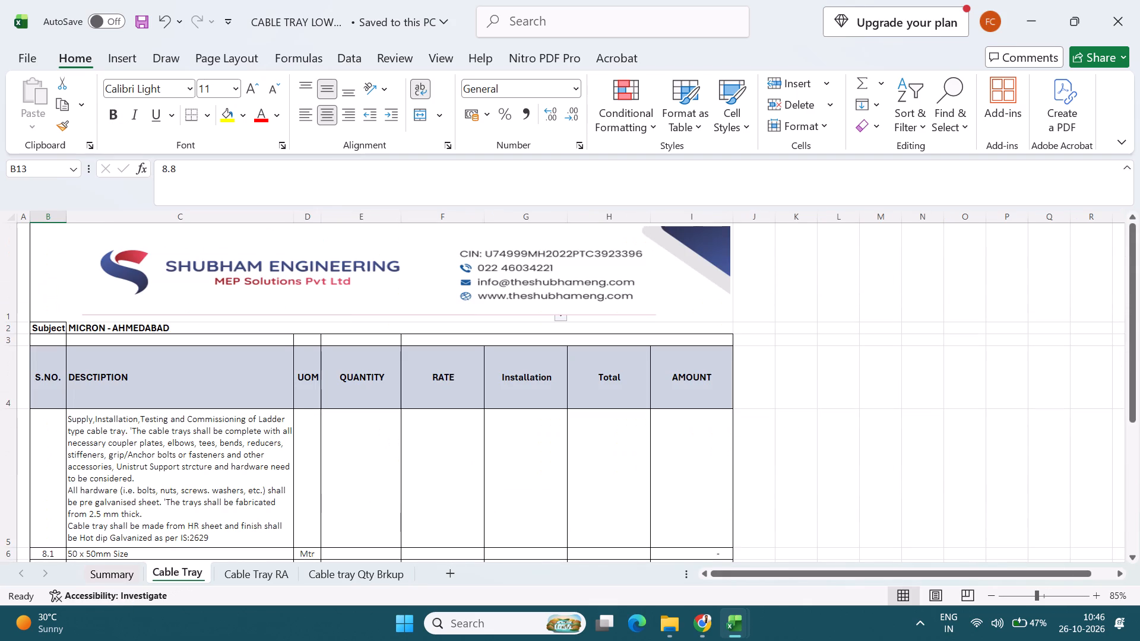
Save and close the CABLE TRAY LOW SIDE workbook.
key("ctrl+s")
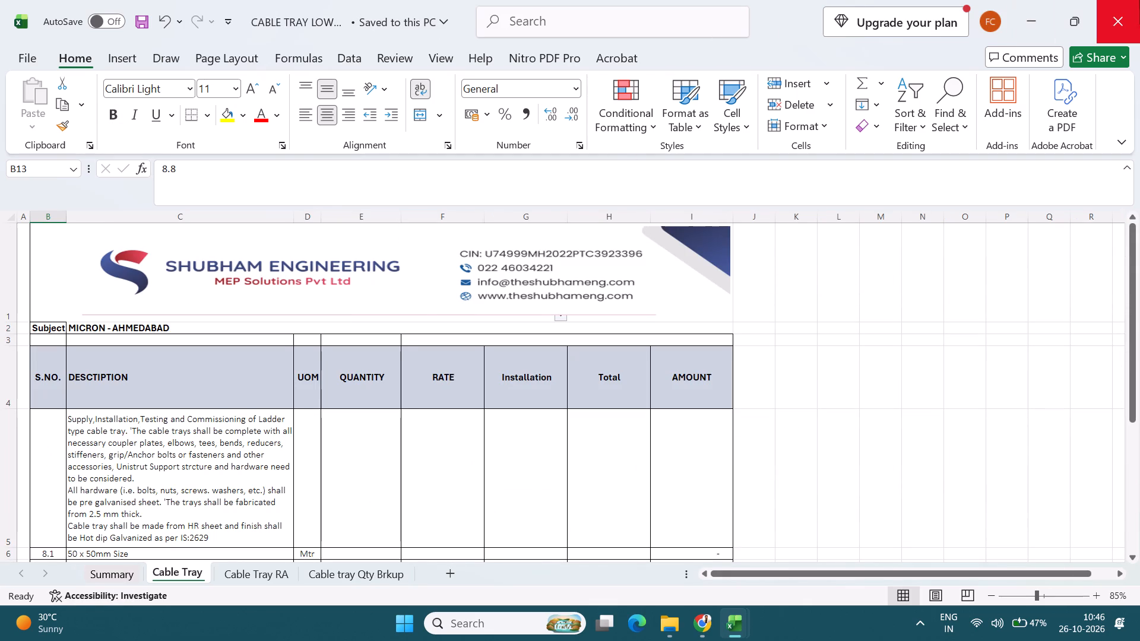
left_click(1135, 5)
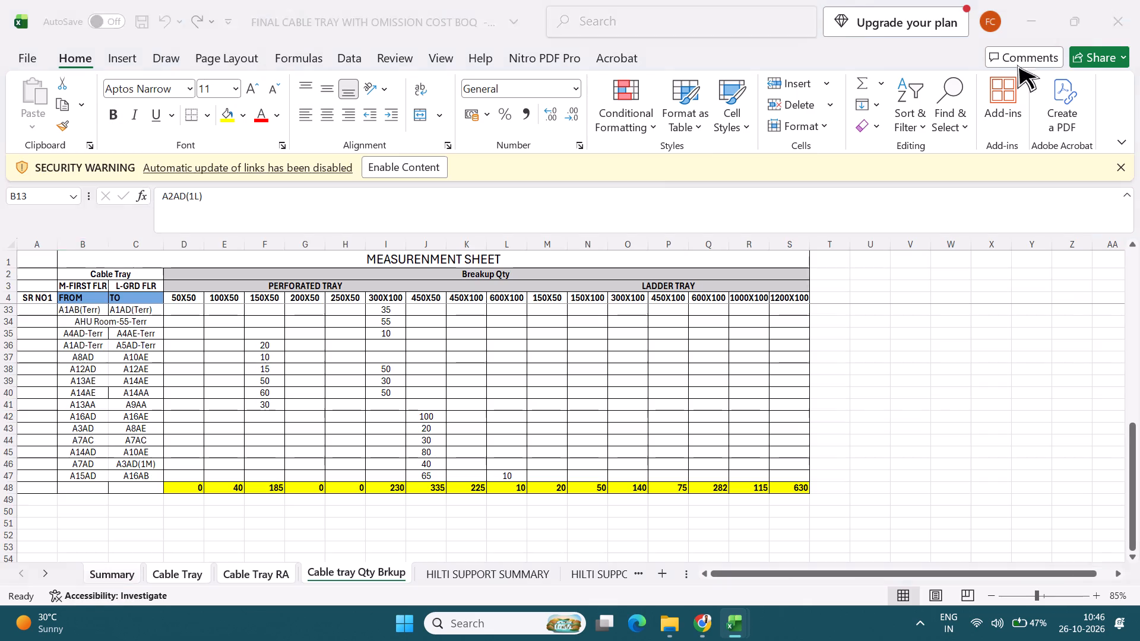
Delete the grouped Summary, Cable Tray, Cable Tray RA and Cable tray Qty Brkup sheets from the FINAL CABLE TRAY WITH OMISSION COST BOQ workbook.
left_click(284, 453)
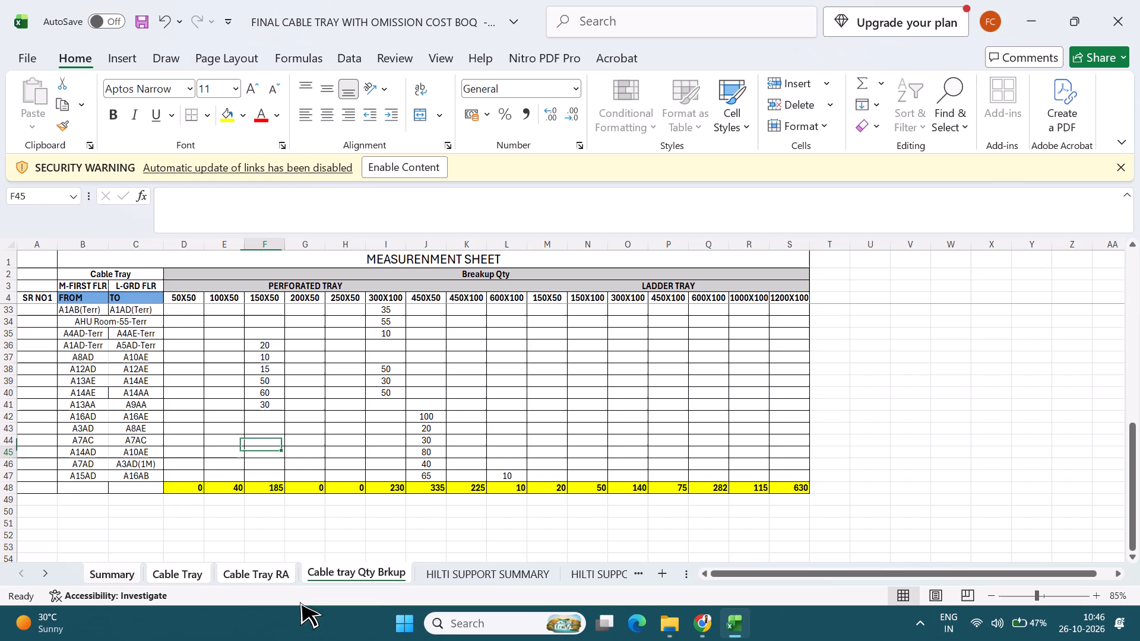
right_click(246, 578)
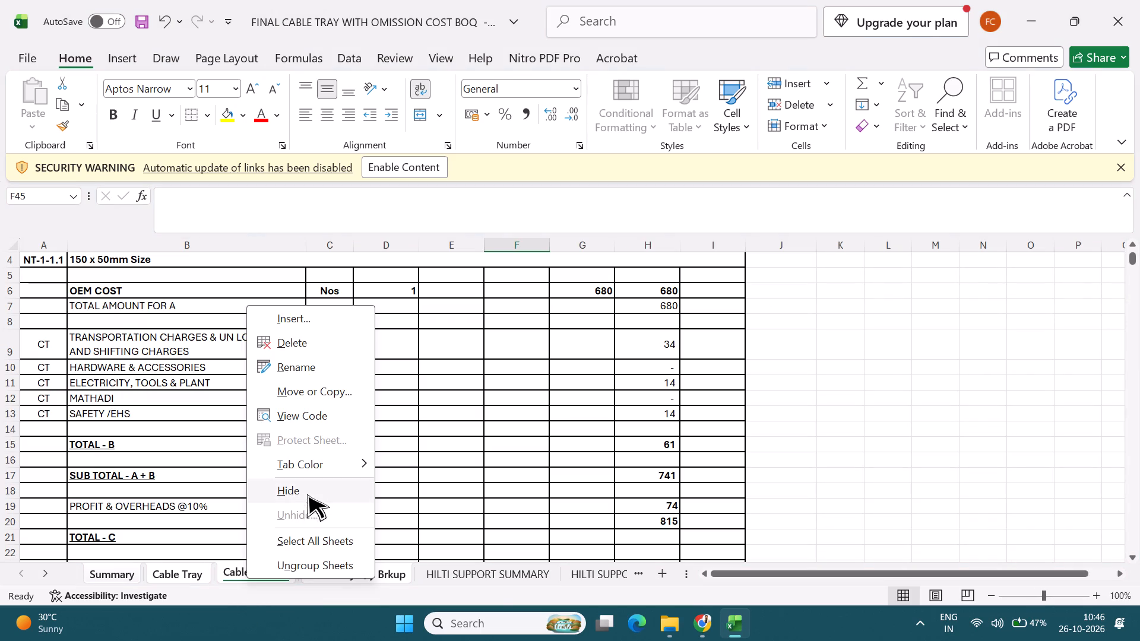
left_click(328, 351)
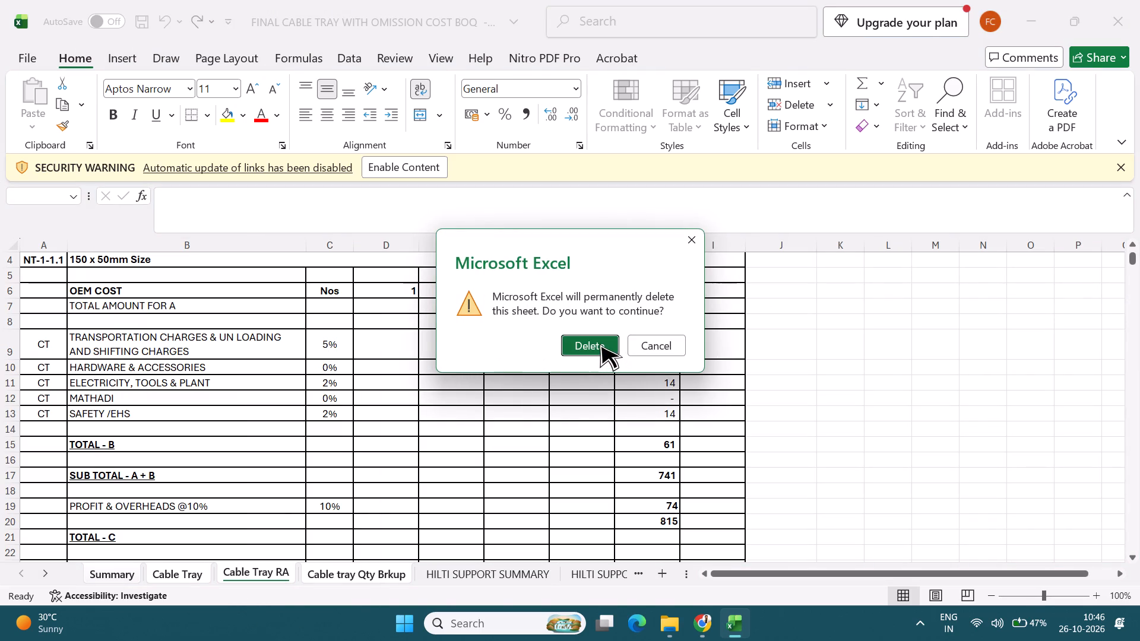
left_click(600, 344)
Look over the HILTI SUPPORT SUMMARY sheet and save the FINAL CABLE TRAY WITH OMISSION COST BOQ workbook.
scroll(243, 487, "up", 6)
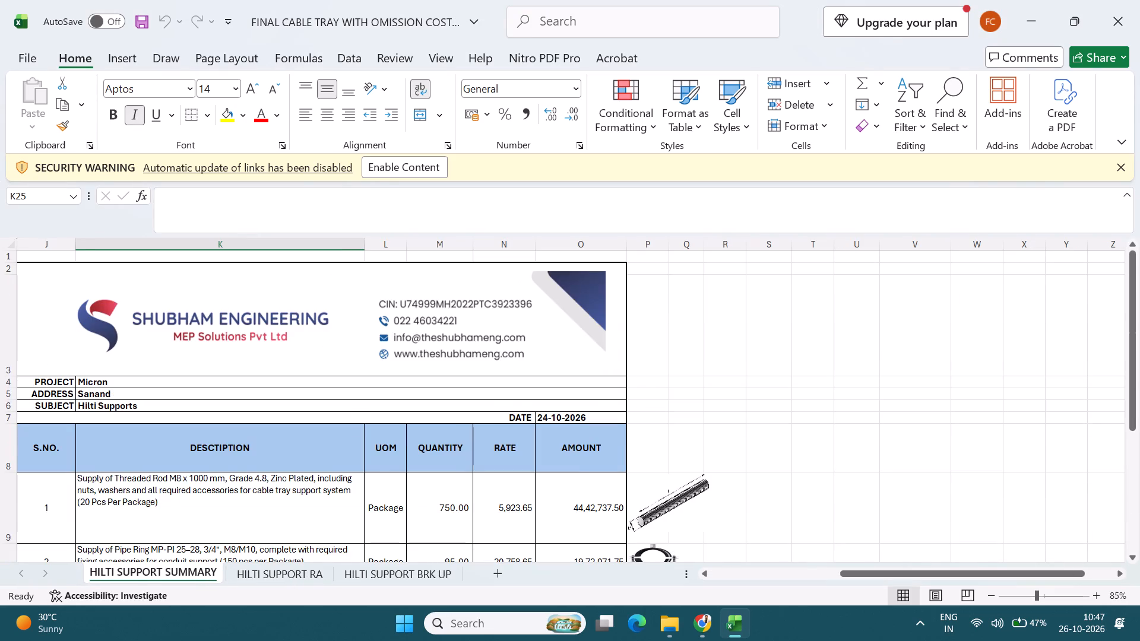
scroll(243, 487, "up", 2)
scroll(243, 494, "down", 2)
scroll(243, 521, "up", 1)
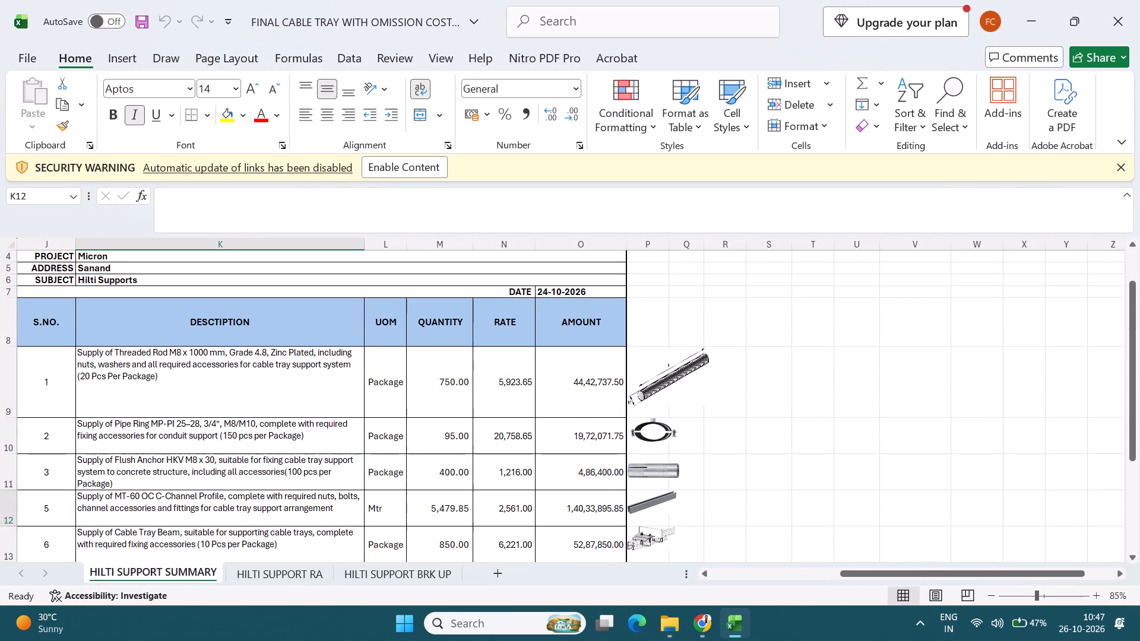
left_click(248, 503)
key("ctrl+s")
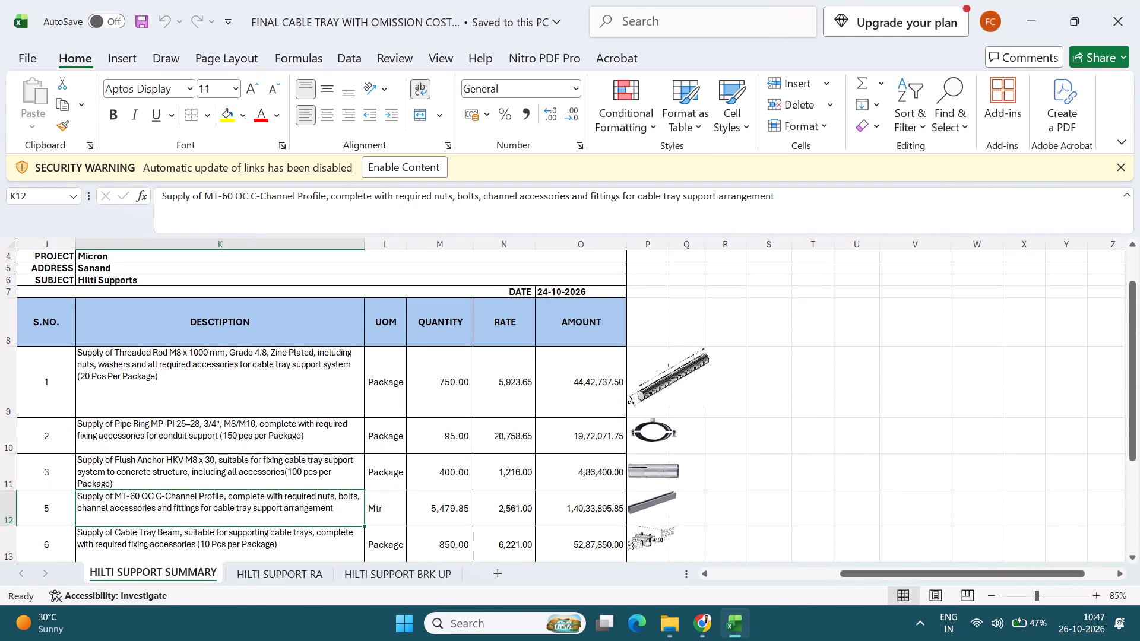
Check the HILTI SUPPORT SUMMARY, HILTI SUPPORT RA and HILTI SUPPORT BRK UP sheets in the FINAL CABLE TRAY WITH OMISSION COST BOQ workbook.
scroll(246, 501, "down", 2)
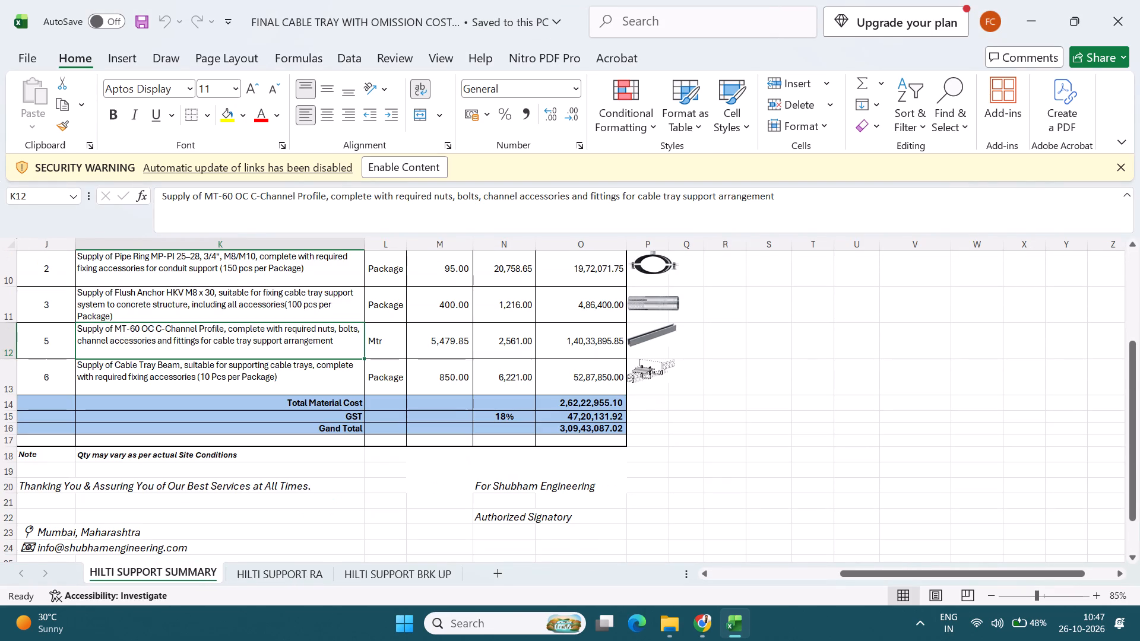
key("alt+Tab")
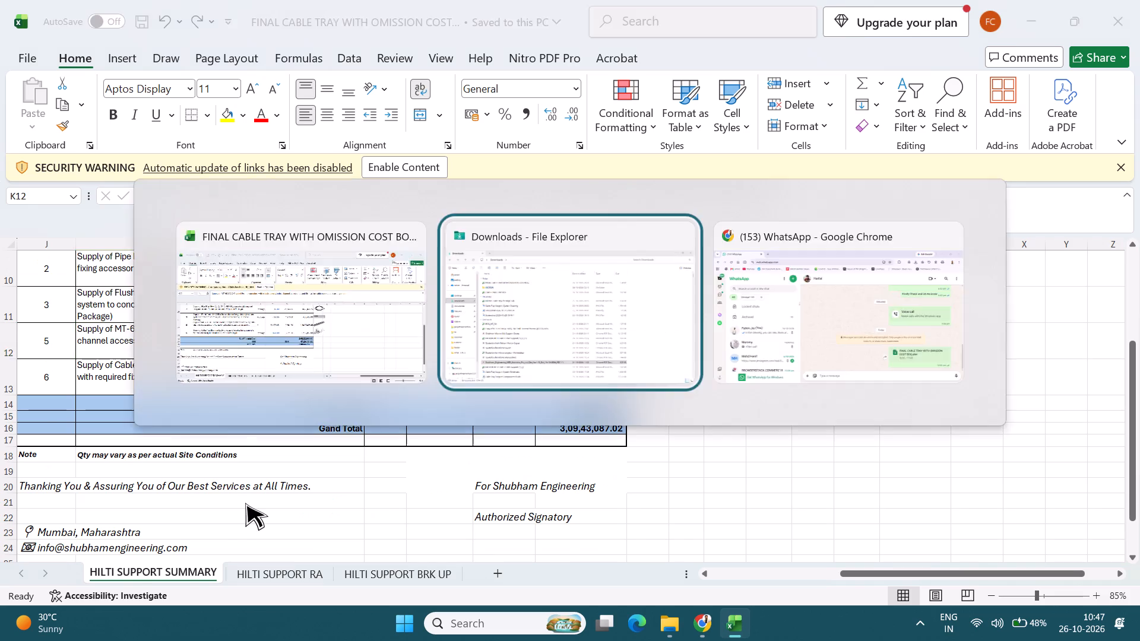
key("alt+Tab")
left_click(273, 563)
left_click(371, 573)
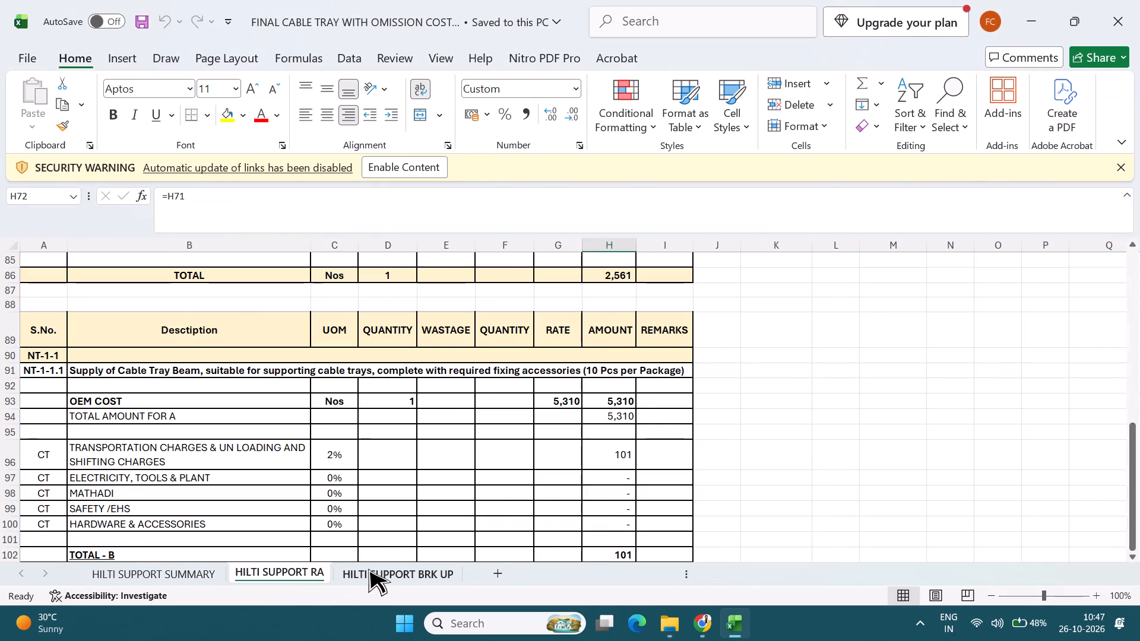
left_click(142, 570)
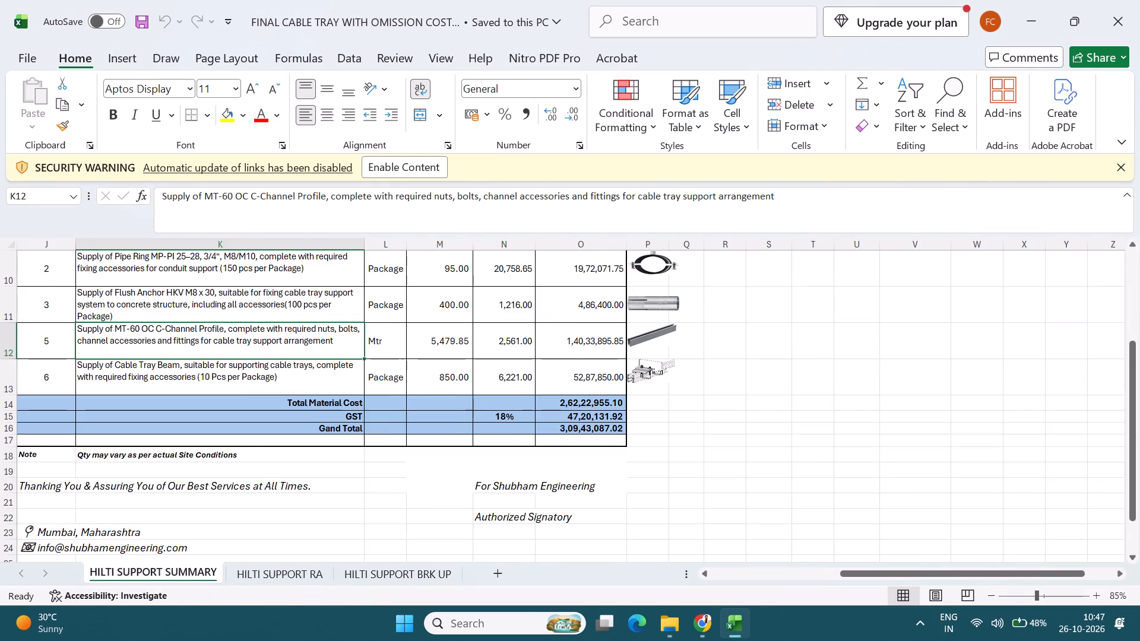
scroll(253, 456, "up", 2)
Save and close the FINAL CABLE TRAY WITH OMISSION COST BOQ workbook.
key("ctrl+s")
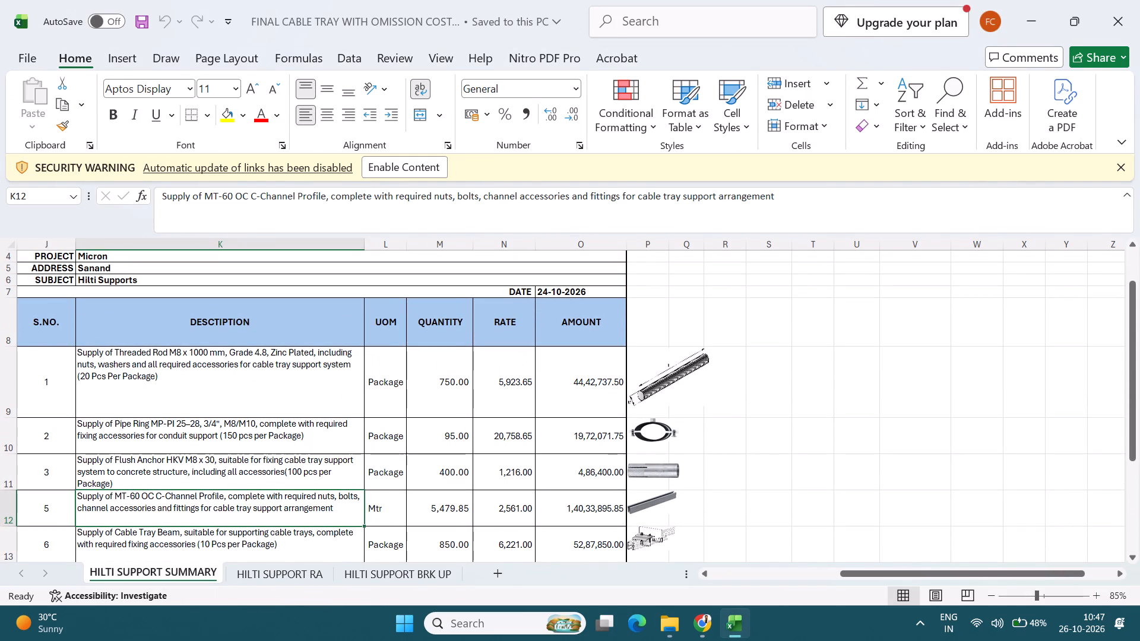
left_click(1139, 0)
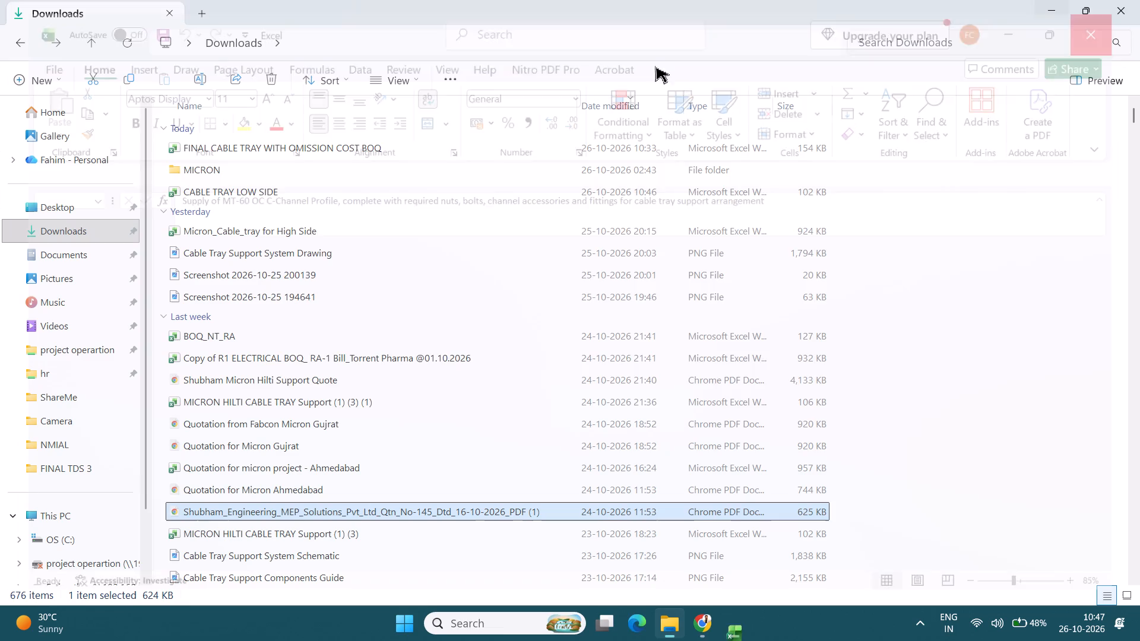
Create a new folder named FINAL inside the MICRON folder in Downloads.
key("alt+Tab")
left_click(983, 189, "alt")
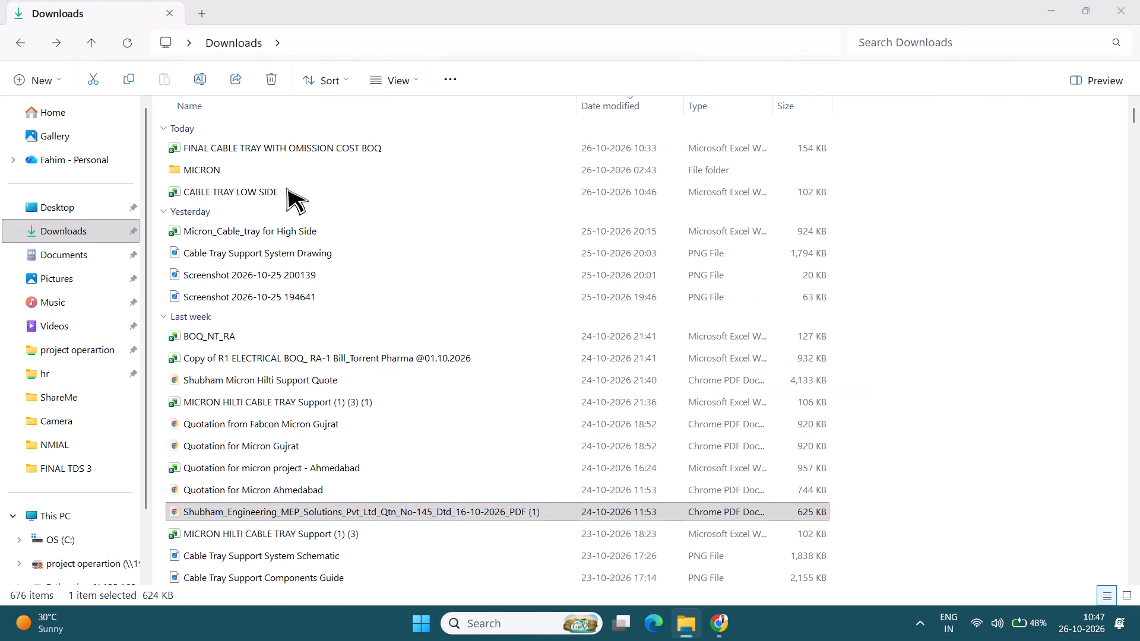
scroll(280, 188, "up", 3)
left_click(1045, 235)
double_click(271, 174)
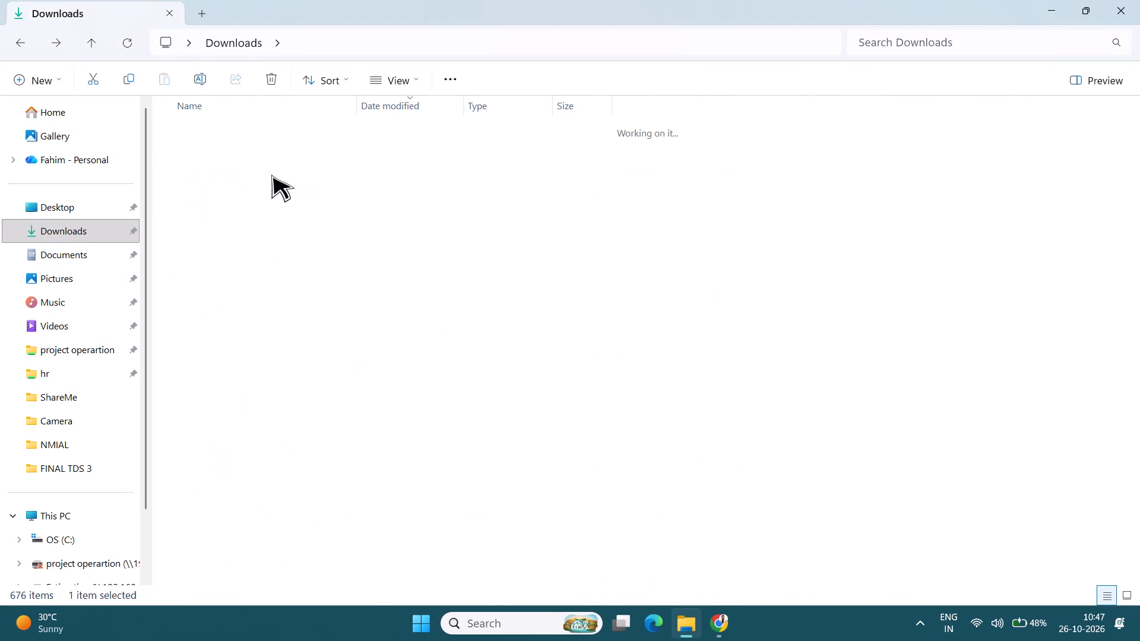
left_click(36, 83)
left_click(65, 114)
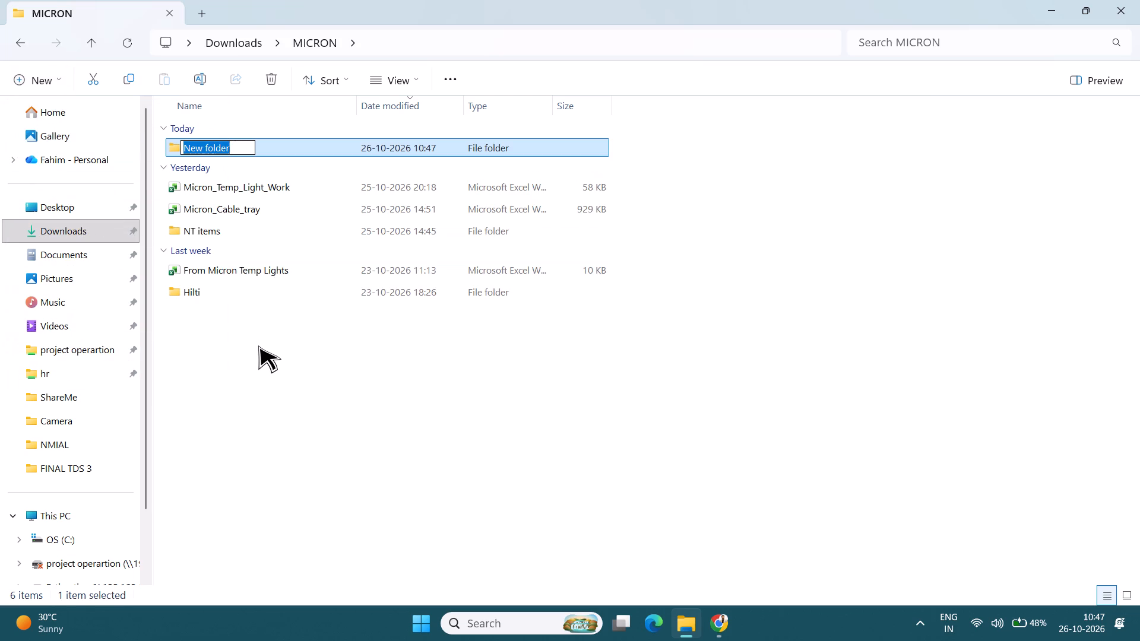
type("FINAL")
left_click(501, 537)
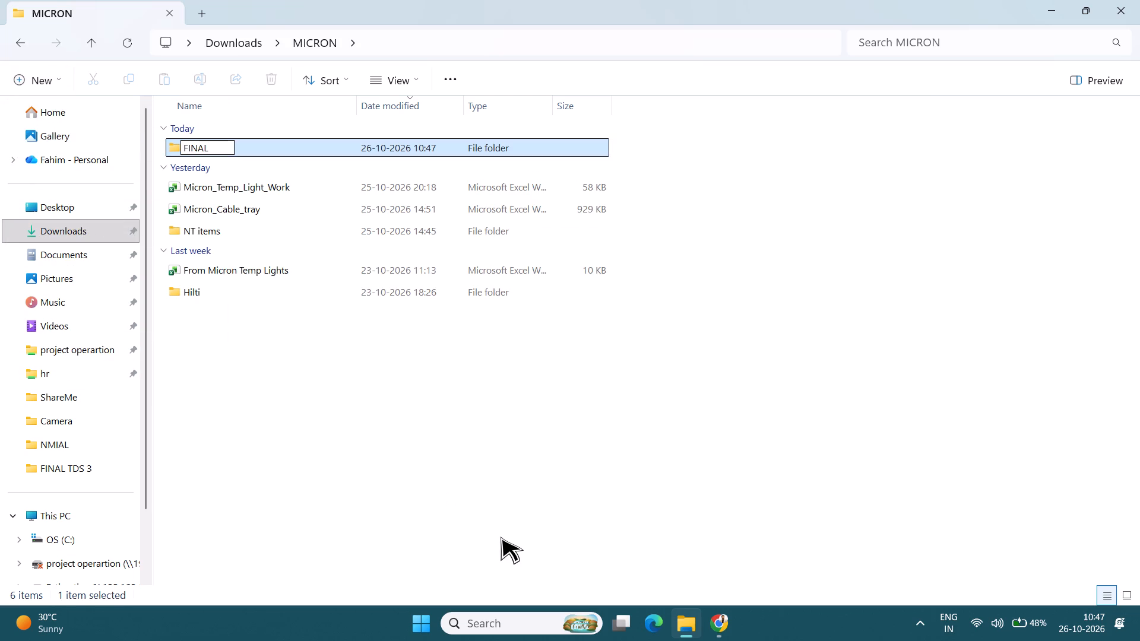
Move the FINAL CABLE TRAY WITH OMISSION COST BOQ and CABLE TRAY LOW SIDE workbooks from Downloads into the MICRON folder's FINAL subfolder.
left_click(18, 47)
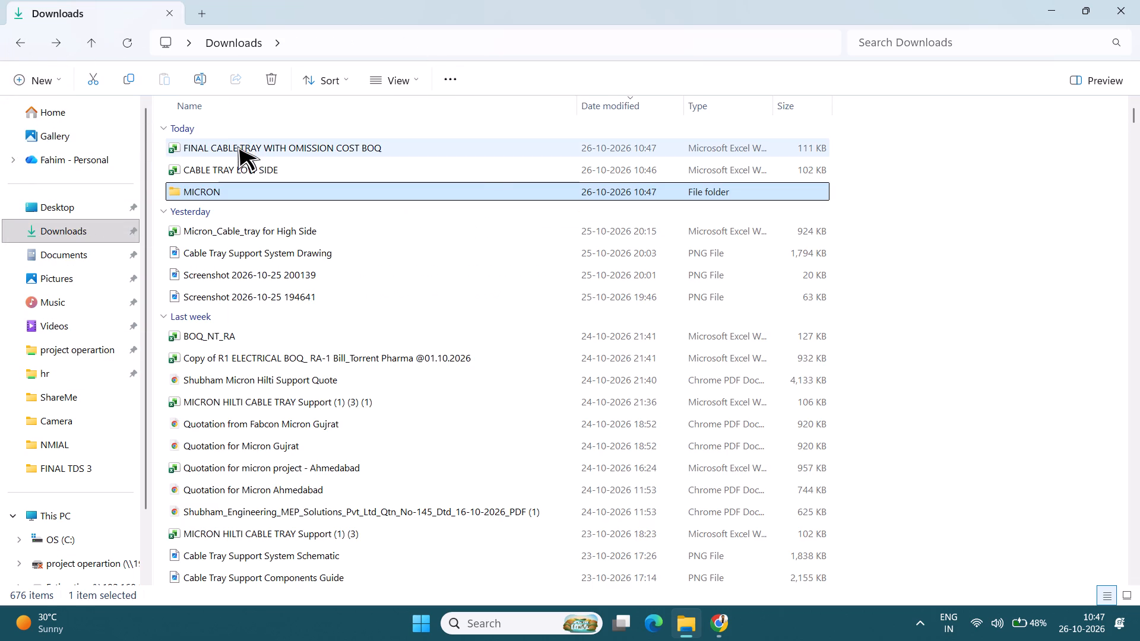
left_click(237, 146)
left_click(240, 165)
left_click(250, 144, "ctrl")
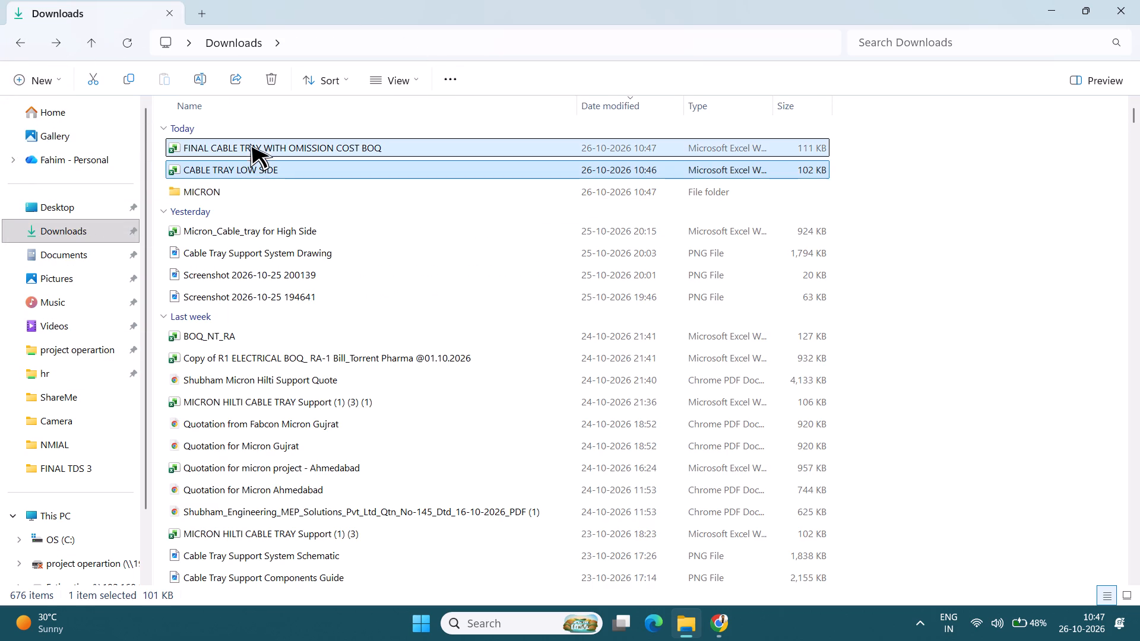
key("ctrl+x")
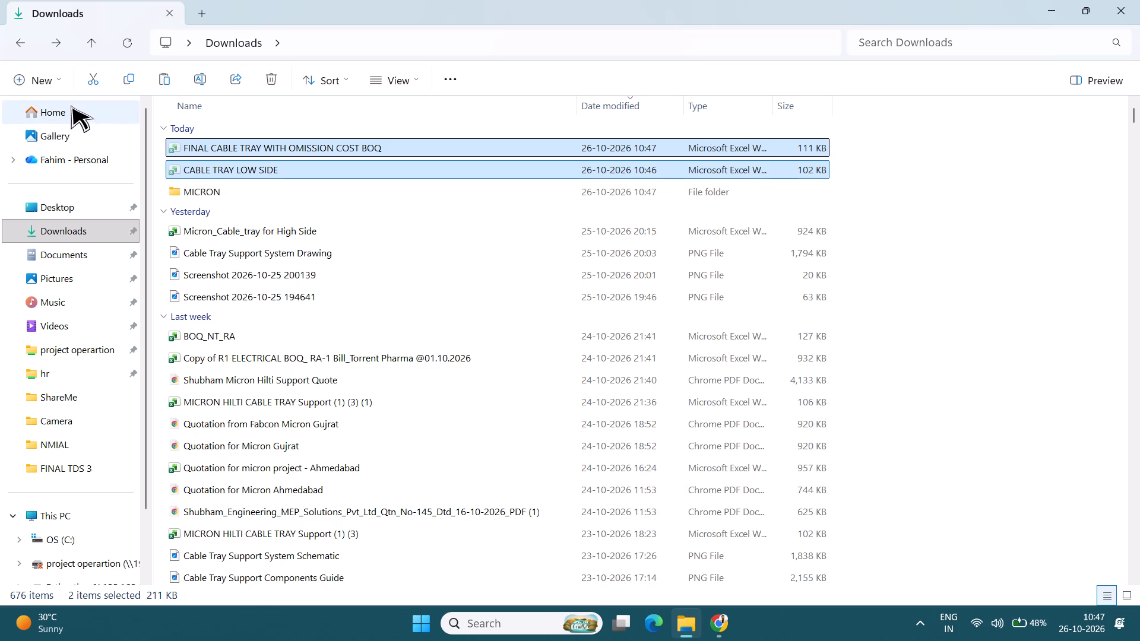
left_click(15, 44)
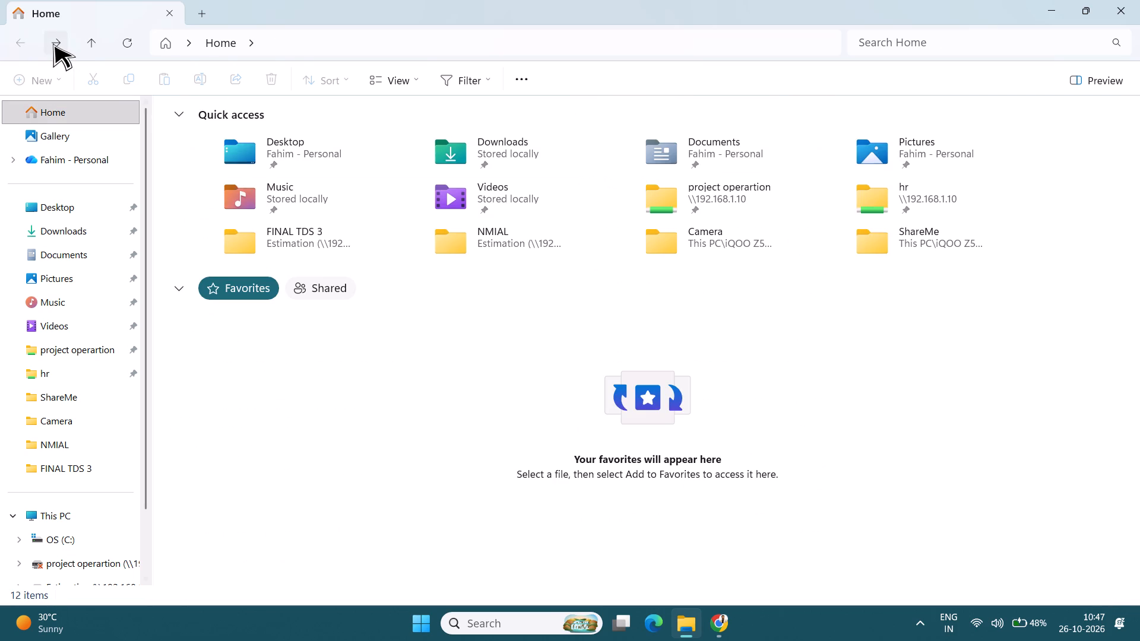
left_click(53, 43)
left_click(58, 45)
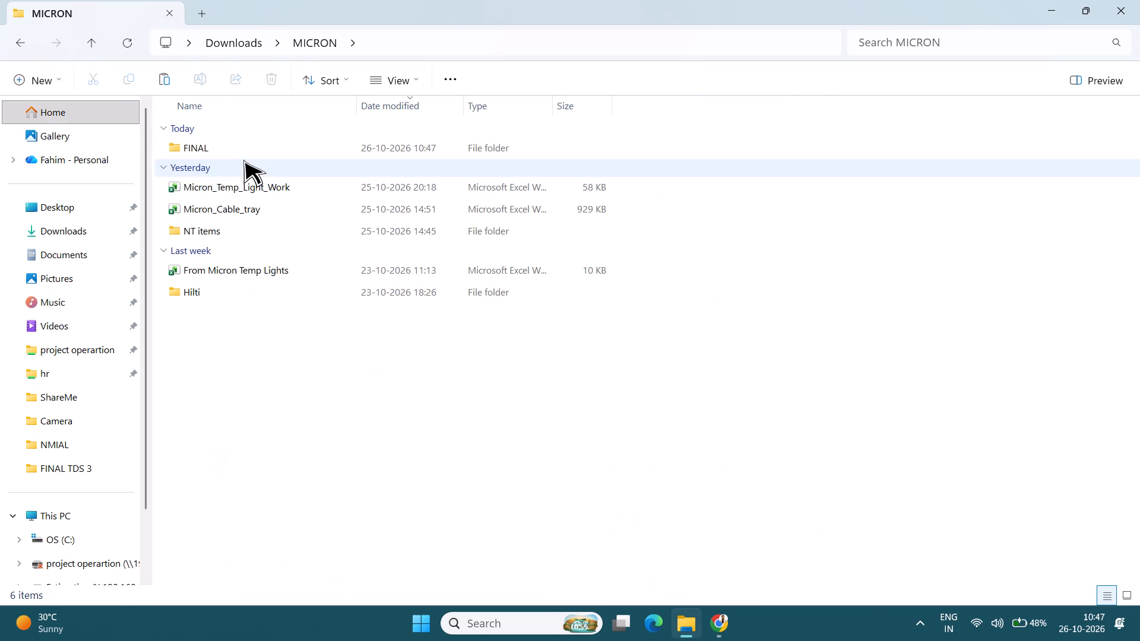
double_click(244, 147)
left_click(233, 272)
key("ctrl+v")
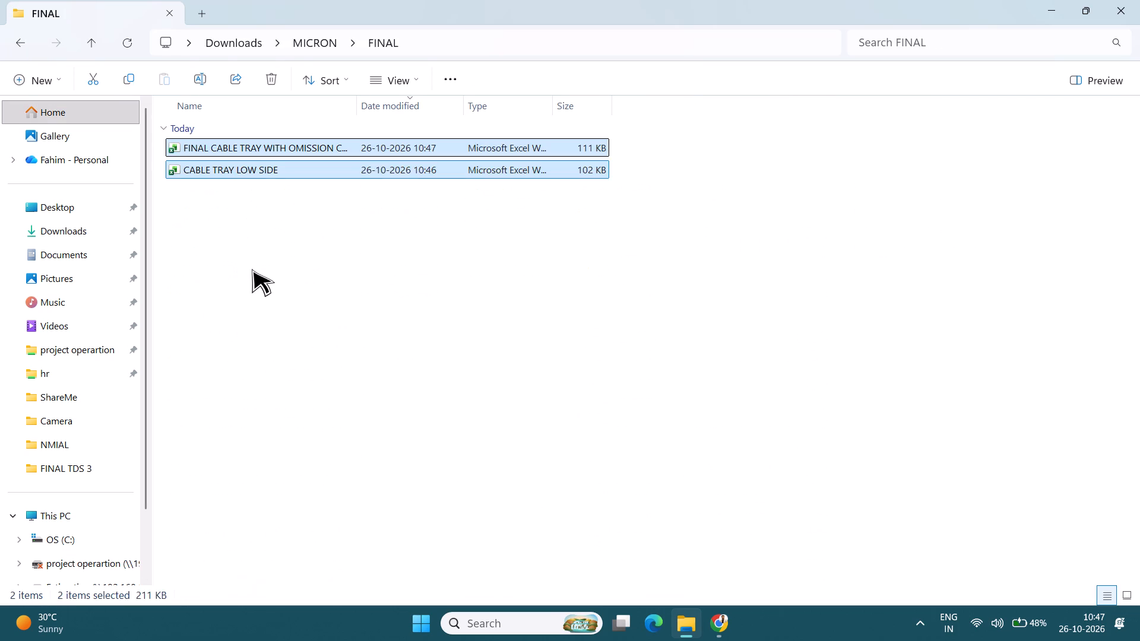
left_click(252, 269)
Open the Micron_Cable_tray for High Side workbook from the Downloads folder.
left_click(20, 46)
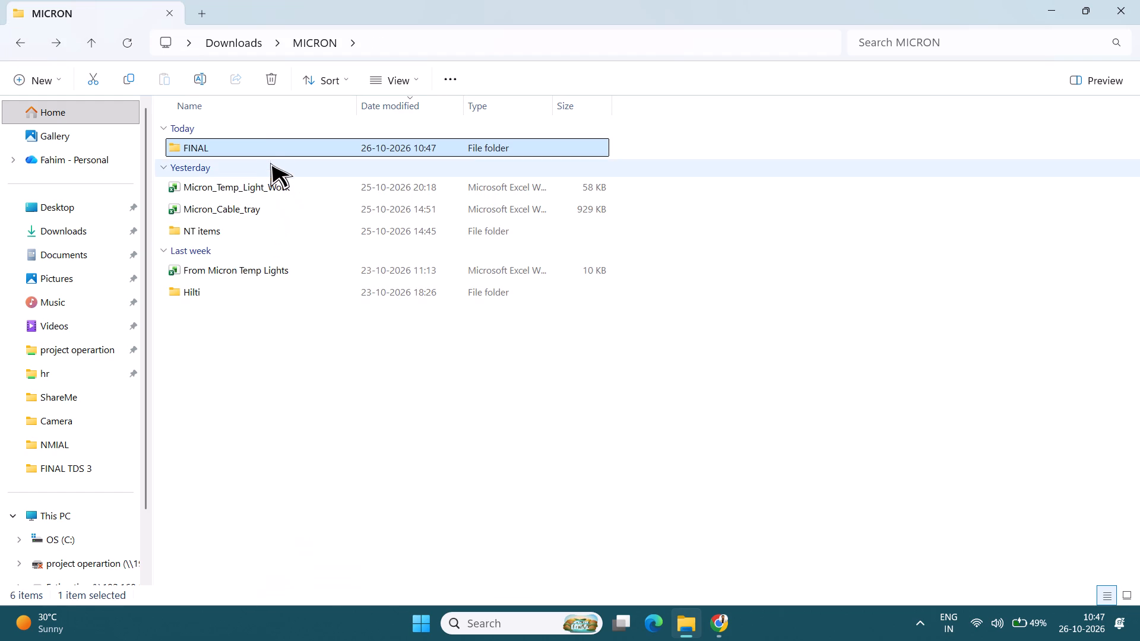
left_click(276, 372)
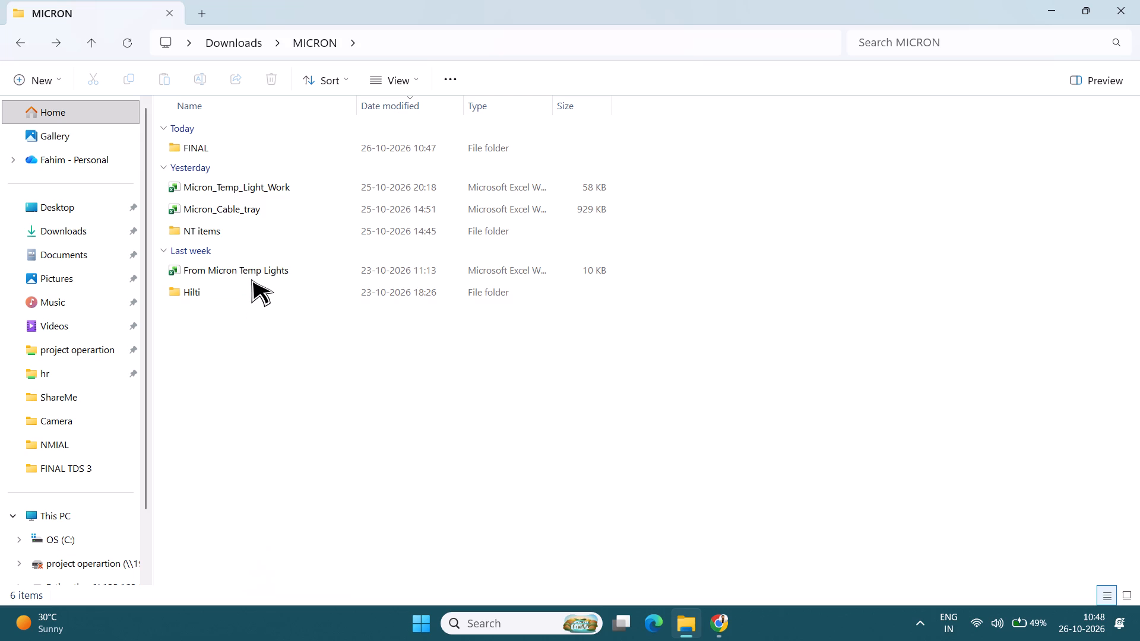
double_click(255, 235)
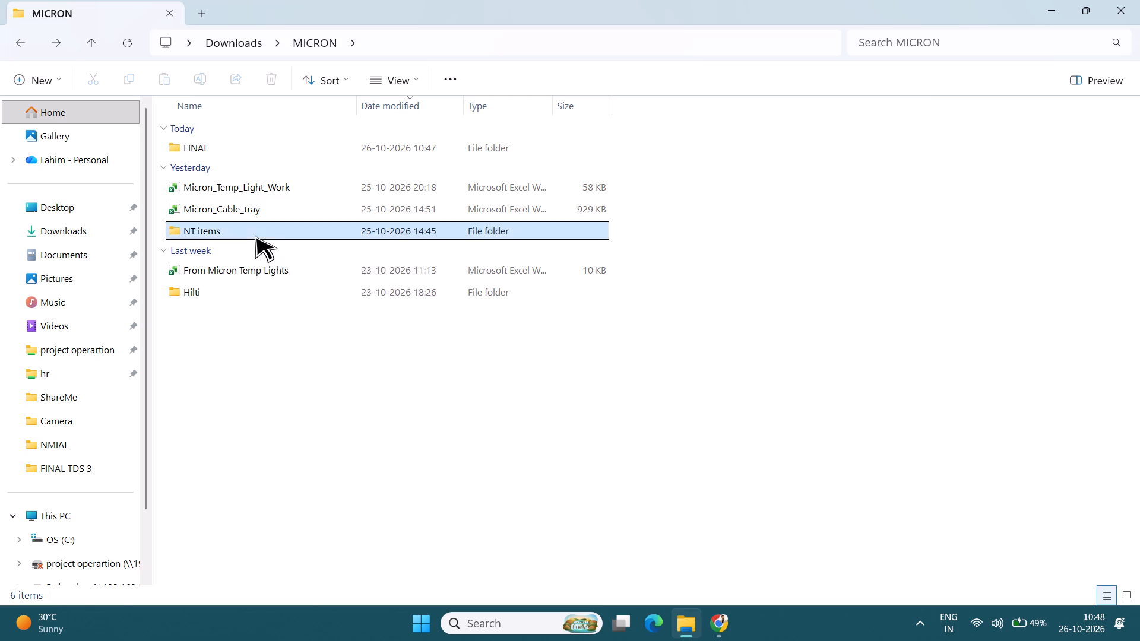
left_click(17, 46)
left_click(17, 46)
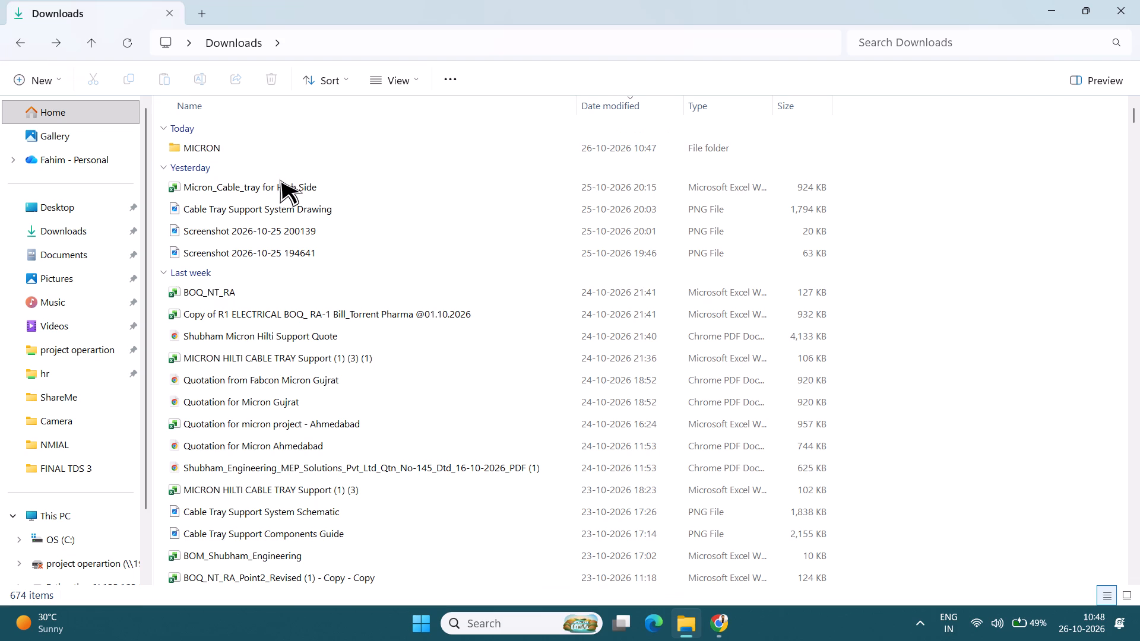
double_click(280, 184)
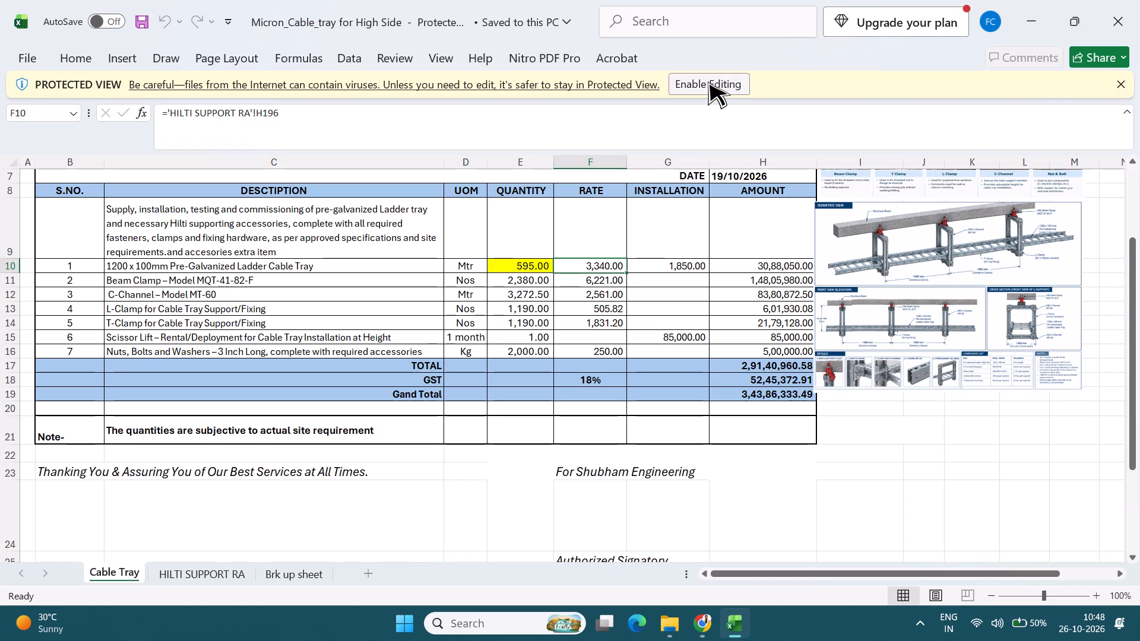
Check the contents of the Cable Tray, HILTI SUPPORT RA and Brk up sheet tabs in the High Side workbook.
left_click(210, 578)
left_click(287, 572)
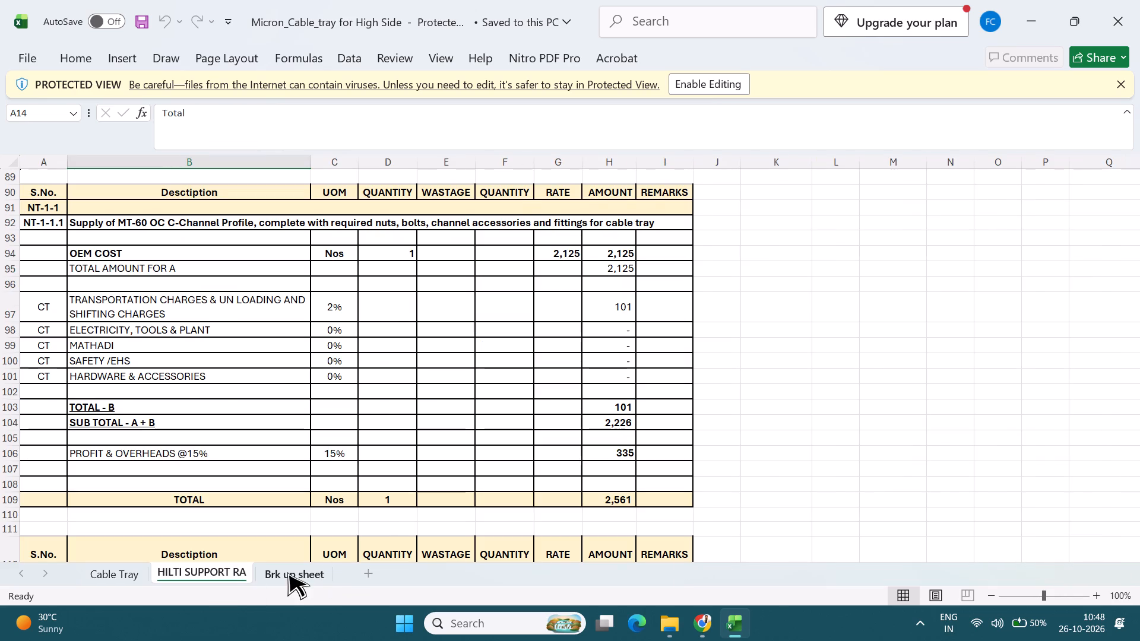
scroll(318, 485, "up", 1)
left_click(209, 571)
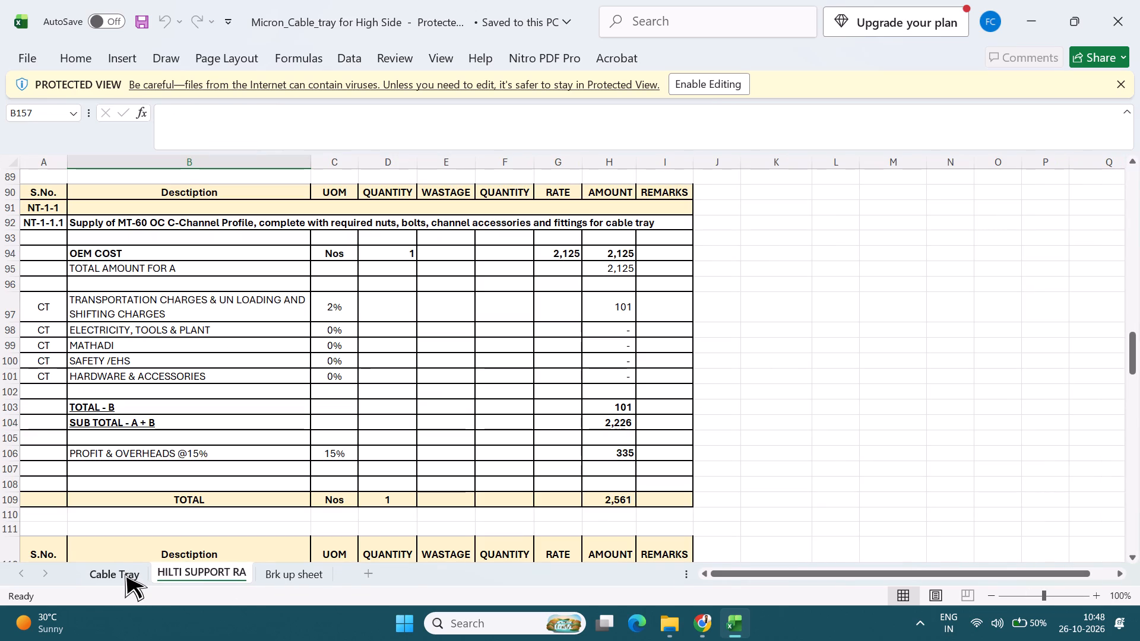
left_click(125, 574)
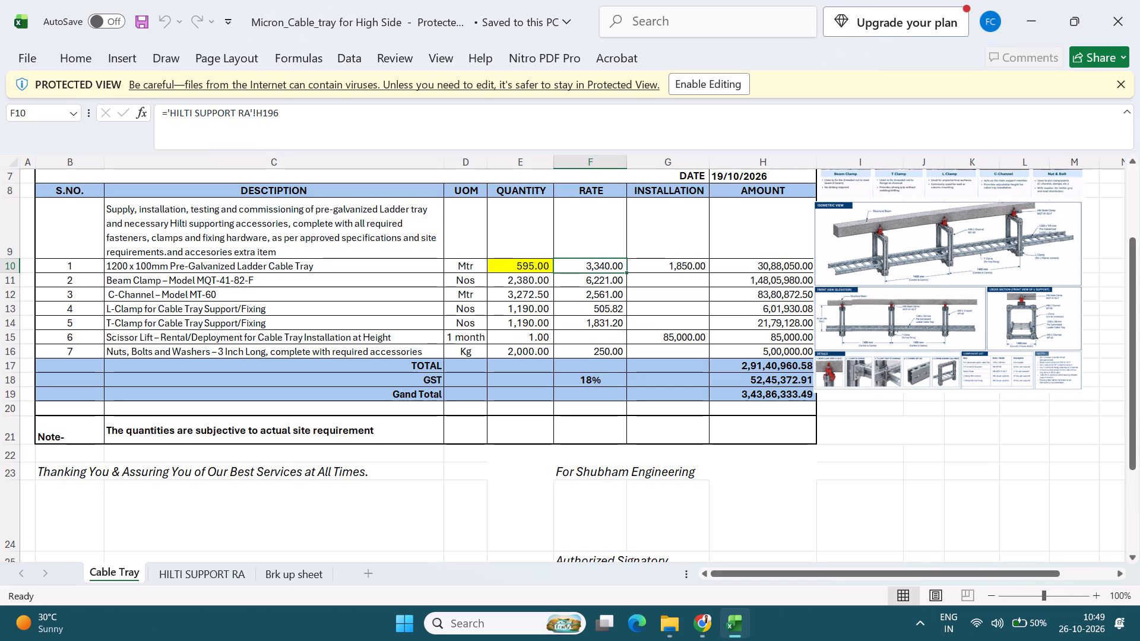
Examine the cable tray items and the accessories break-up on the Brk up sheet of the High Side workbook.
left_click(311, 323)
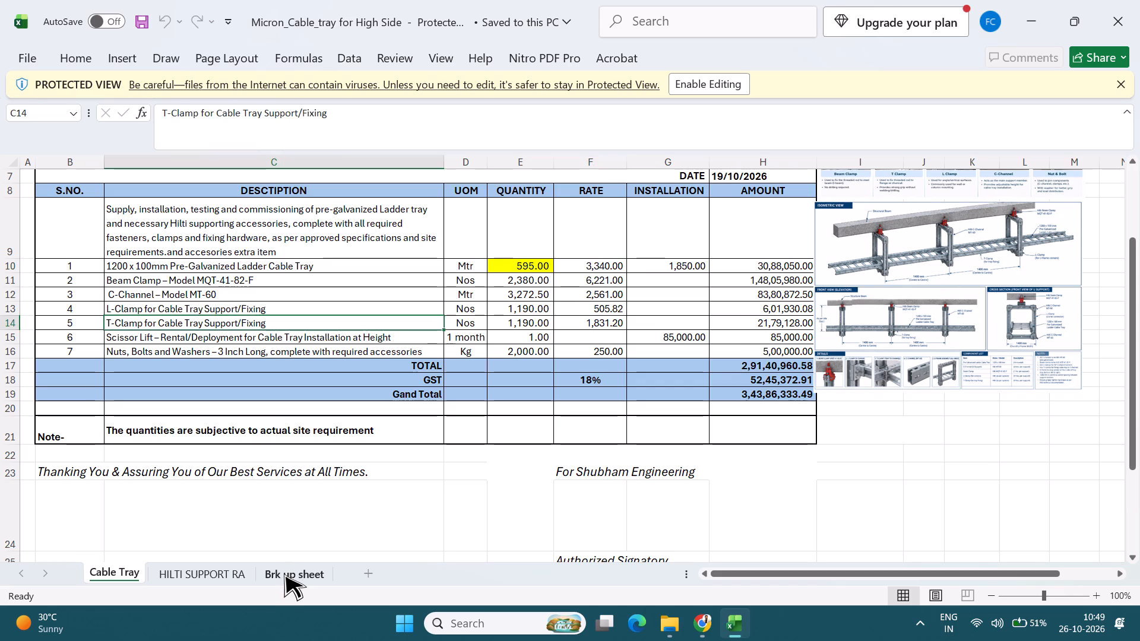
left_click(284, 573)
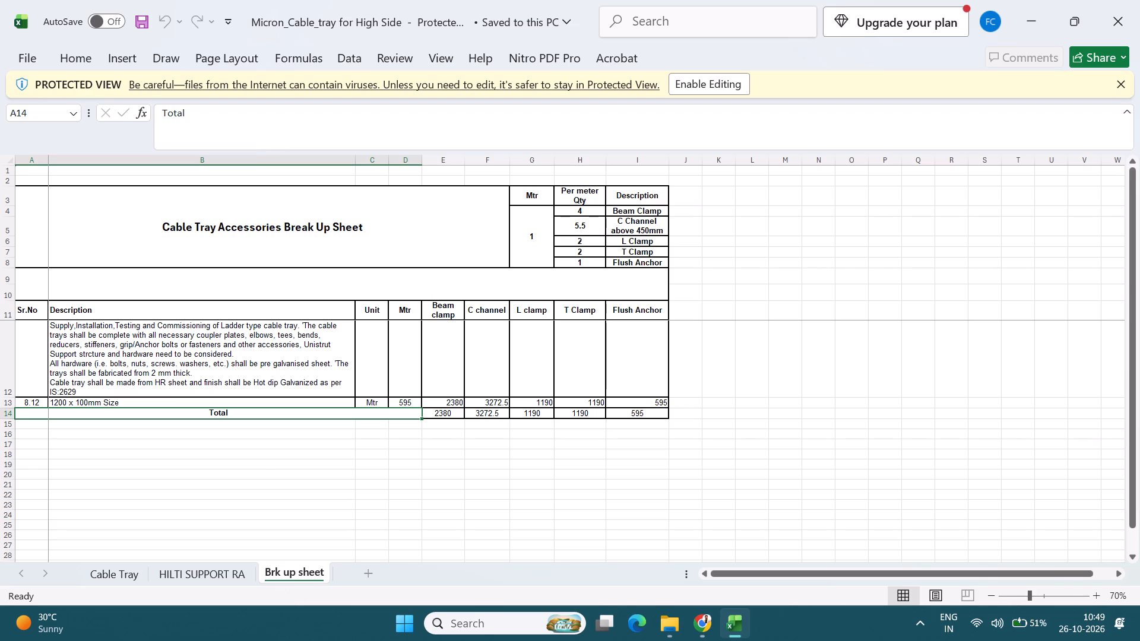
Switch to File Explorer and open the CABLE TRAY LOW SIDE workbook from the FINAL folder inside Downloads > MICRON.
key("alt+Tab")
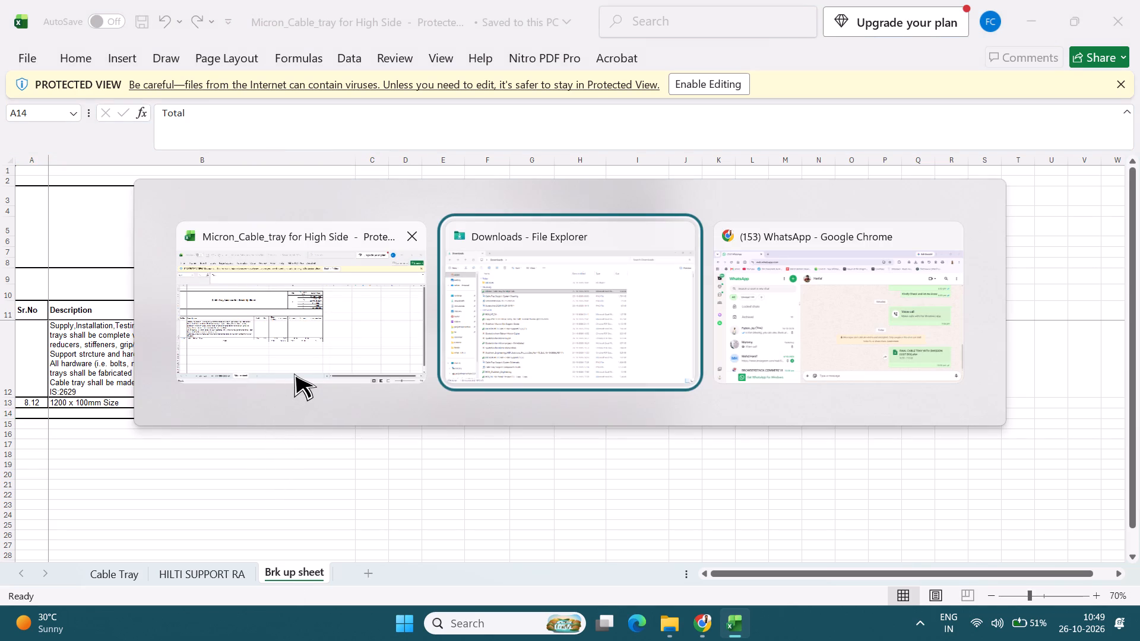
left_click(485, 331, "alt")
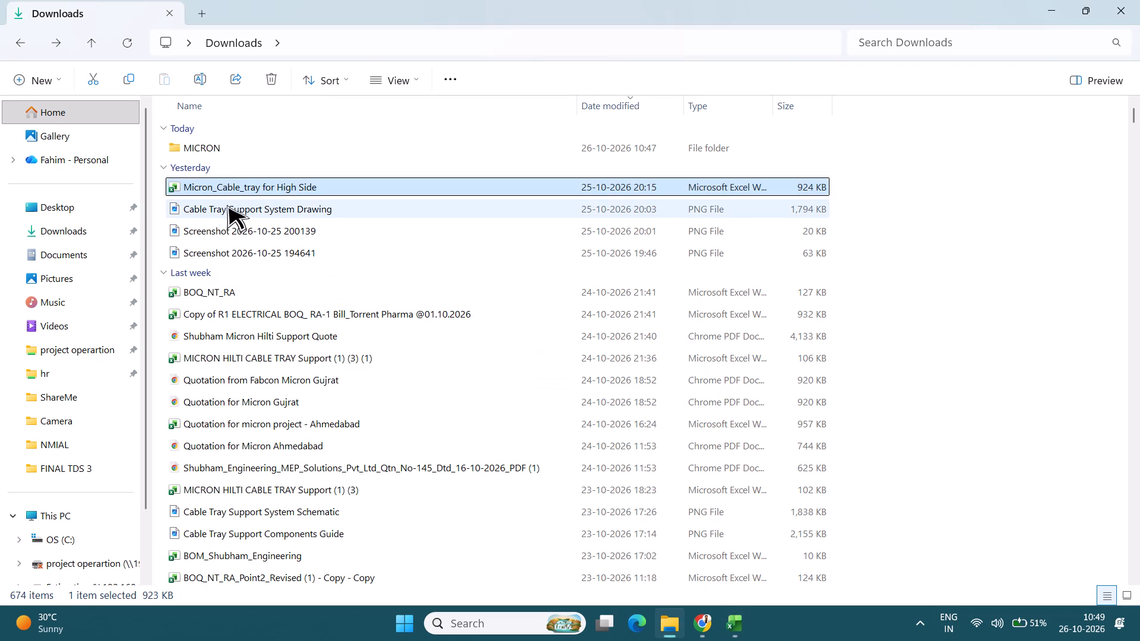
double_click(208, 148)
double_click(220, 152)
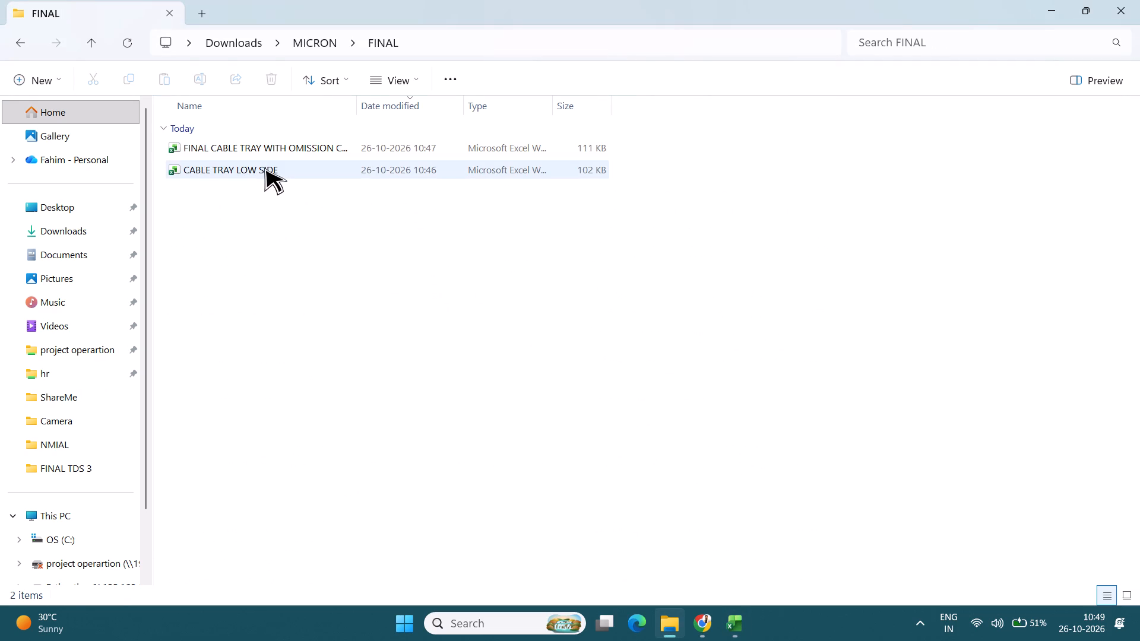
double_click(264, 167)
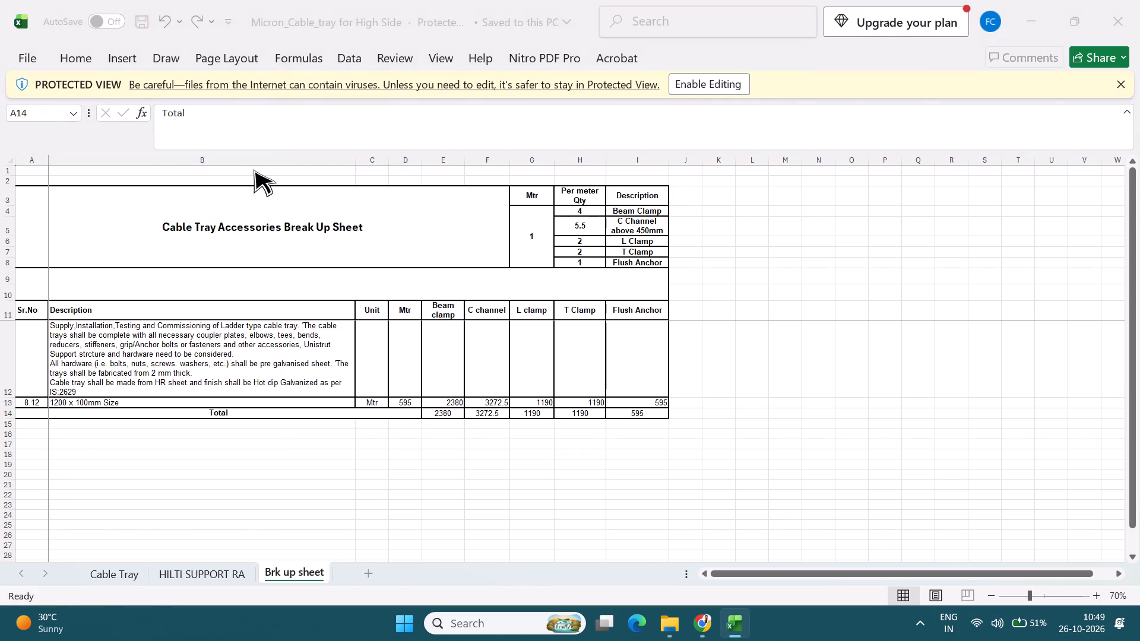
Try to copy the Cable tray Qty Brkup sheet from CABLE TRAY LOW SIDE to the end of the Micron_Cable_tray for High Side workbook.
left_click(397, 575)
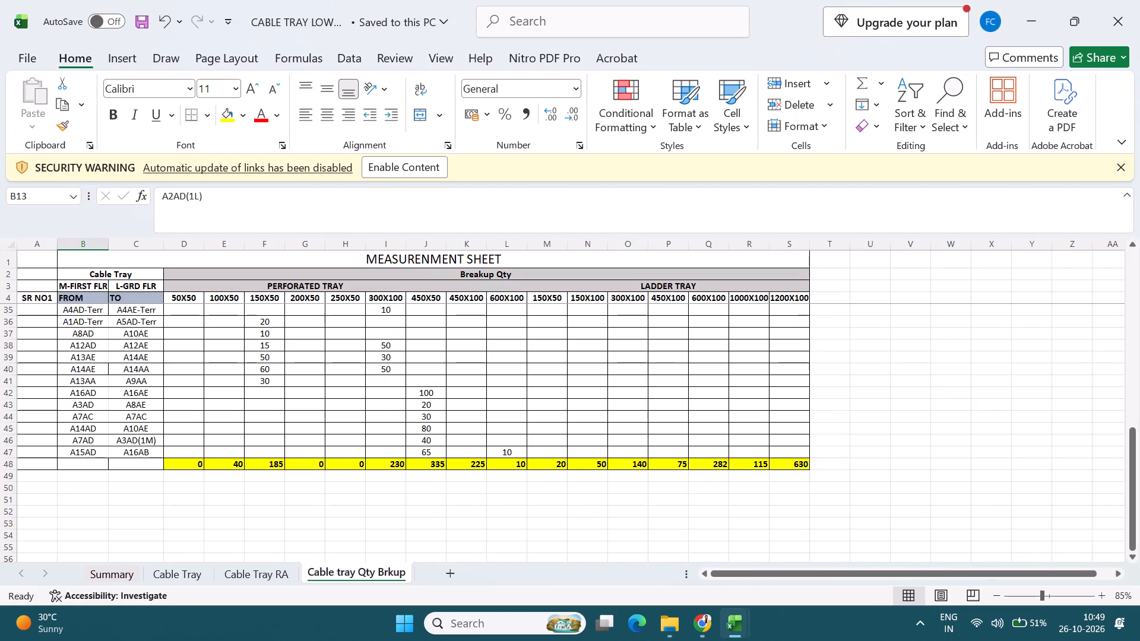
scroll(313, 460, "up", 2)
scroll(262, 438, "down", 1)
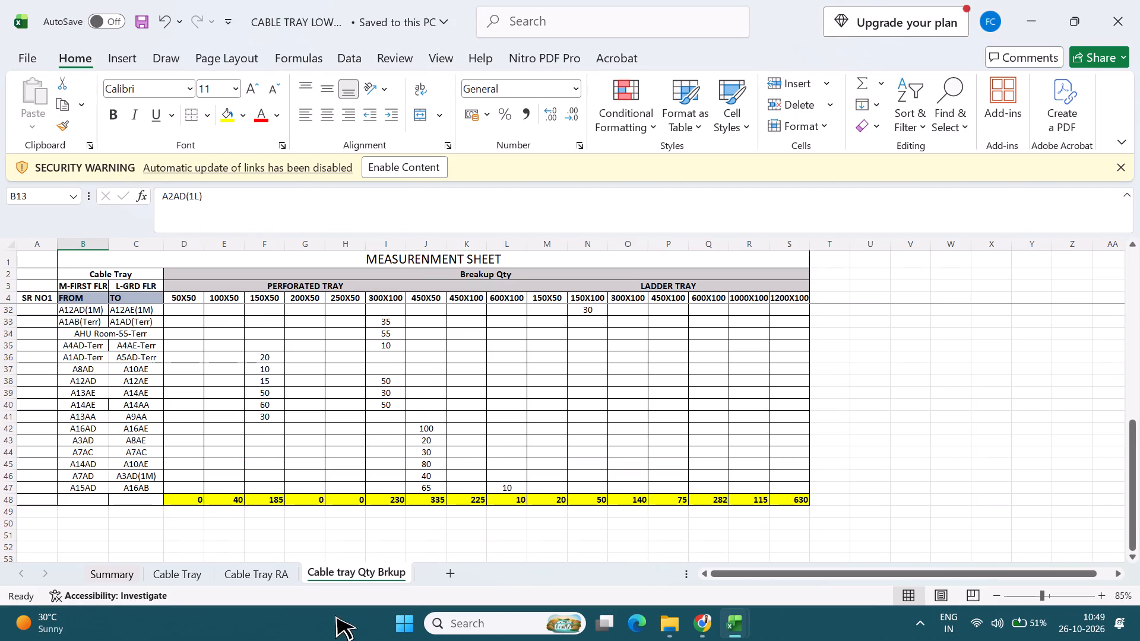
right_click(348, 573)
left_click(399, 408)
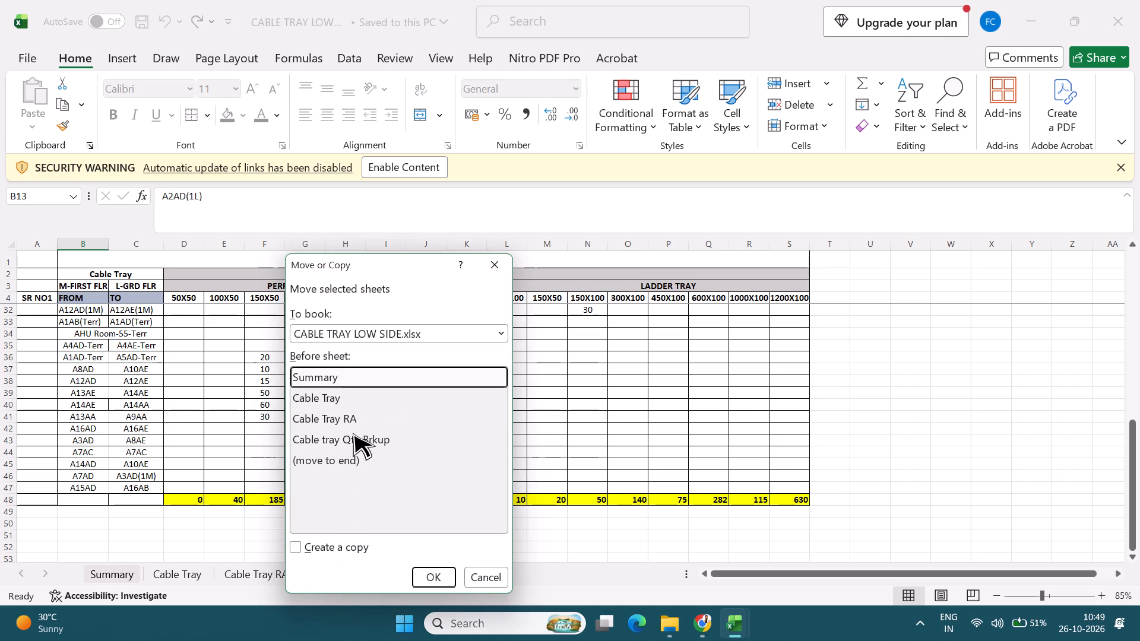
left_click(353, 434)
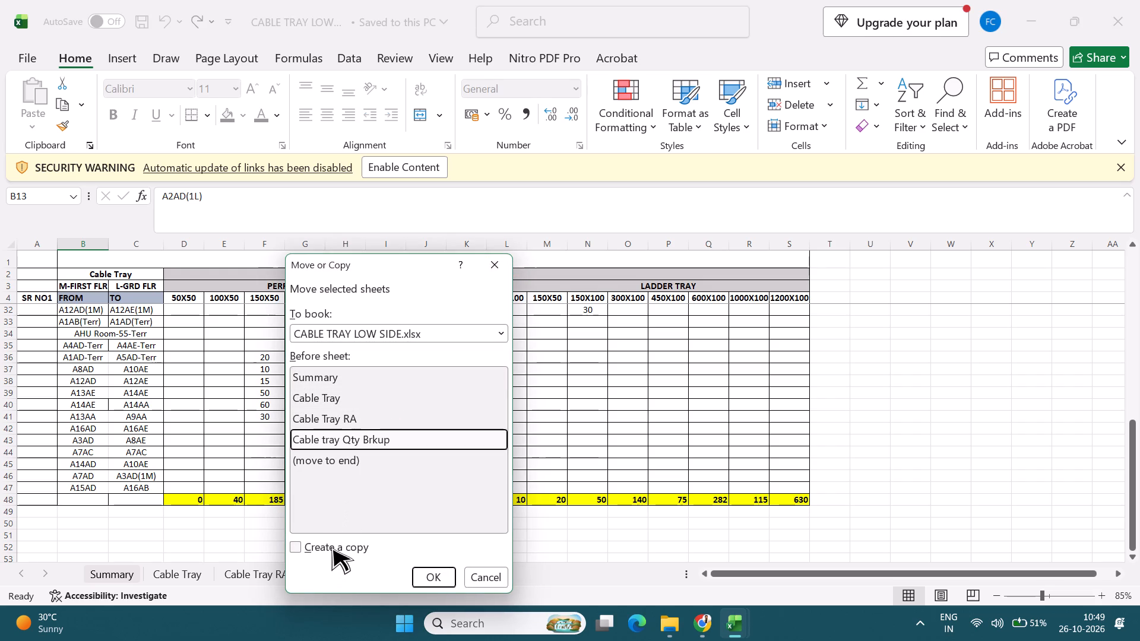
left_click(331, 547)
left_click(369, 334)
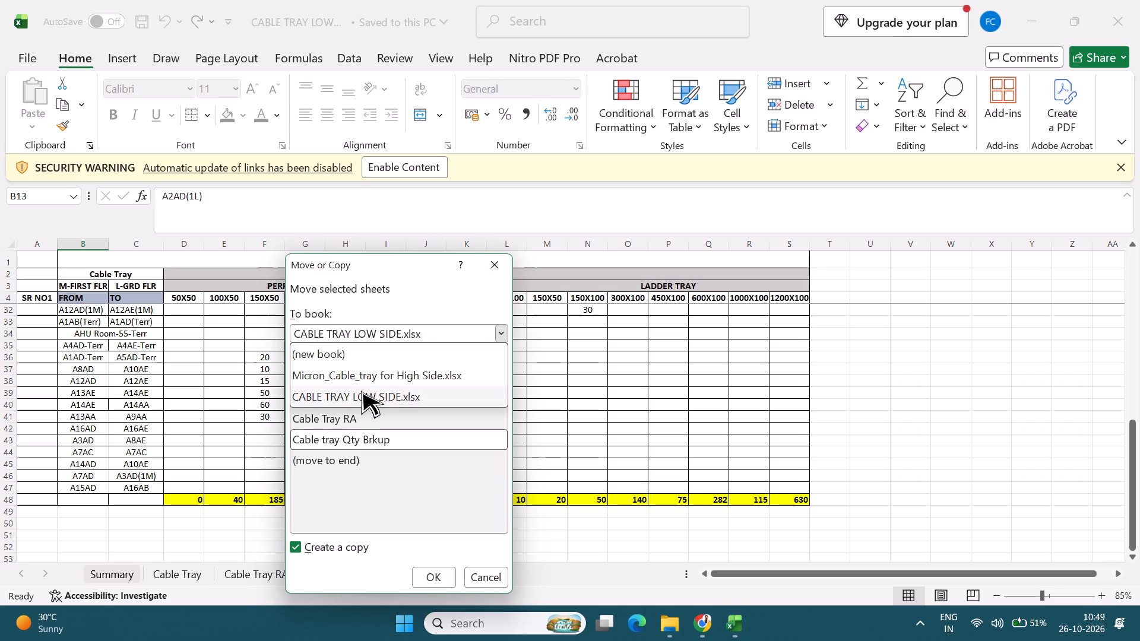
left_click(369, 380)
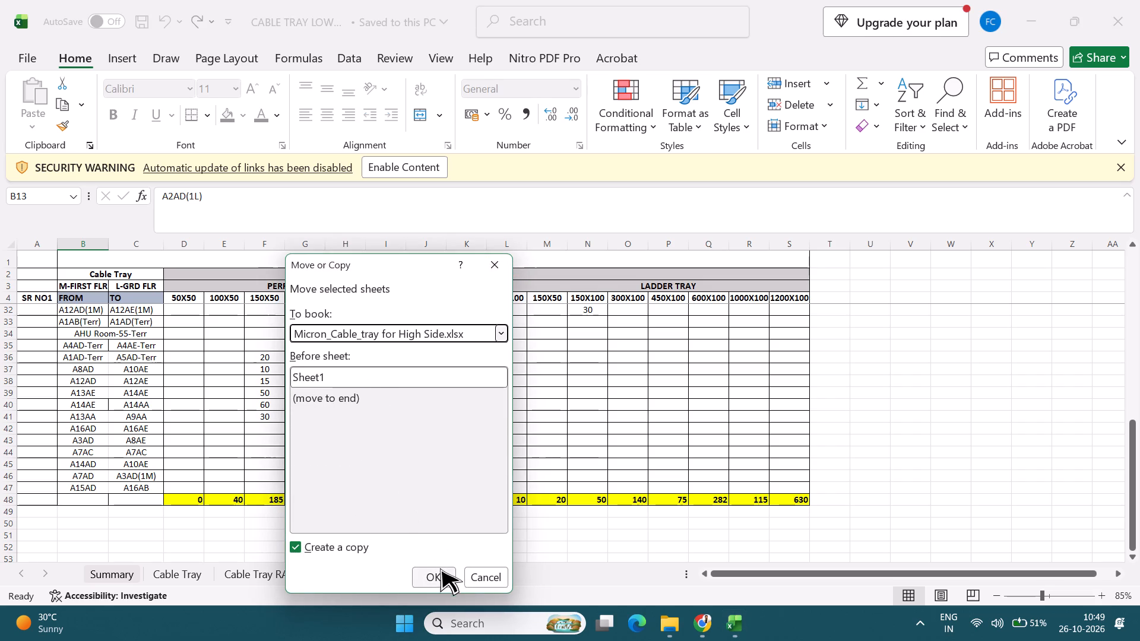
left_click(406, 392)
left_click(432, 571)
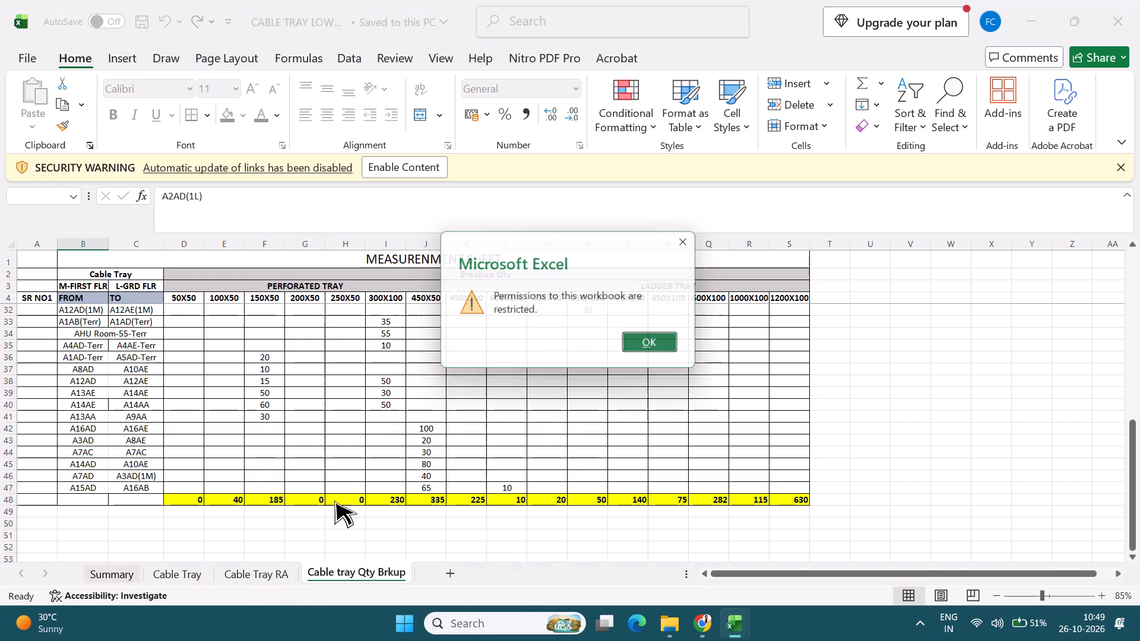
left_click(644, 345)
Enable editing in the Micron_Cable_tray for High Side workbook.
key("alt+Tab")
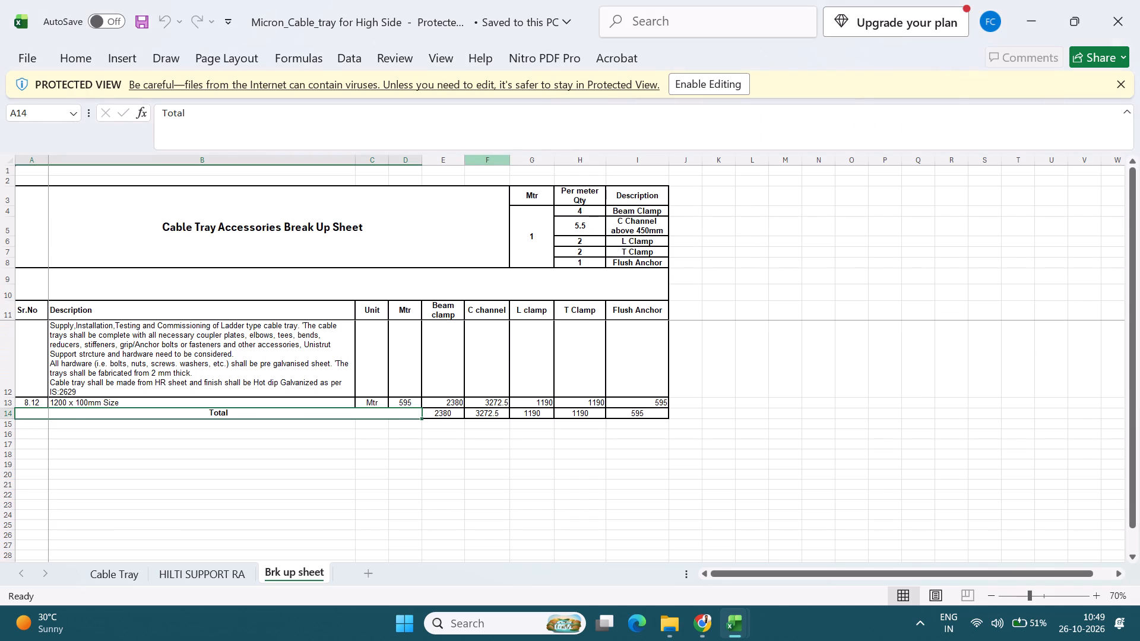
left_click(727, 80)
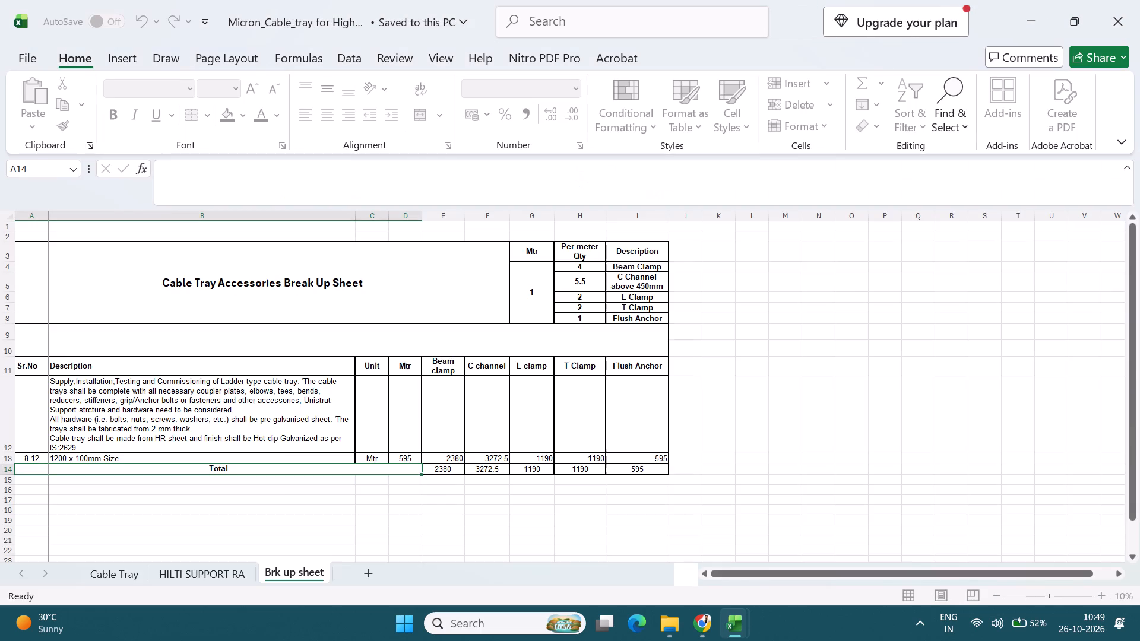
Copy the Cable tray Qty Brkup sheet from CABLE TRAY LOW SIDE into the Micron_Cable_tray for High Side workbook.
key("alt+Tab")
right_click(387, 573)
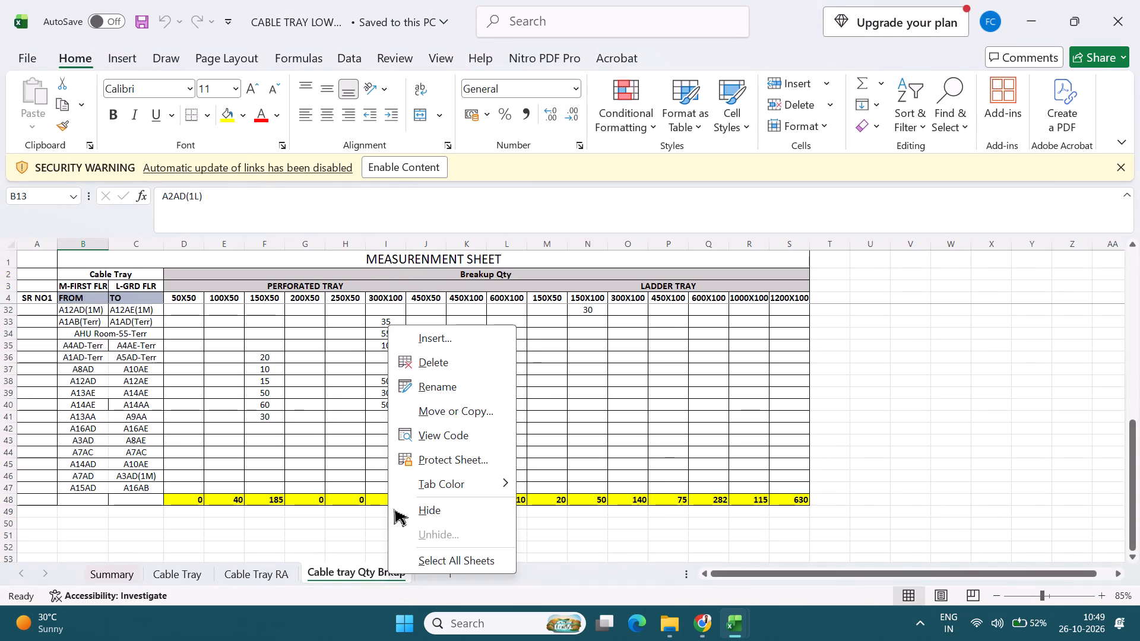
left_click_drag(436, 408, 439, 403)
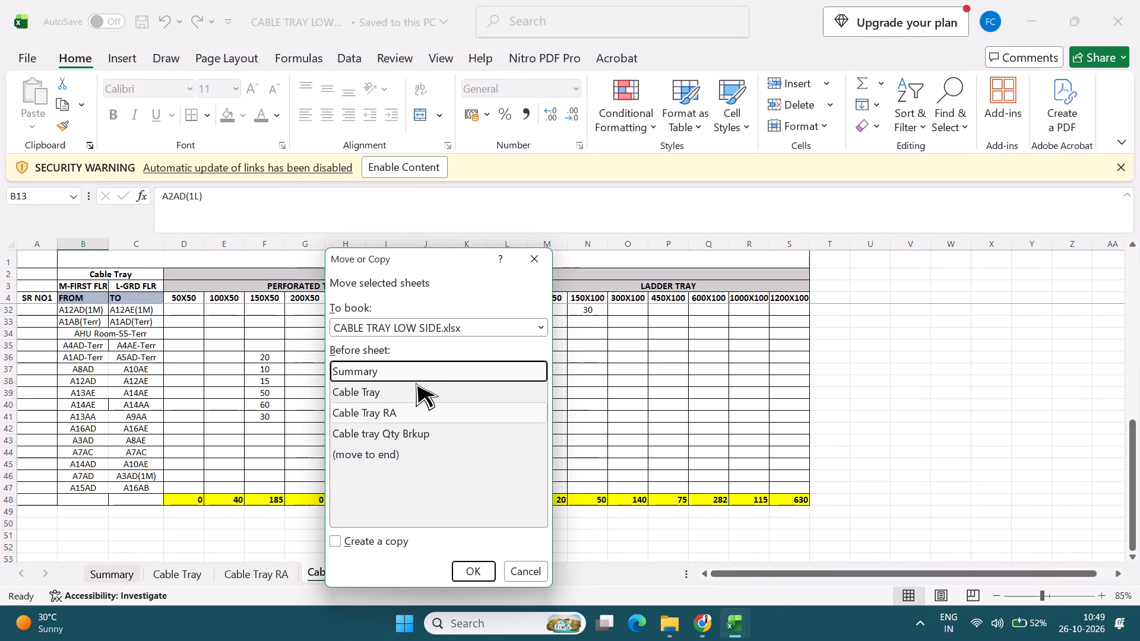
left_click(398, 429)
left_click(389, 537)
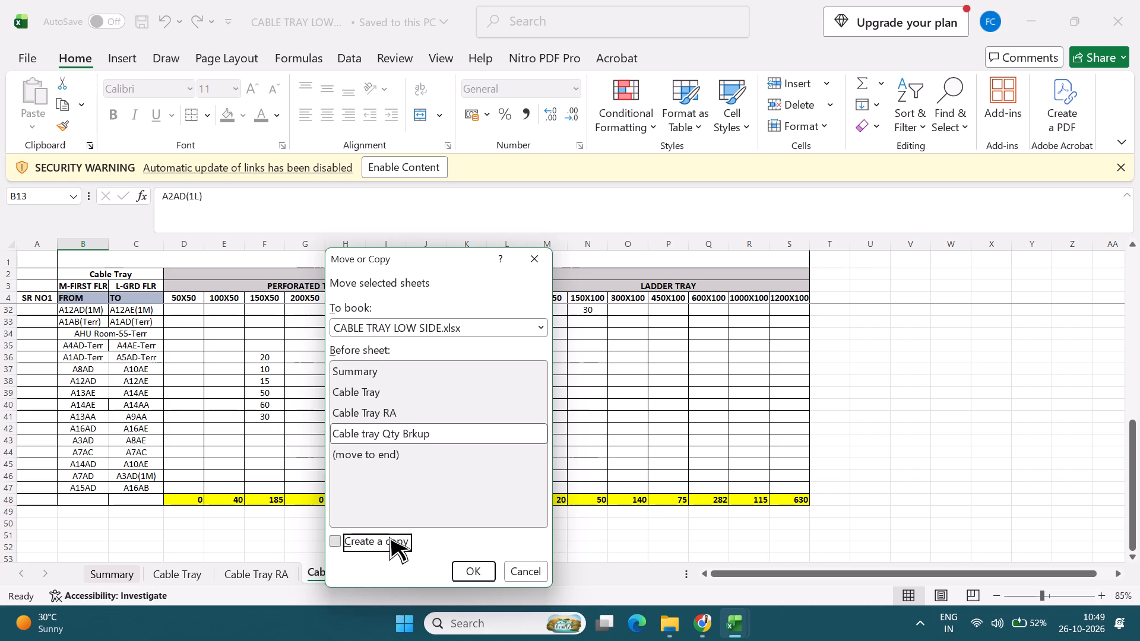
left_click(424, 325)
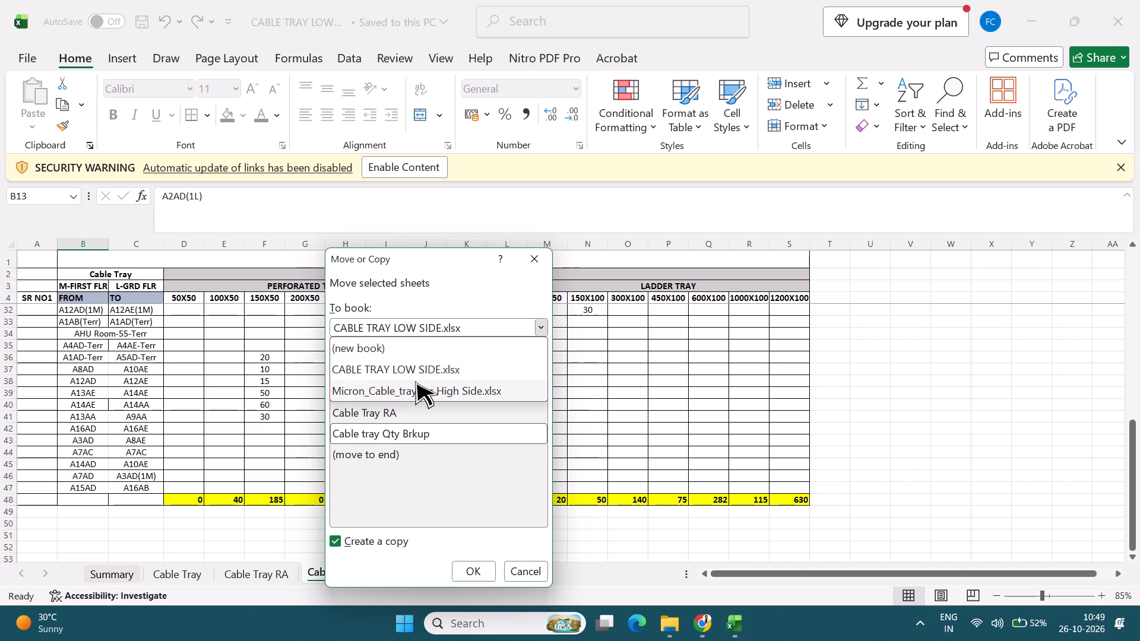
left_click(415, 390)
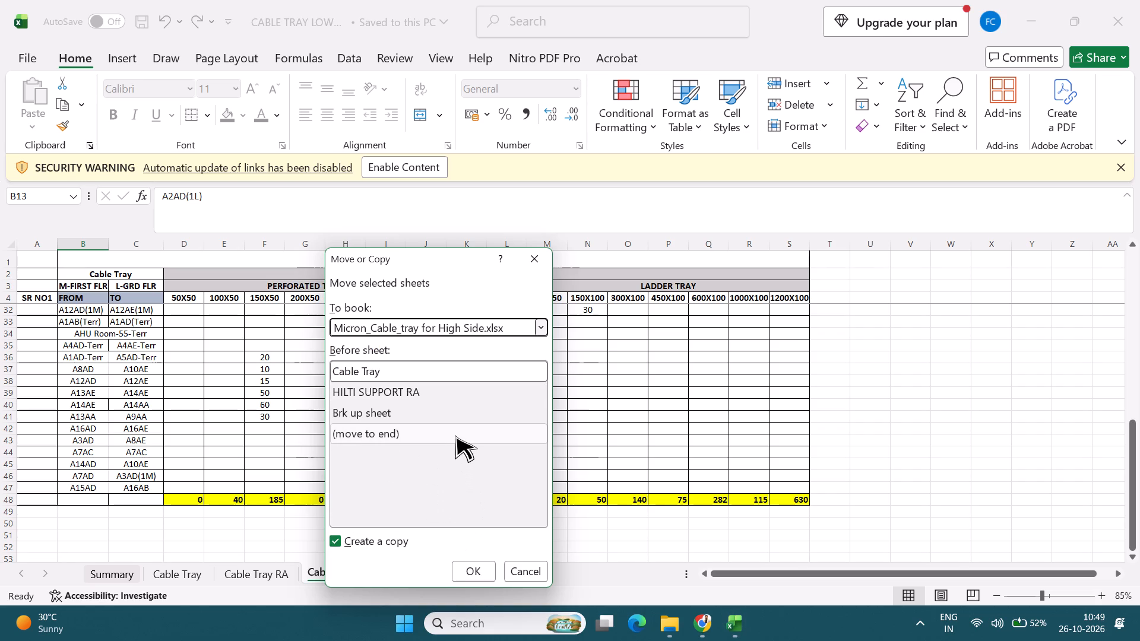
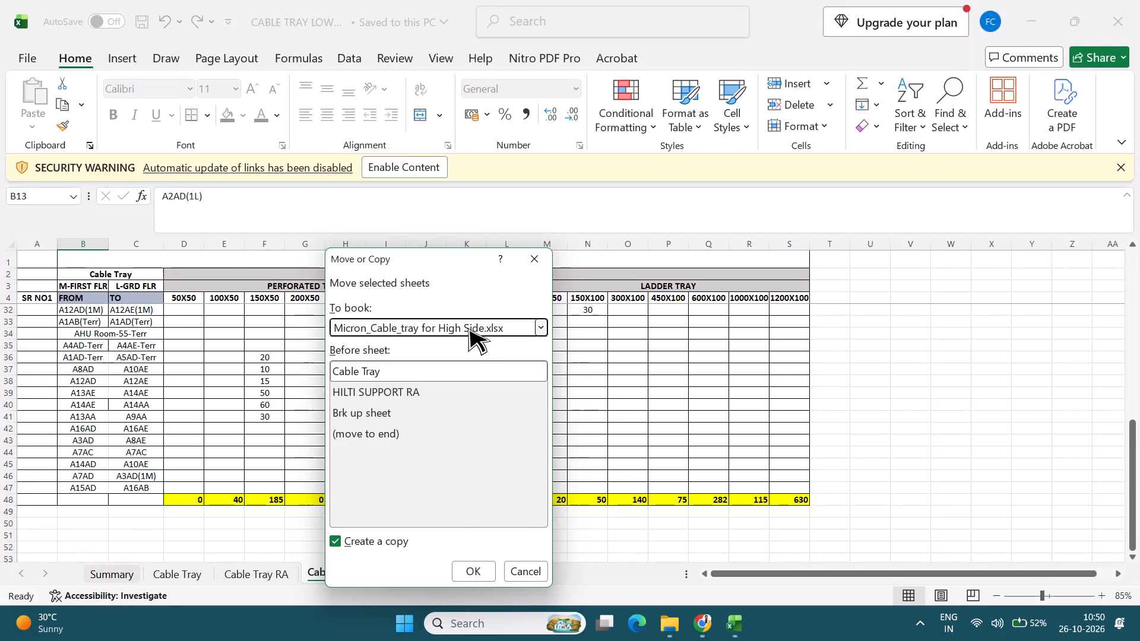
Place the Cable tray Qty Brkup copy at the end of the Micron_Cable_tray for High Side workbook.
left_click(435, 443)
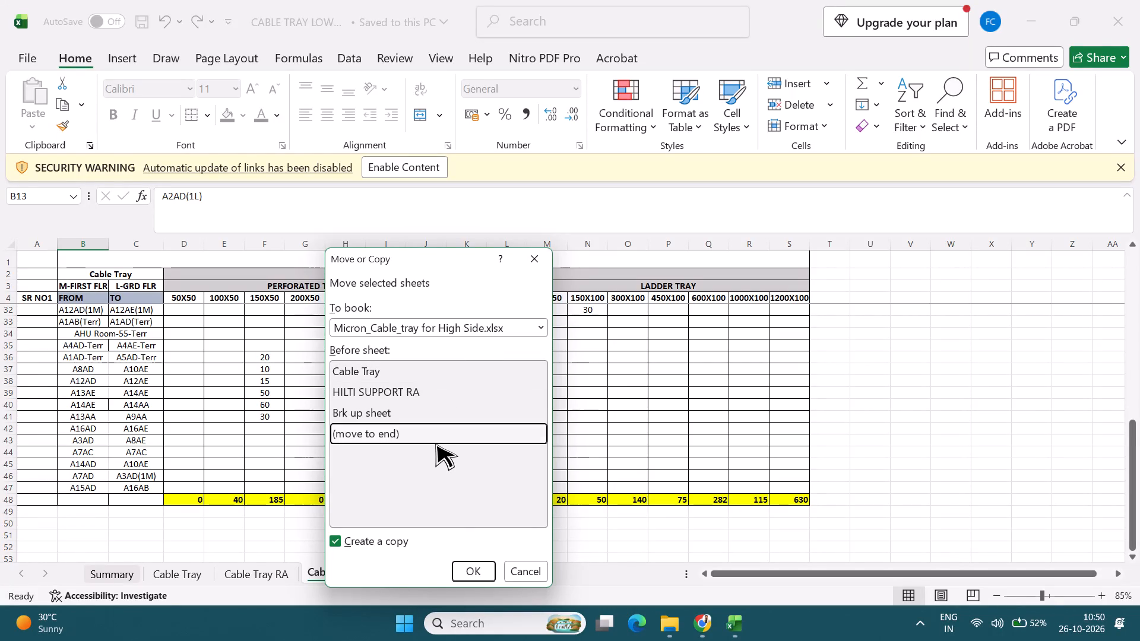
left_click(470, 571)
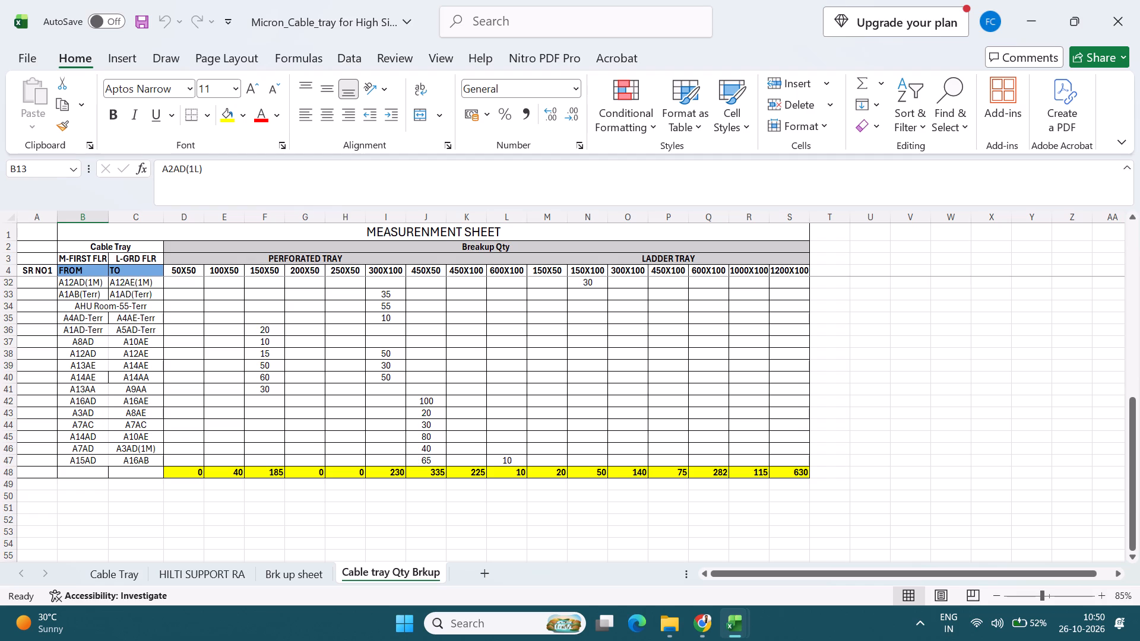
Delete the perforated tray columns D to L from the copied Cable tray Qty Brkup sheet.
left_click(517, 262)
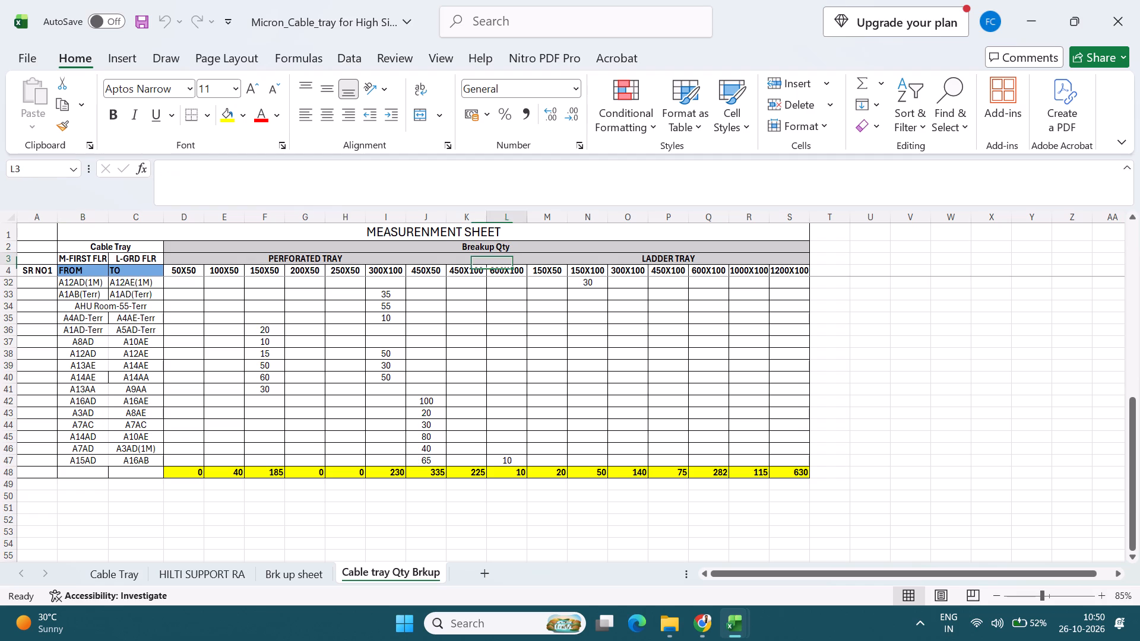
left_click(550, 259)
left_click_drag(515, 220, 250, 221)
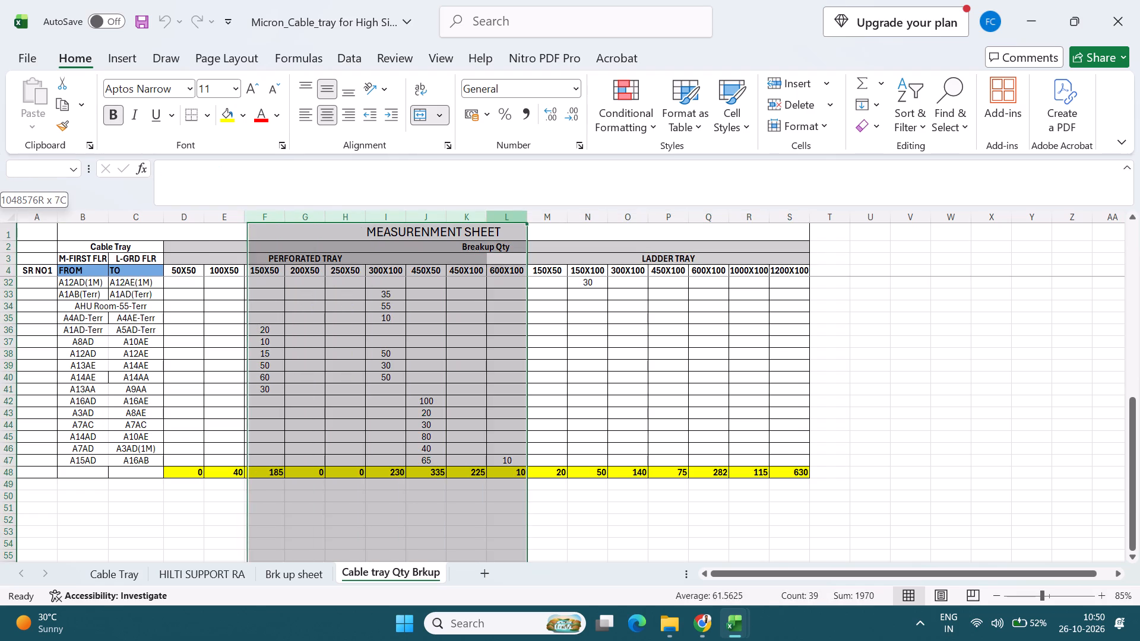
left_click_drag(250, 221, 197, 221)
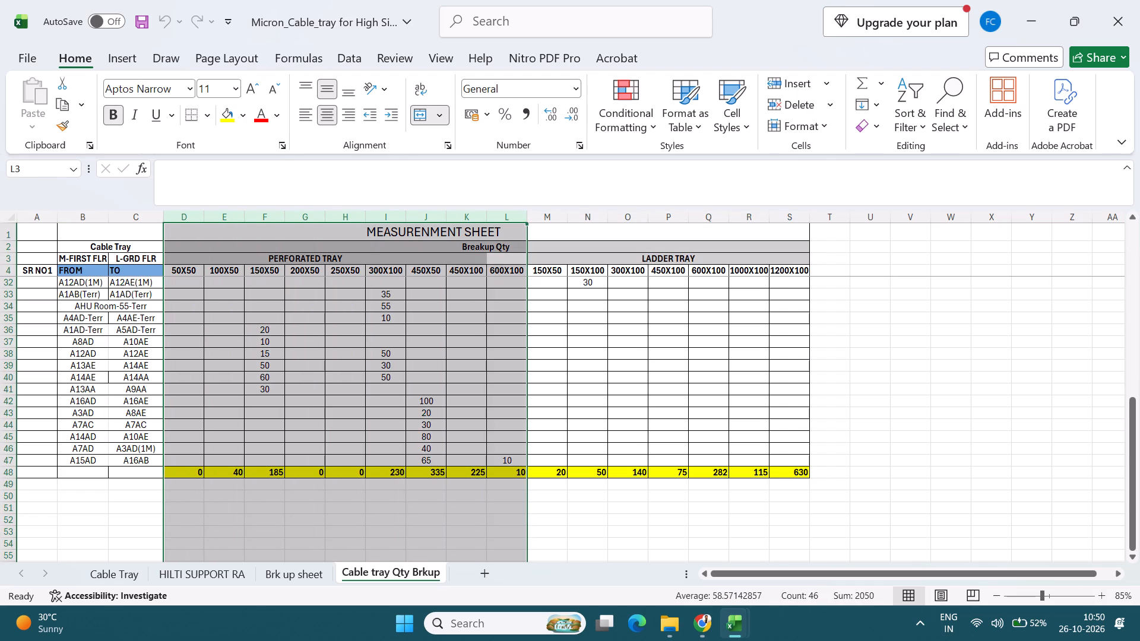
key("ctrl+minus")
Delete rows 15 to 47, between the A3AB row and the yellow total row.
middle_click_drag(366, 360, 144, 383)
scroll(228, 396, "up", 15)
scroll(242, 398, "down", 5)
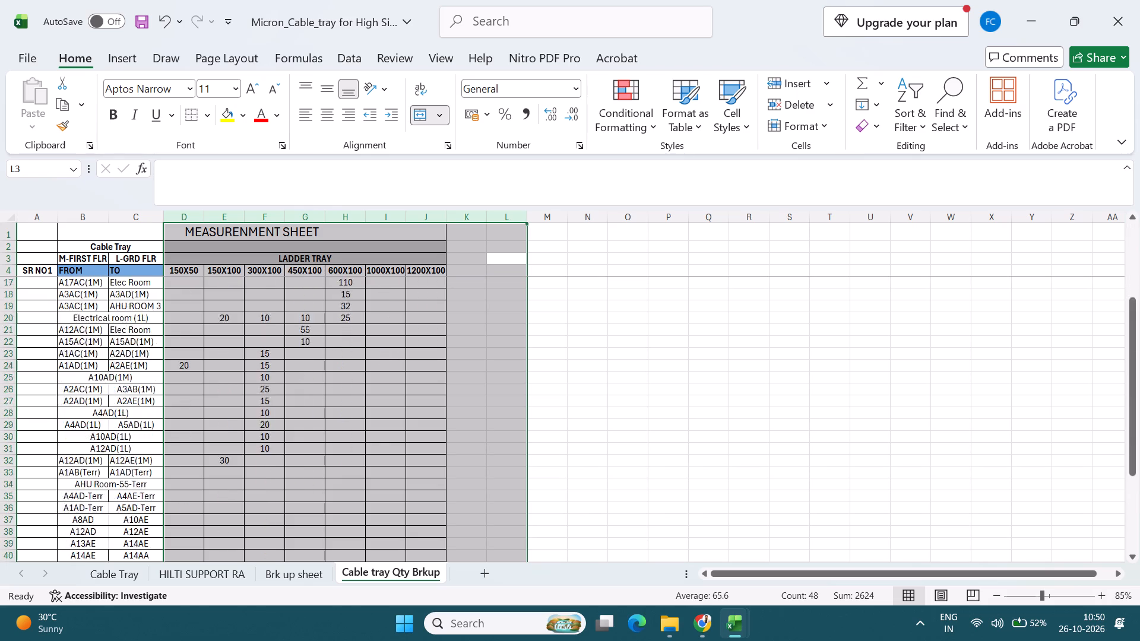
scroll(242, 398, "down", 3)
left_click_drag(8, 495, 9, 399)
key("ctrl+minus")
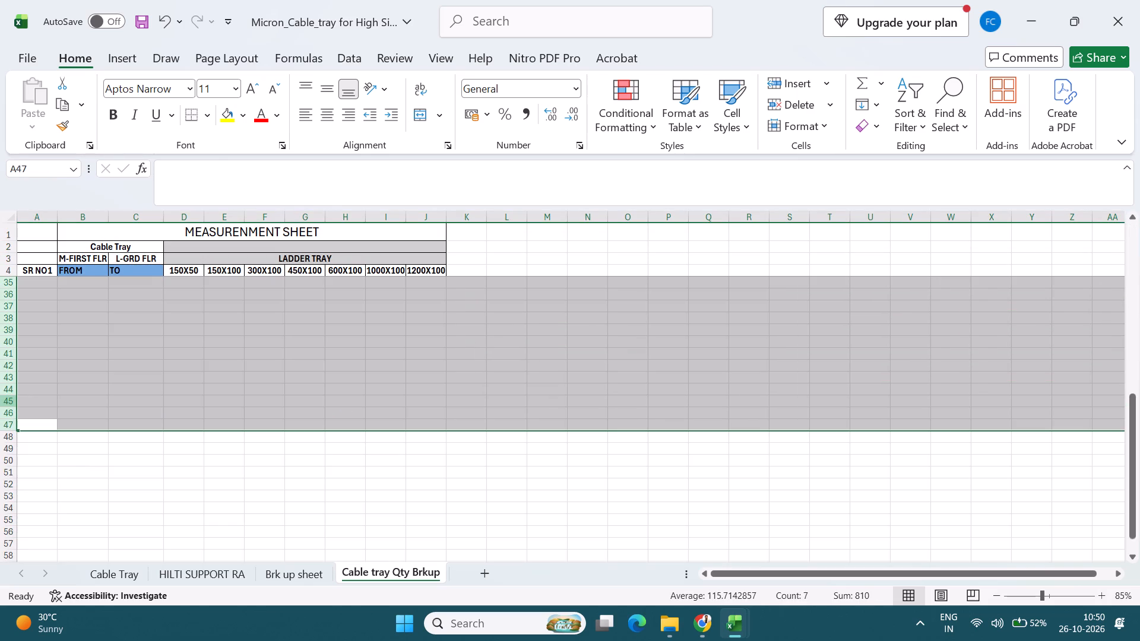
Clear the quantities in the 600X100 and 1000X100 ladder tray columns.
scroll(37, 399, "up", 14)
scroll(265, 341, "up", 2)
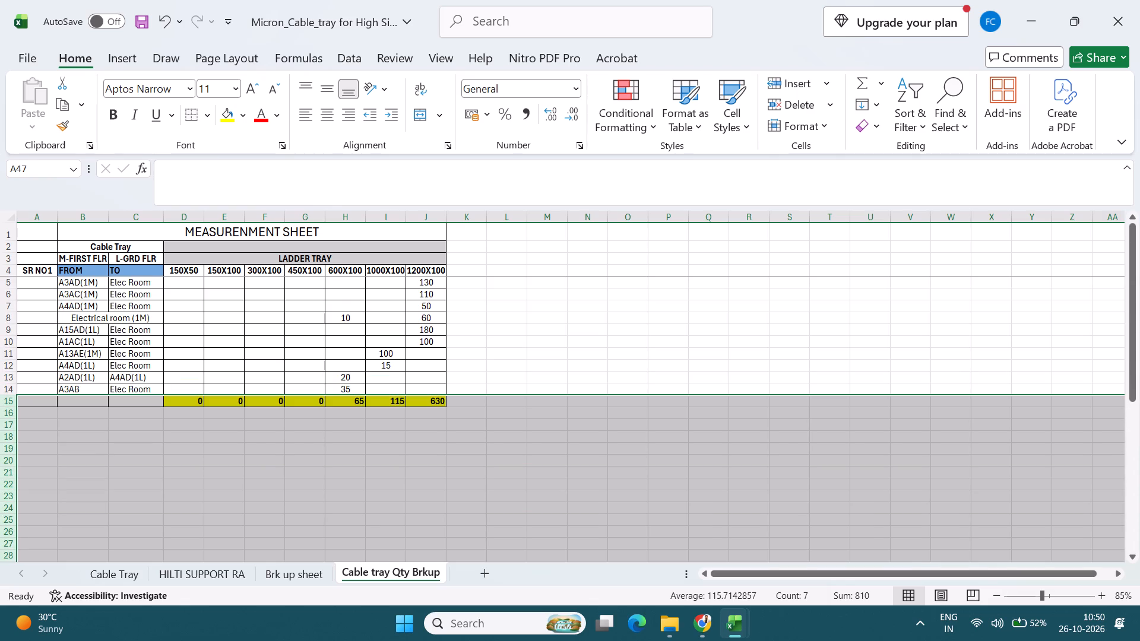
left_click(265, 341)
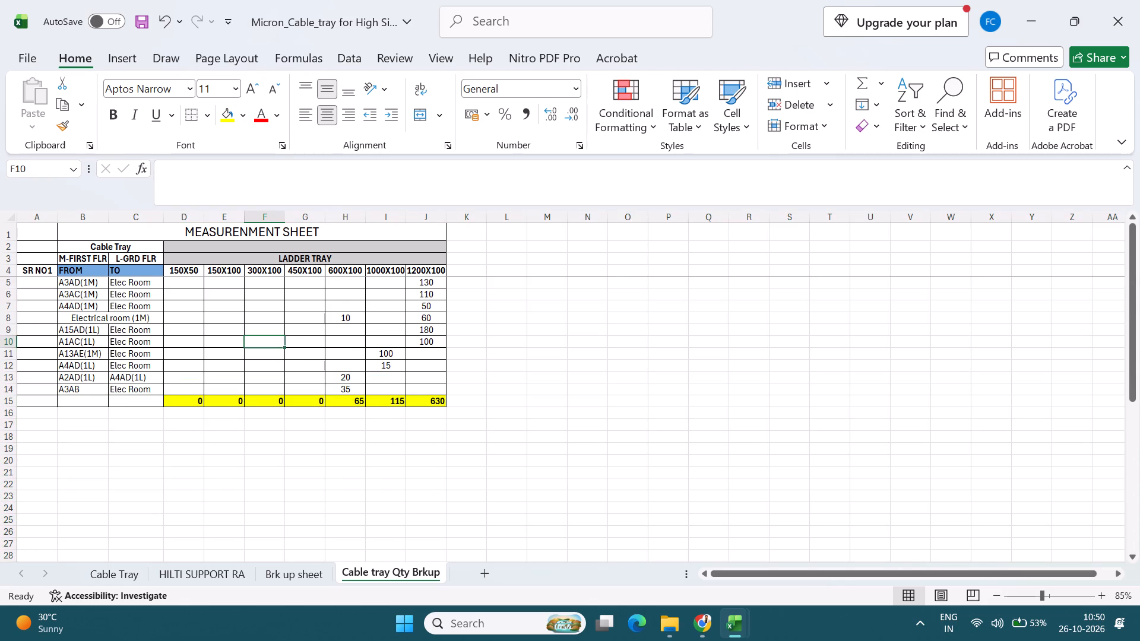
left_click_drag(331, 299, 379, 389)
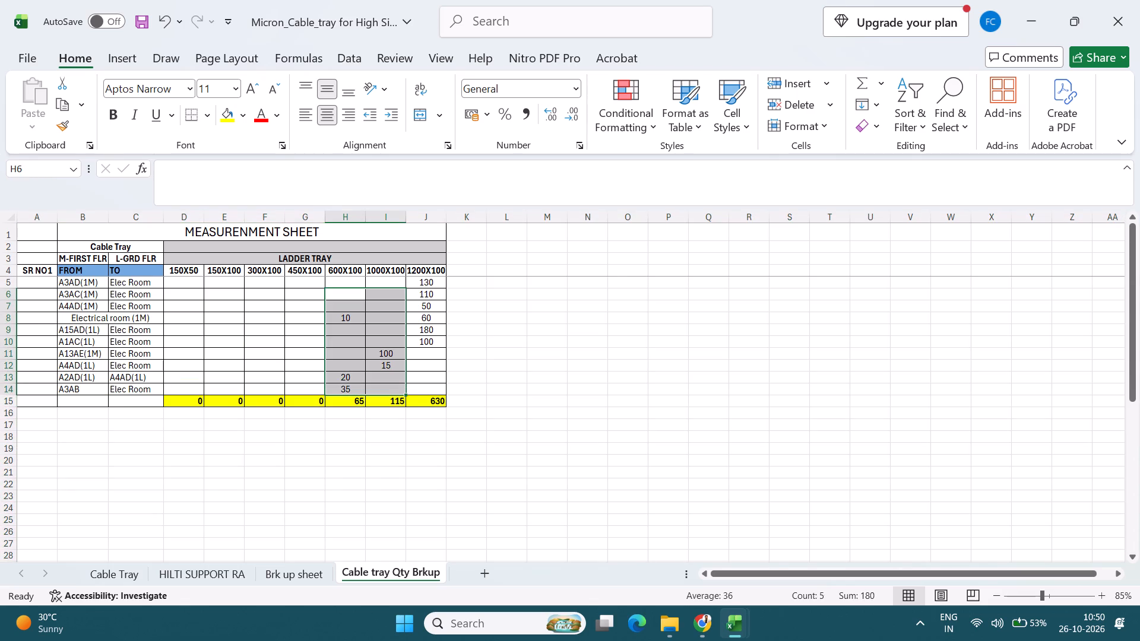
key("Delete")
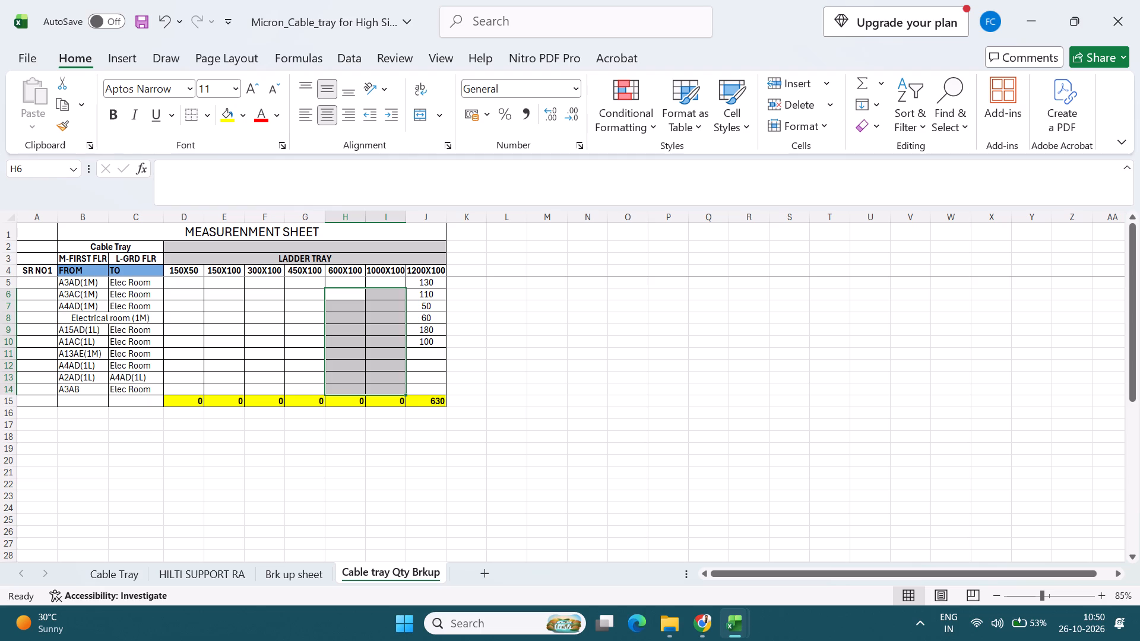
Set the 1200X100 quantities to 120 for A3AD(1M), 160 for A15AD(1L) and 80 for A1AC(1L).
left_click(436, 284)
type("120")
key("Return")
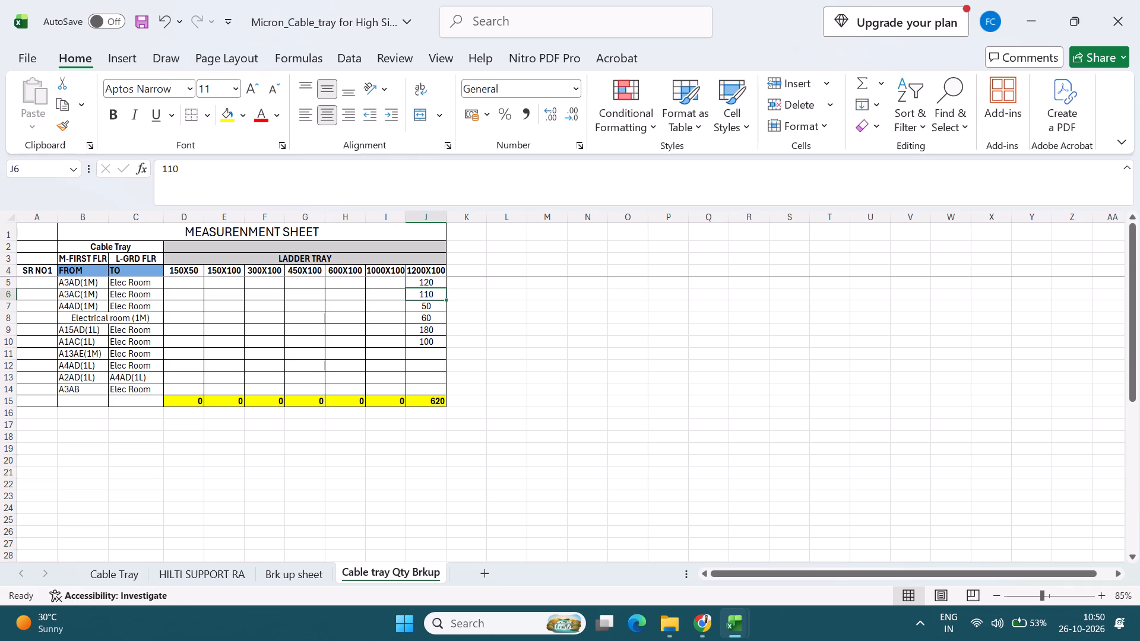
key("Return")
key("Return")
key("Return")
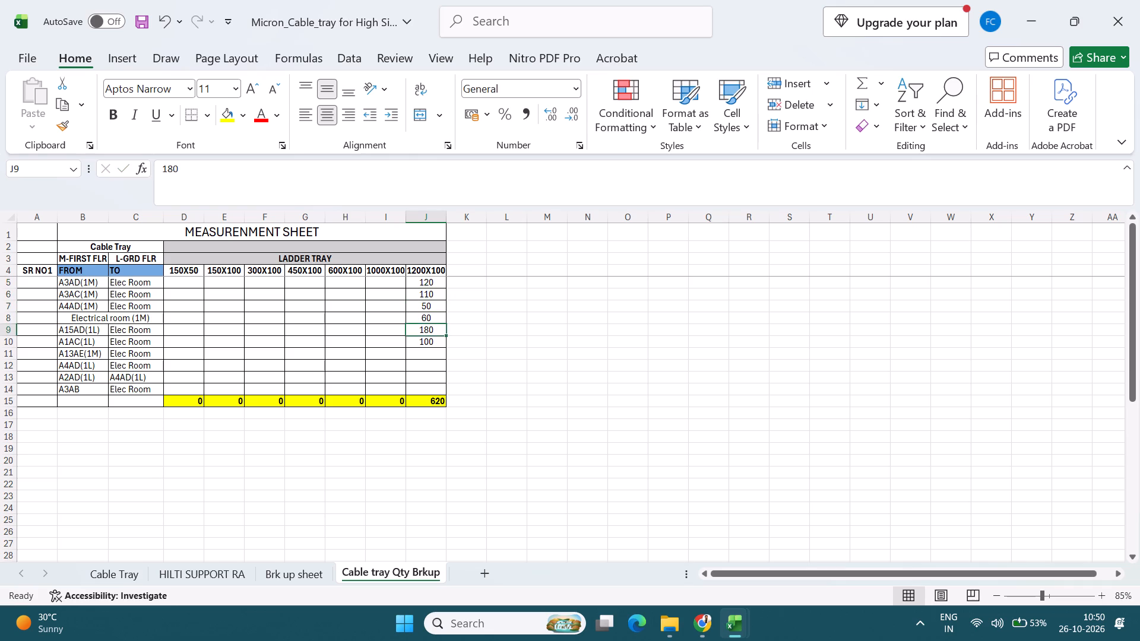
type("16+")
key("BackSpace")
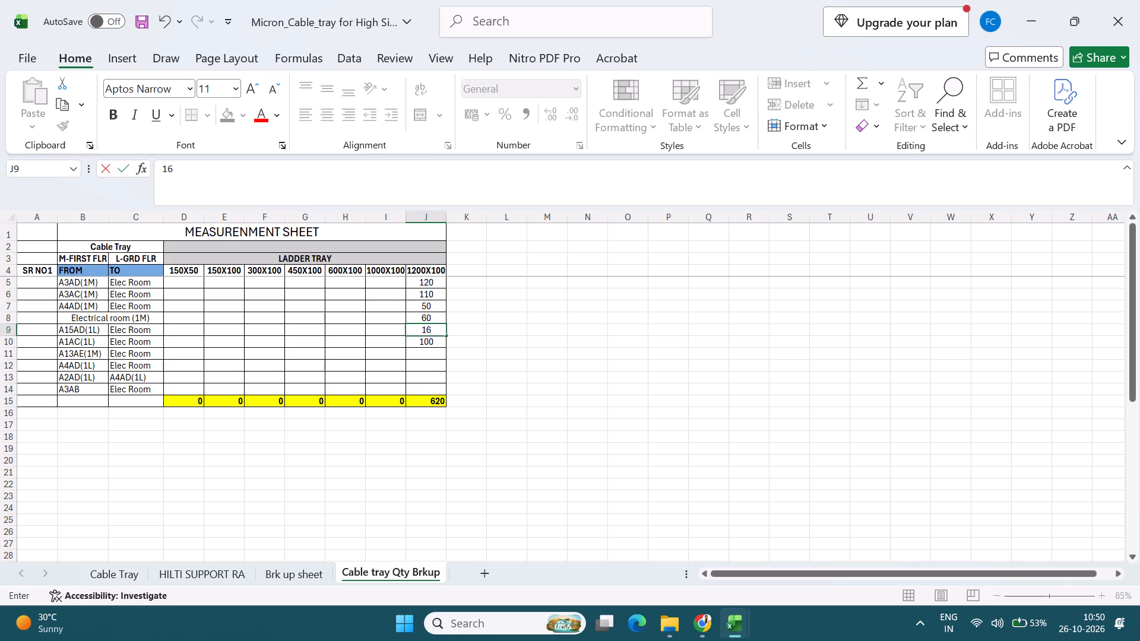
key("0")
key("Return")
type("80")
key("Return")
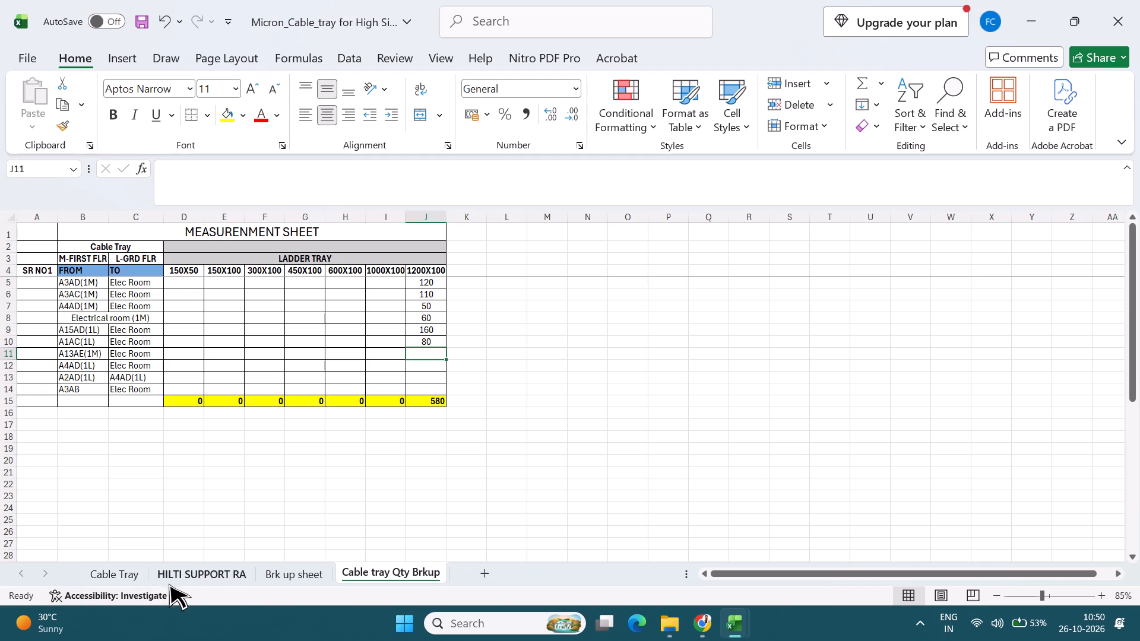
Check the 1200 x 100mm quantity on the Cable Tray sheet and set the A4AD(1M) breakup quantity to 65.
left_click(132, 580)
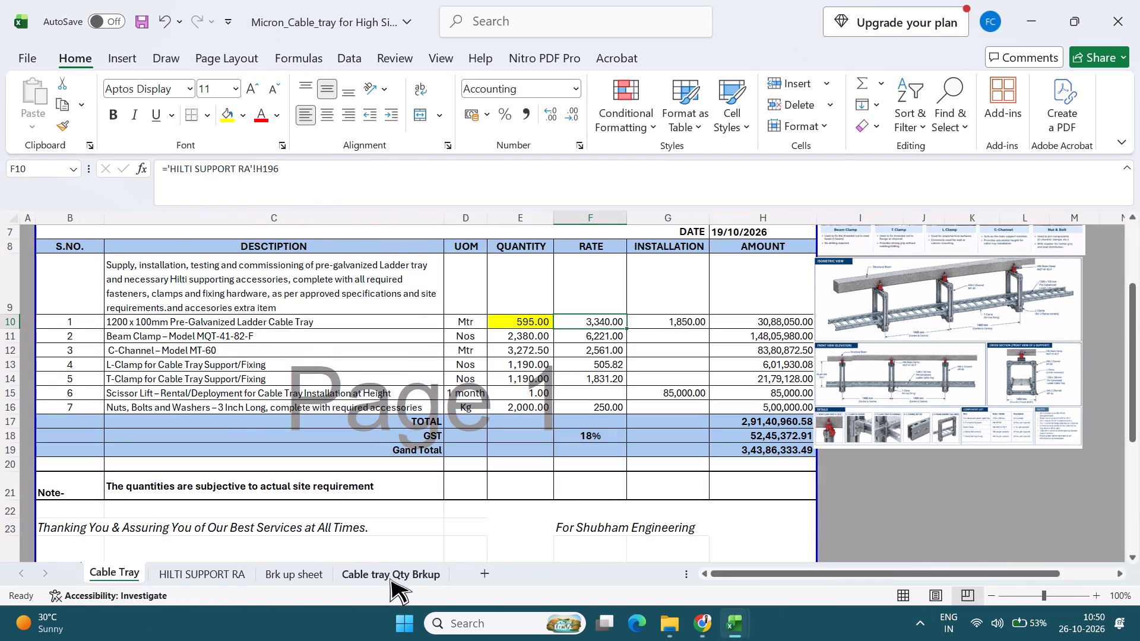
left_click(391, 578)
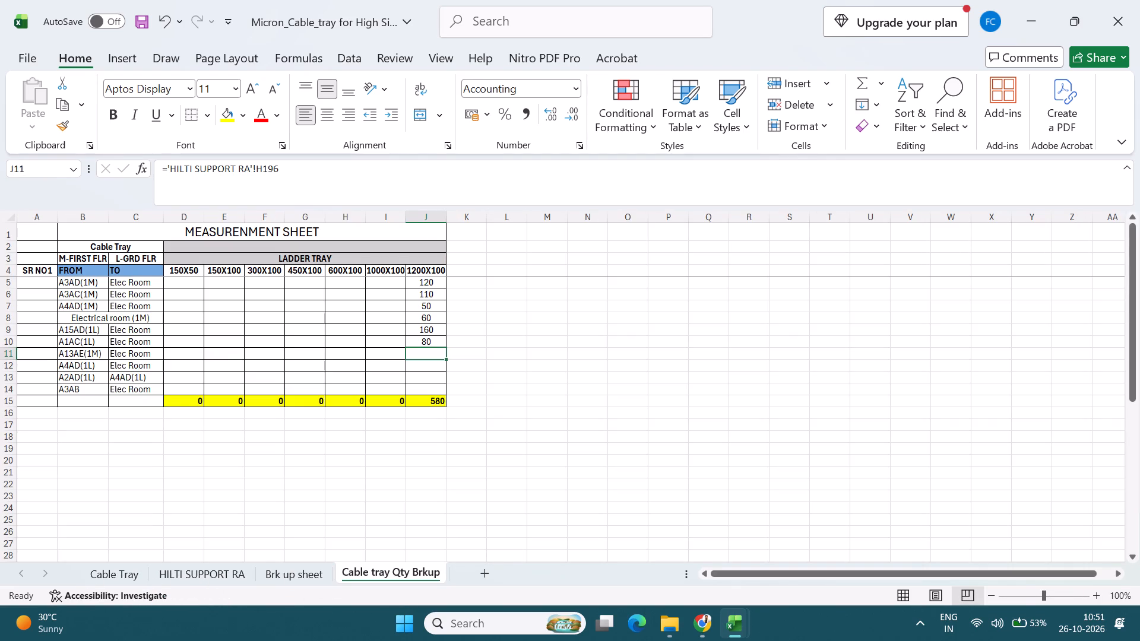
left_click(435, 303)
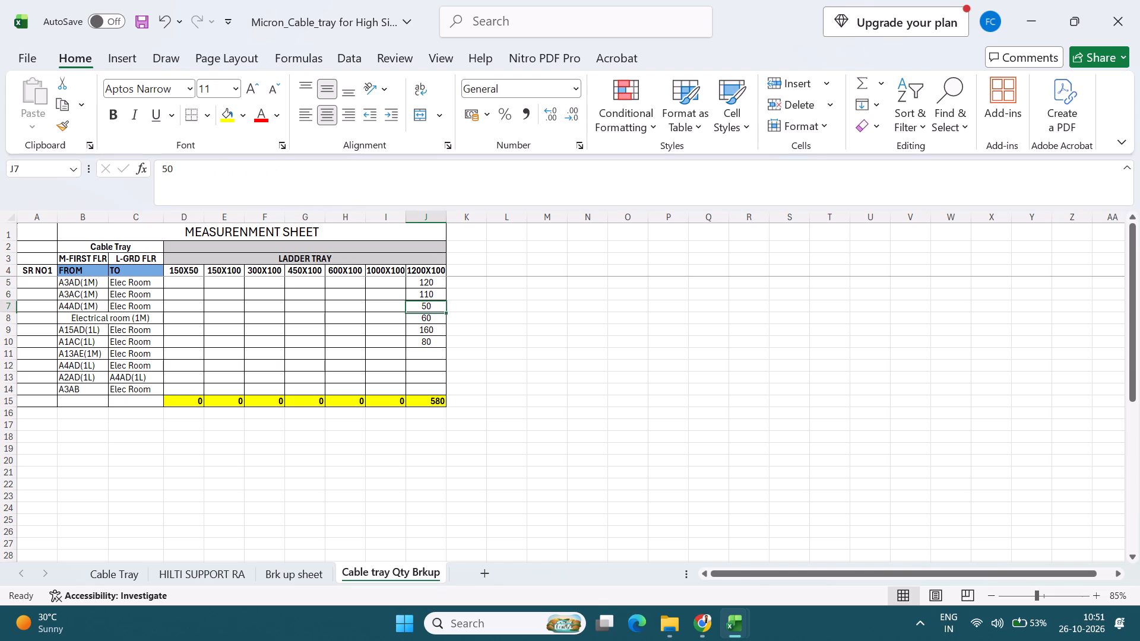
type("65")
key("Return")
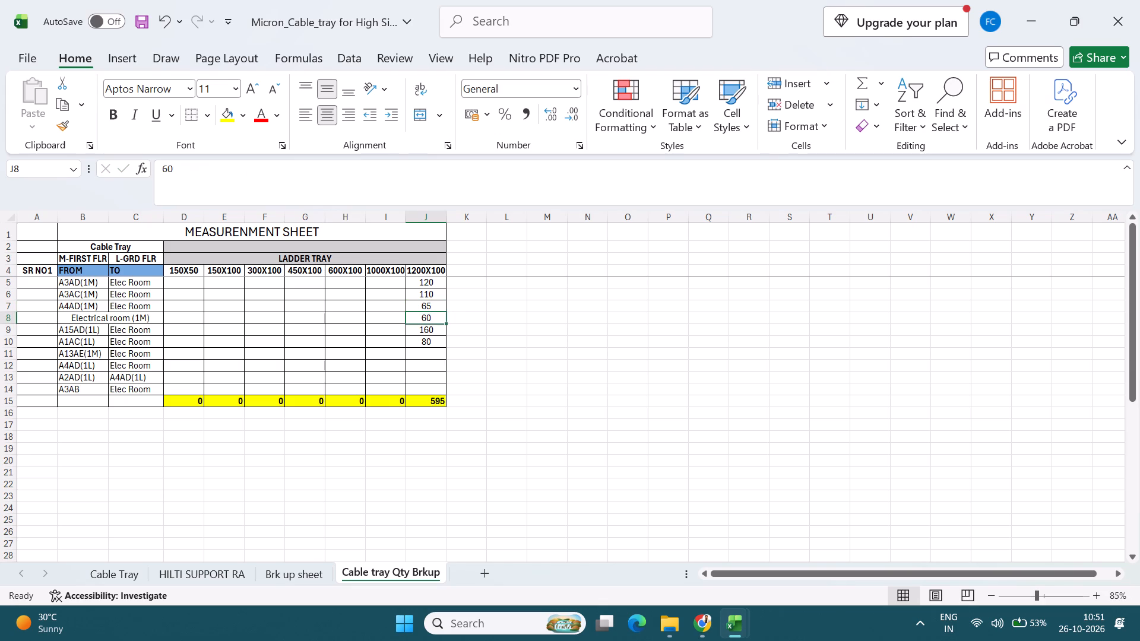
Link the 1200 x 100mm Mtr quantity on Brk up sheet to the 1200X100 total in cell J15 of Cable tray Qty Brkup.
left_click(288, 576)
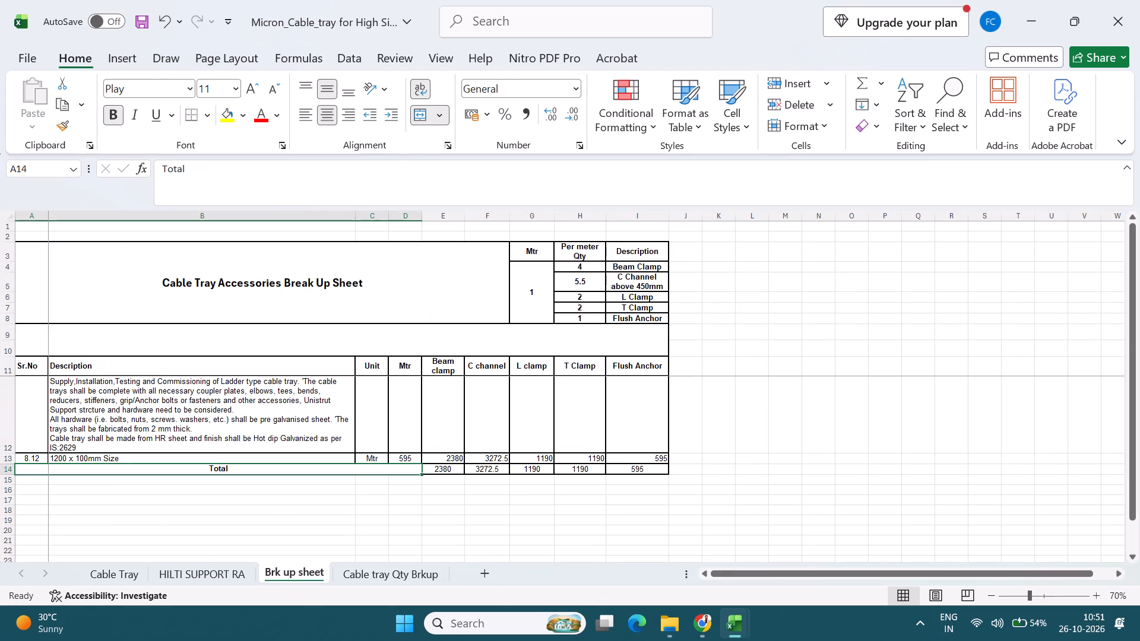
left_click(410, 459)
key("equal")
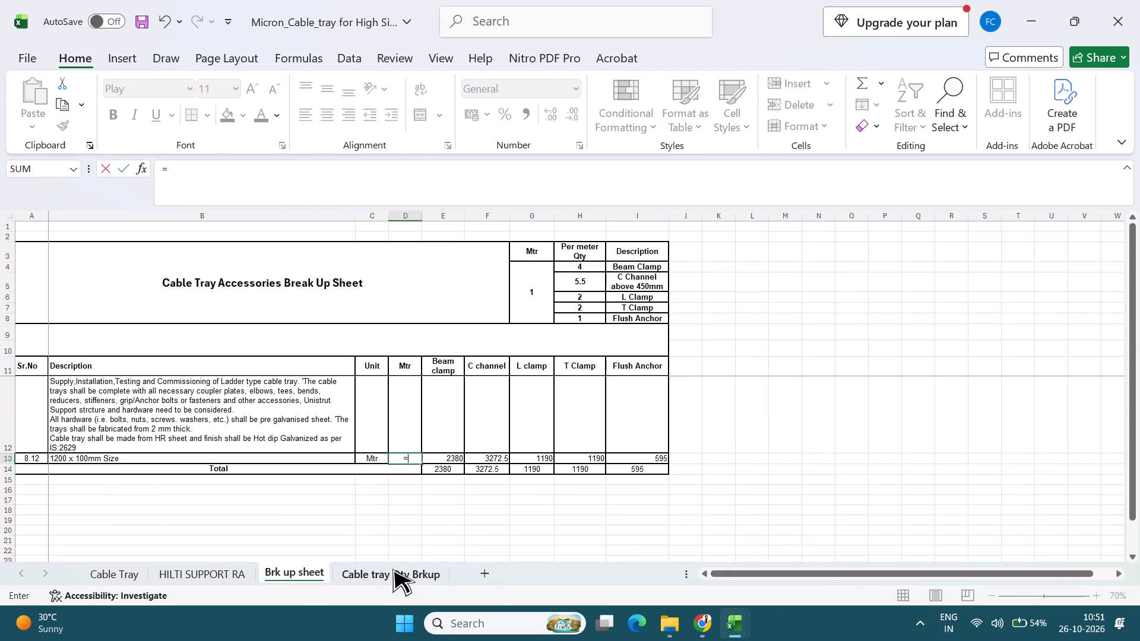
left_click(396, 573)
left_click(435, 406)
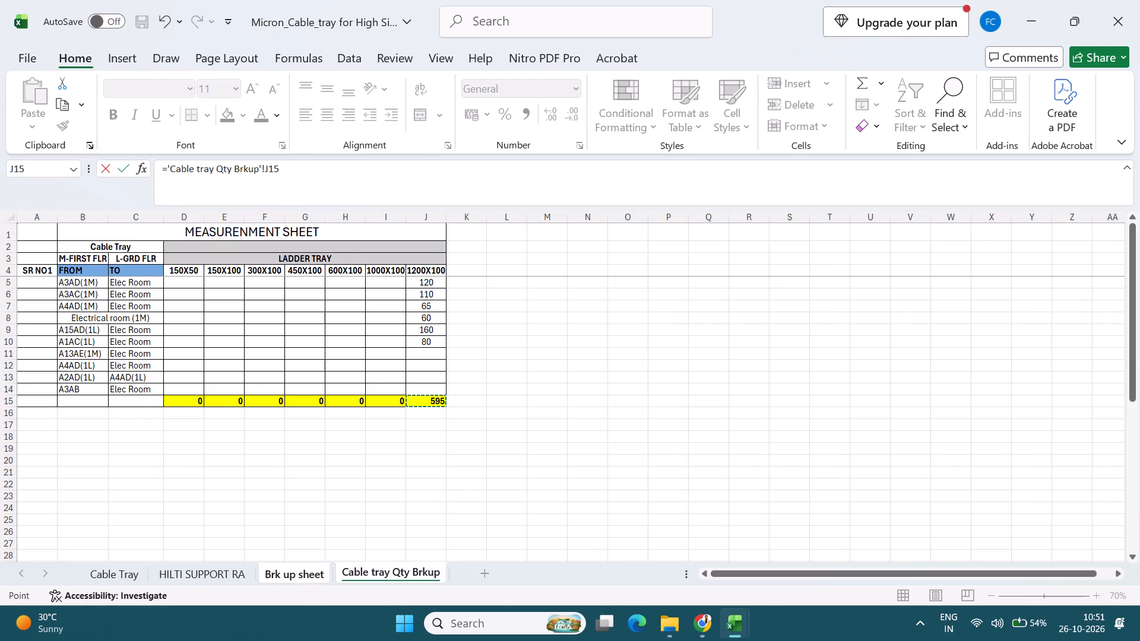
key("Return")
Trace the Cable Tray sheet's 1200 x 100mm quantity back through Brk up sheet to its source in Cable tray Qty Brkup.
left_click(237, 576)
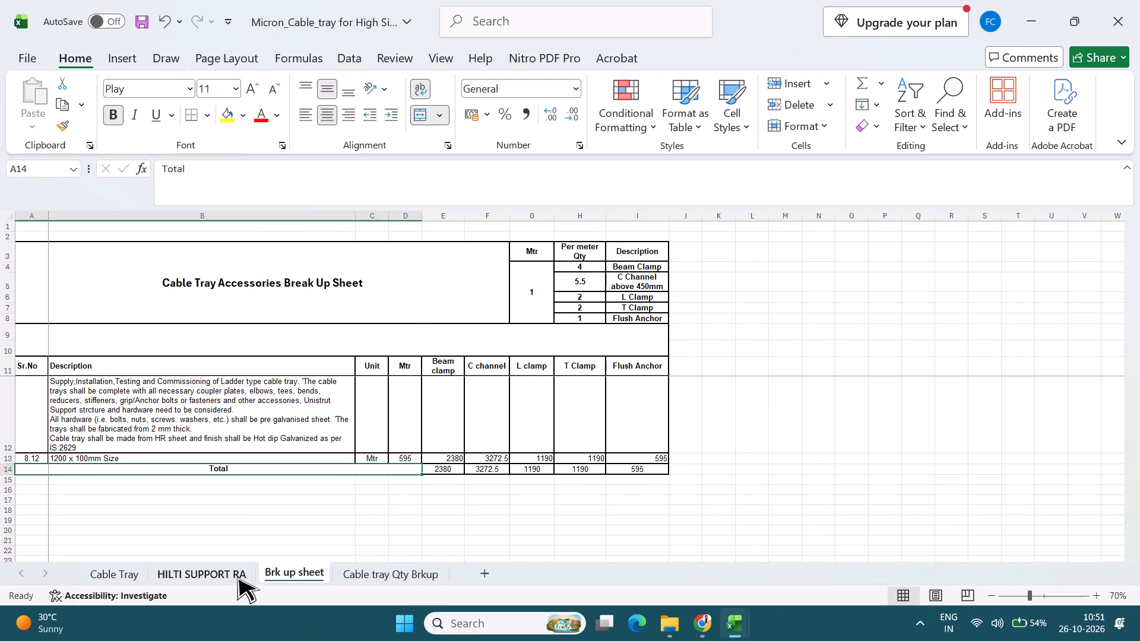
left_click(139, 568)
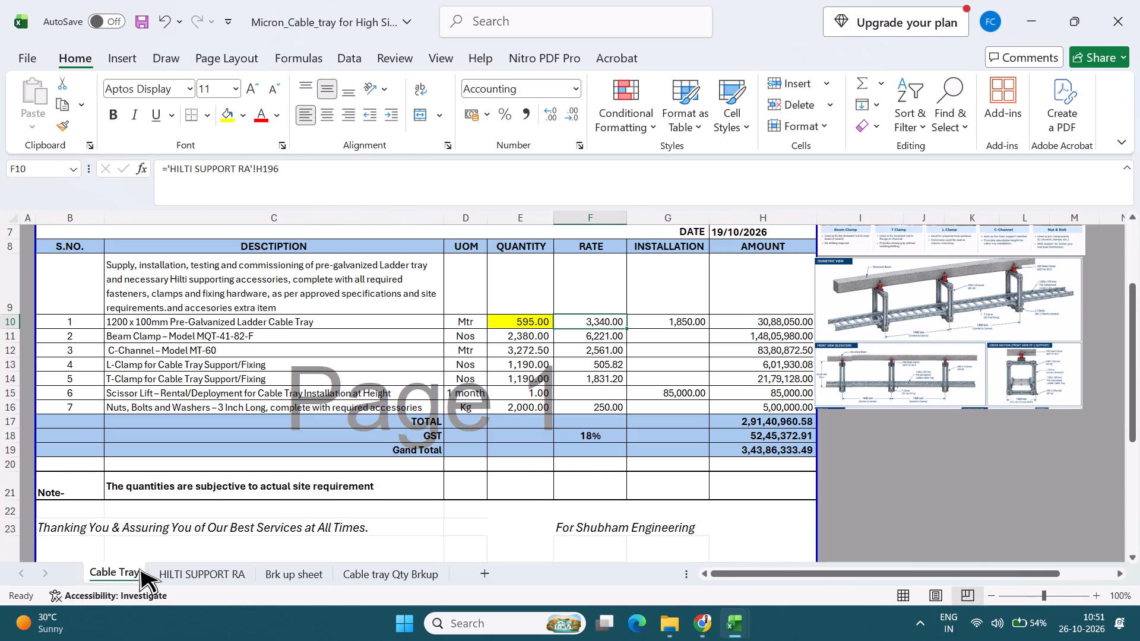
left_click(535, 324)
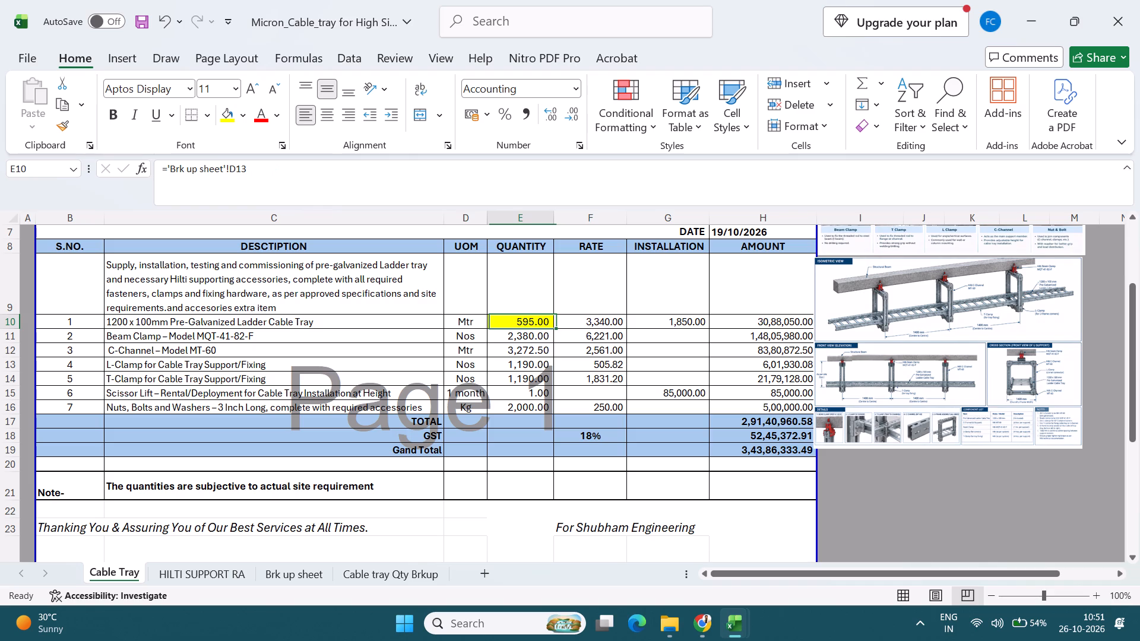
key("ctrl+bracketleft")
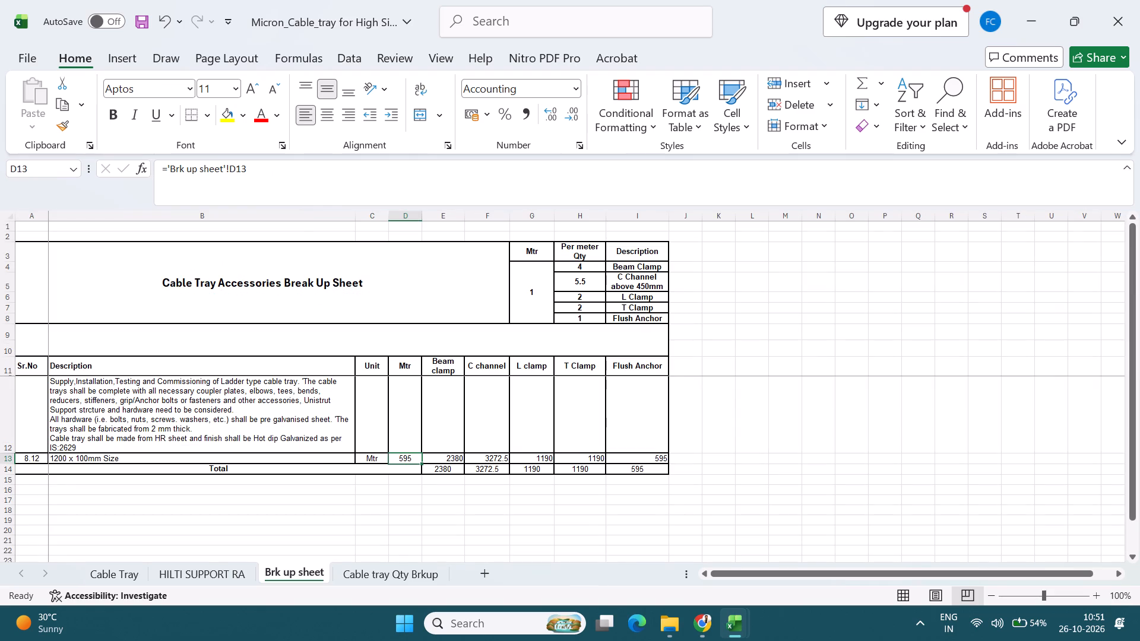
left_click(414, 490)
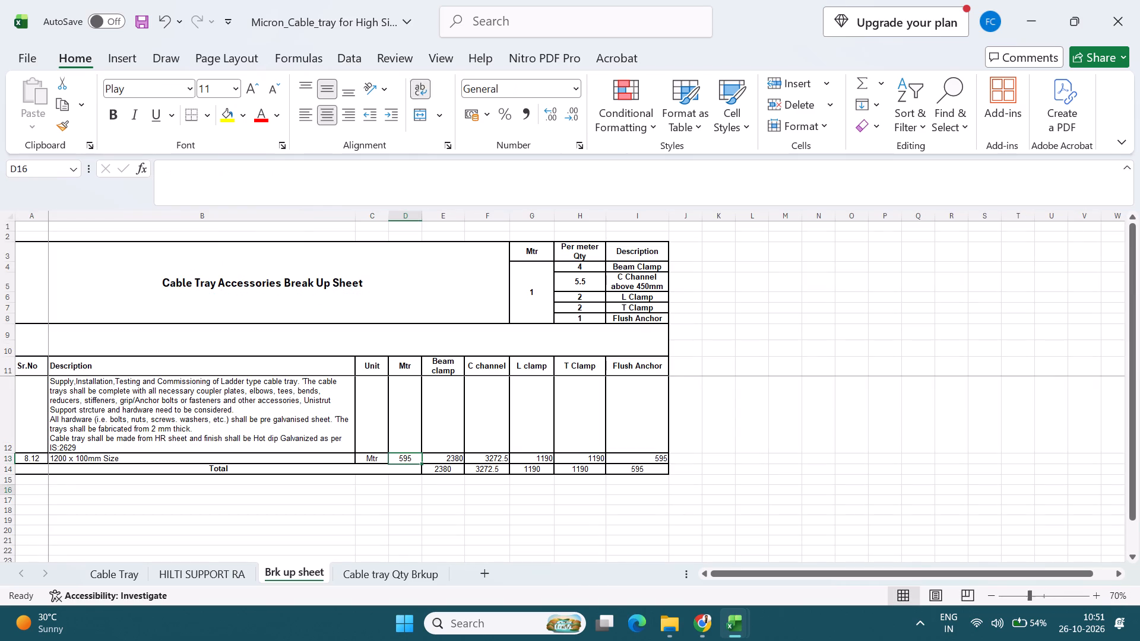
left_click(416, 459)
key("ctrl+bracketleft")
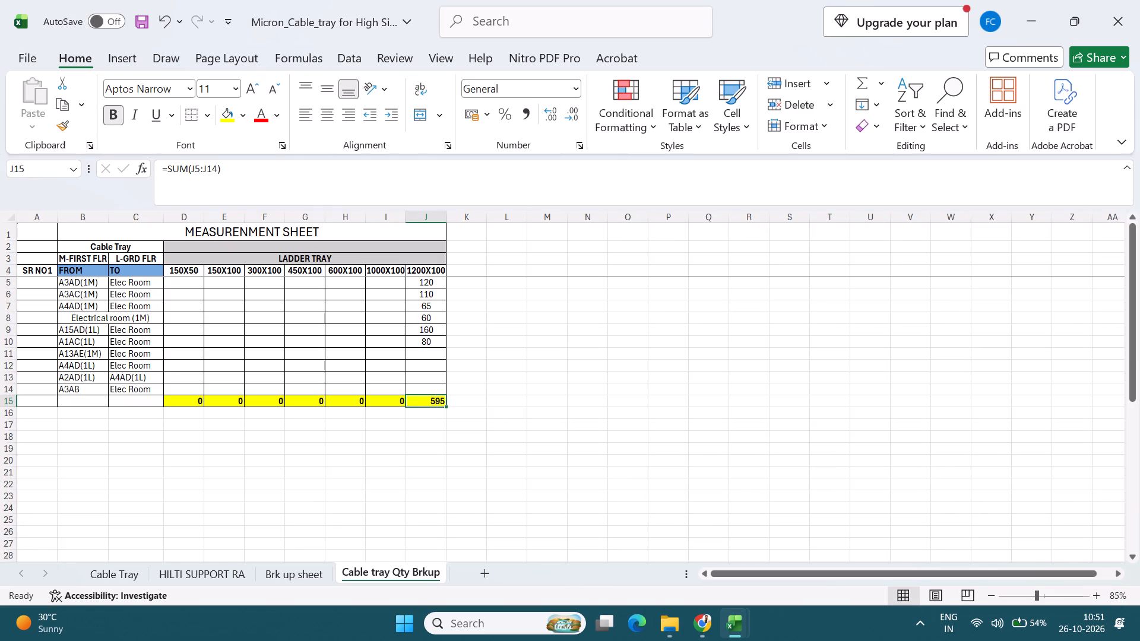
Change the date on the Cable Tray sheet to 26/10/2026.
left_click(128, 579)
scroll(474, 394, "up", 2)
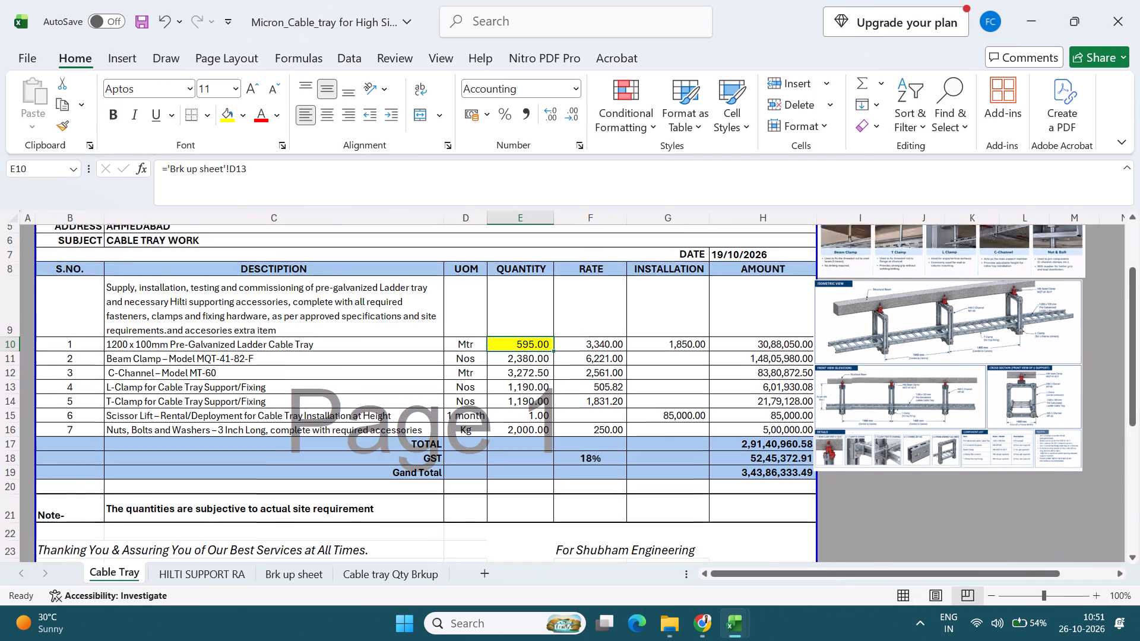
scroll(474, 394, "down", 1)
scroll(474, 394, "up", 1)
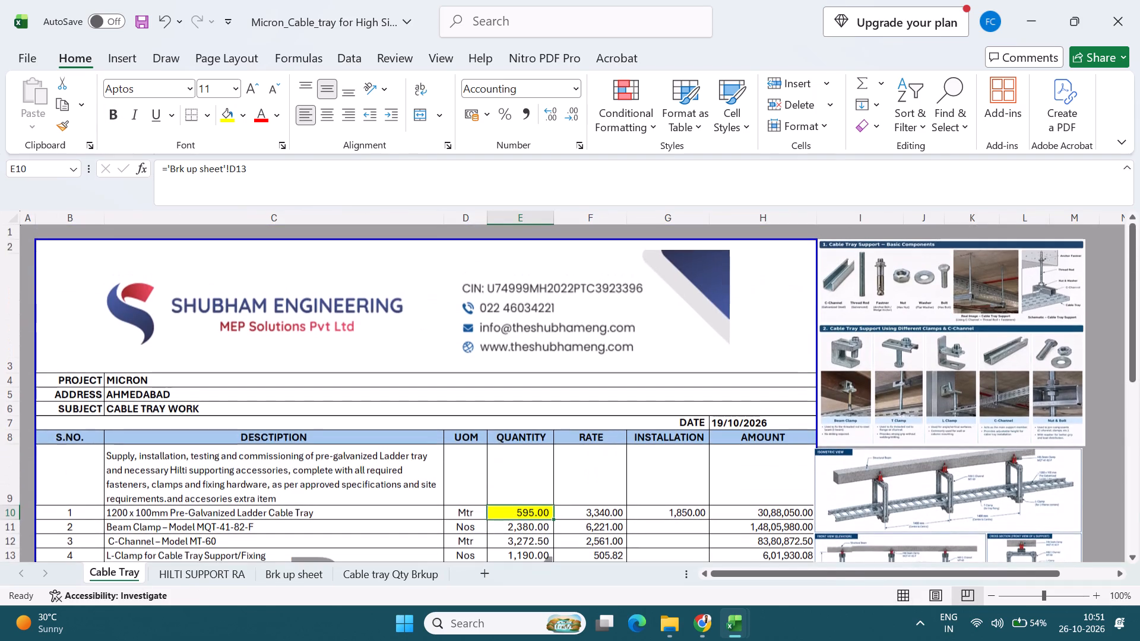
double_click(731, 421)
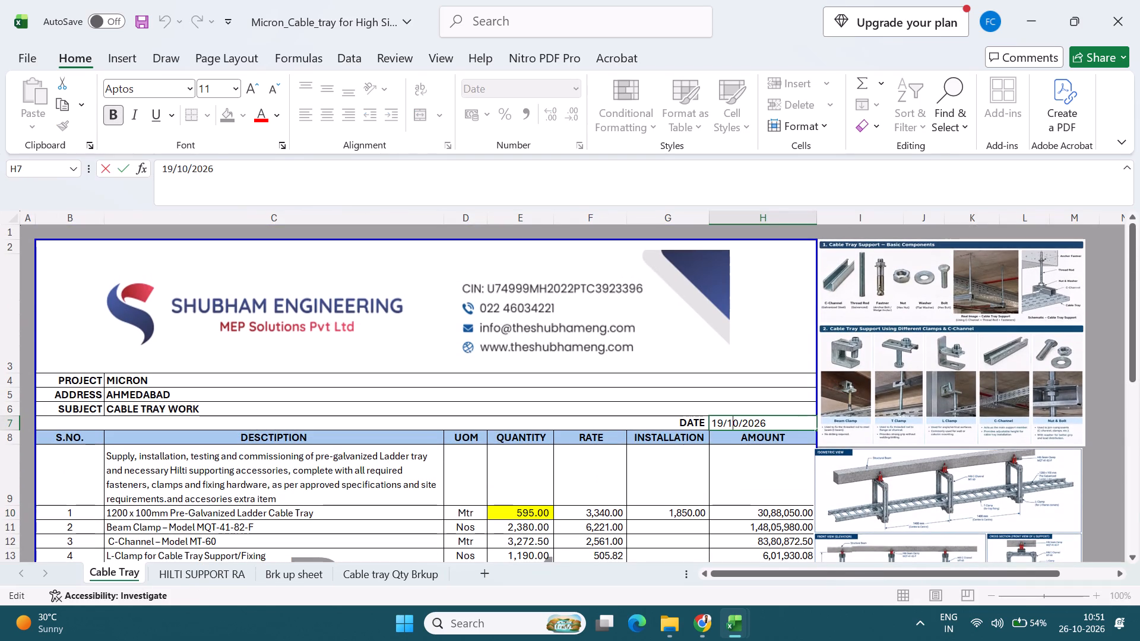
left_click_drag(770, 426, 698, 438)
type("26/10/2026")
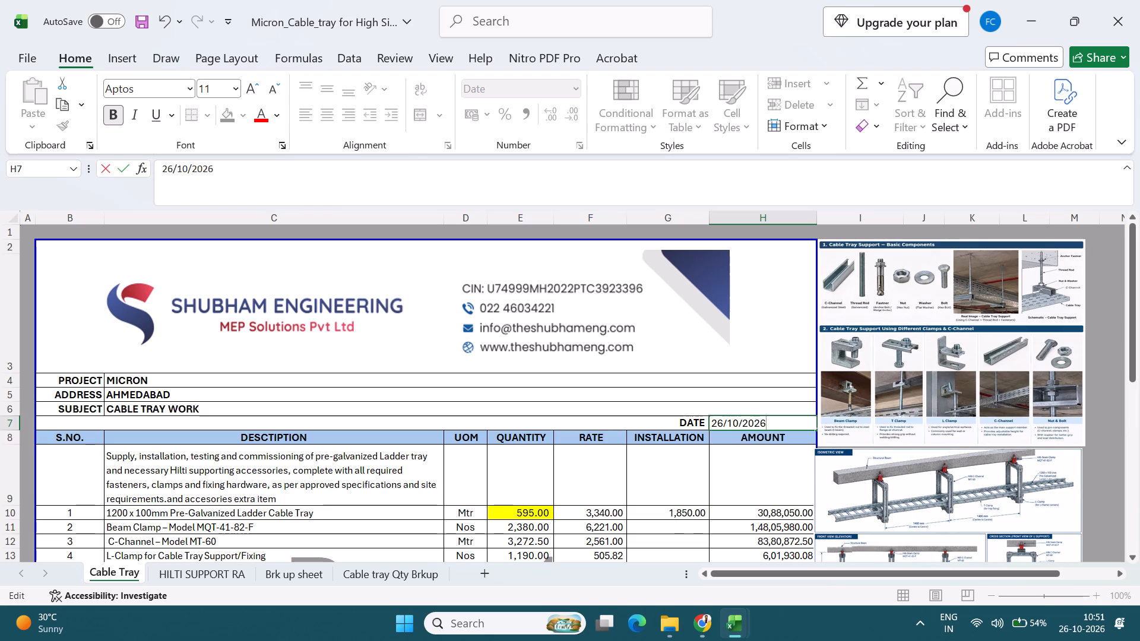
key("Return")
left_click(579, 415)
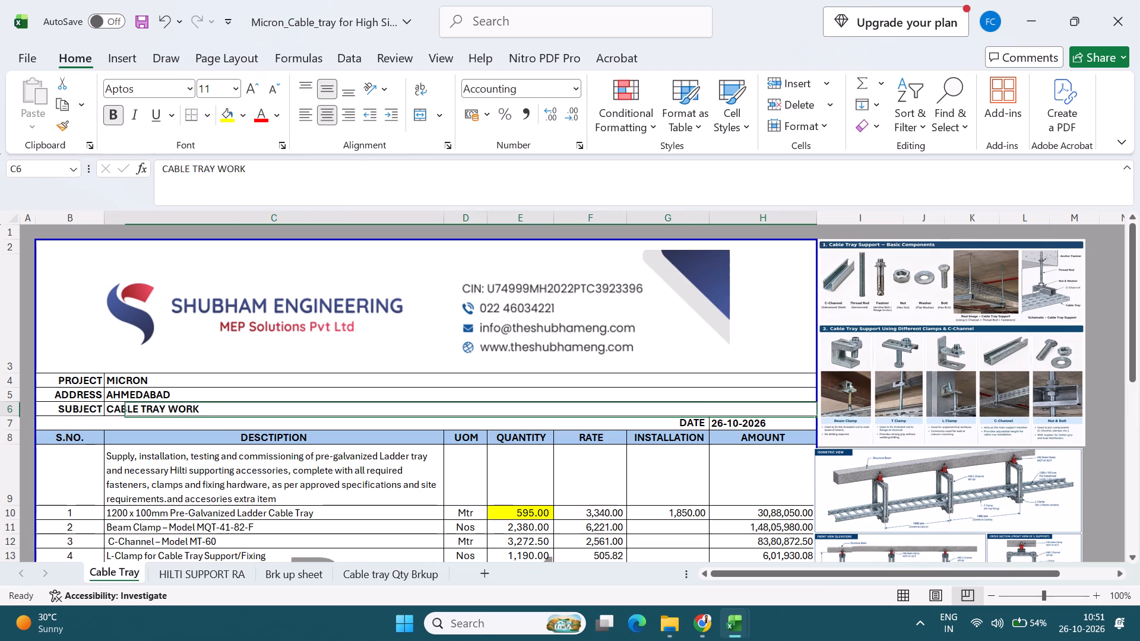
Save the Micron_Cable_tray for High Side workbook.
scroll(296, 415, "up", 1)
key("ctrl+s")
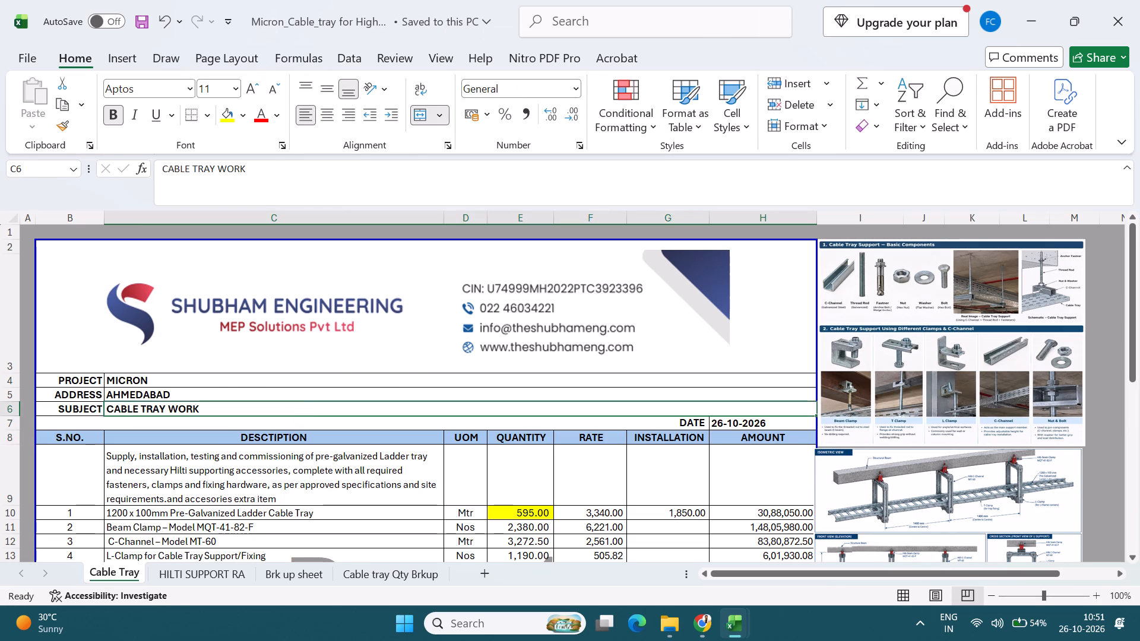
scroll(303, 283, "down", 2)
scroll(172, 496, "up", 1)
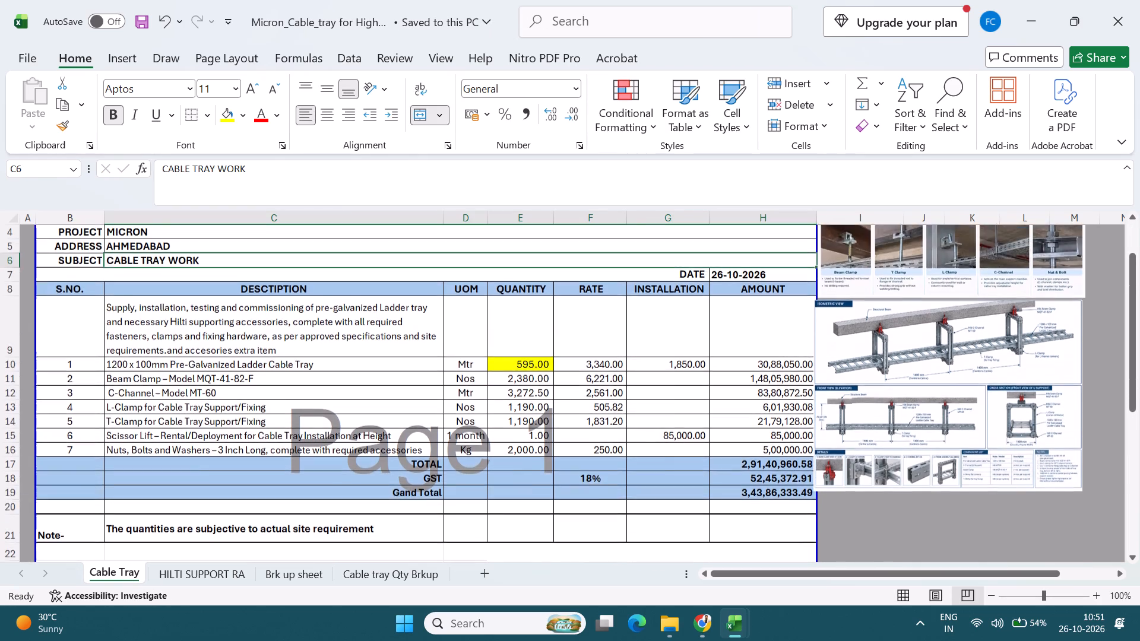
Review the Cable Tray sheet and the C-Channel, Beam Clamp and L-Clamp rate analyses on HILTI SUPPORT RA.
scroll(172, 496, "up", 2)
scroll(172, 496, "down", 1)
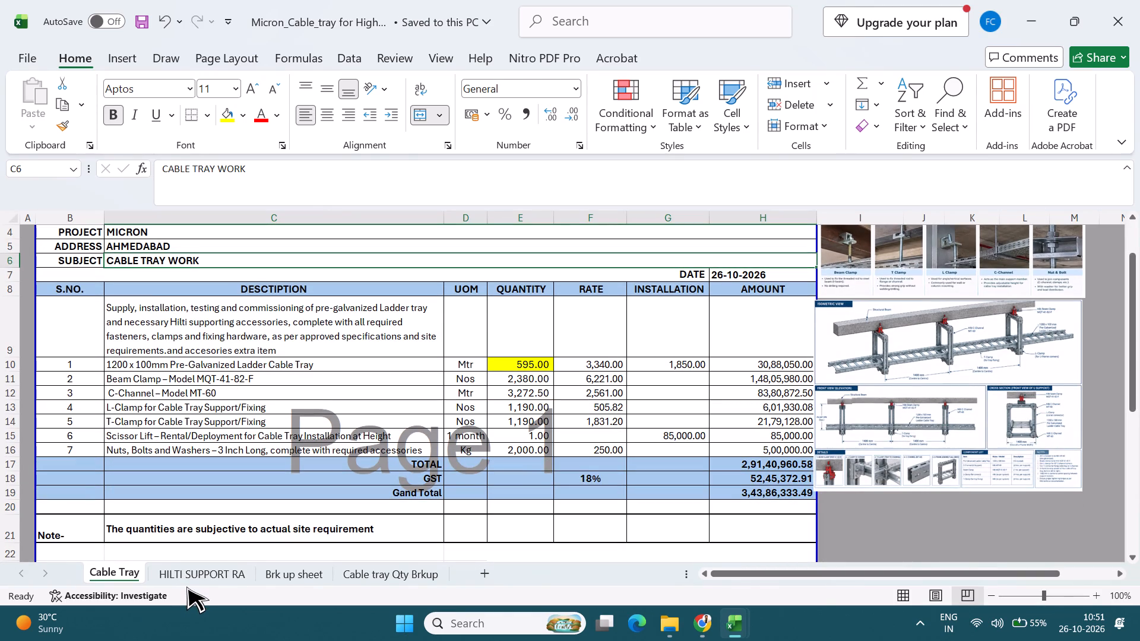
left_click(201, 575)
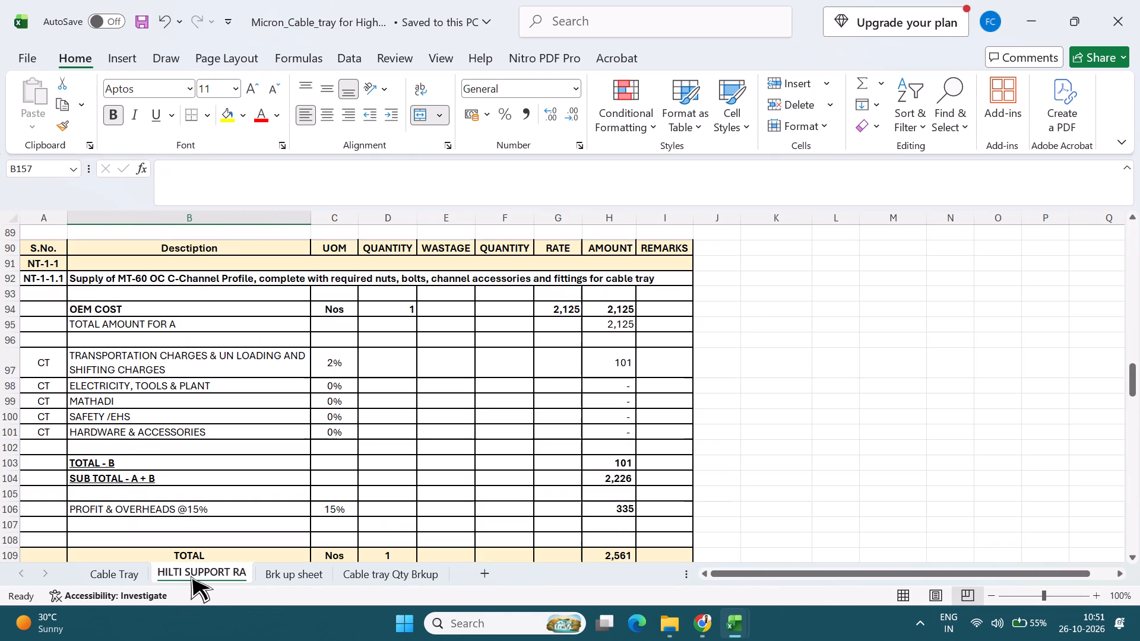
scroll(227, 510, "down", 6)
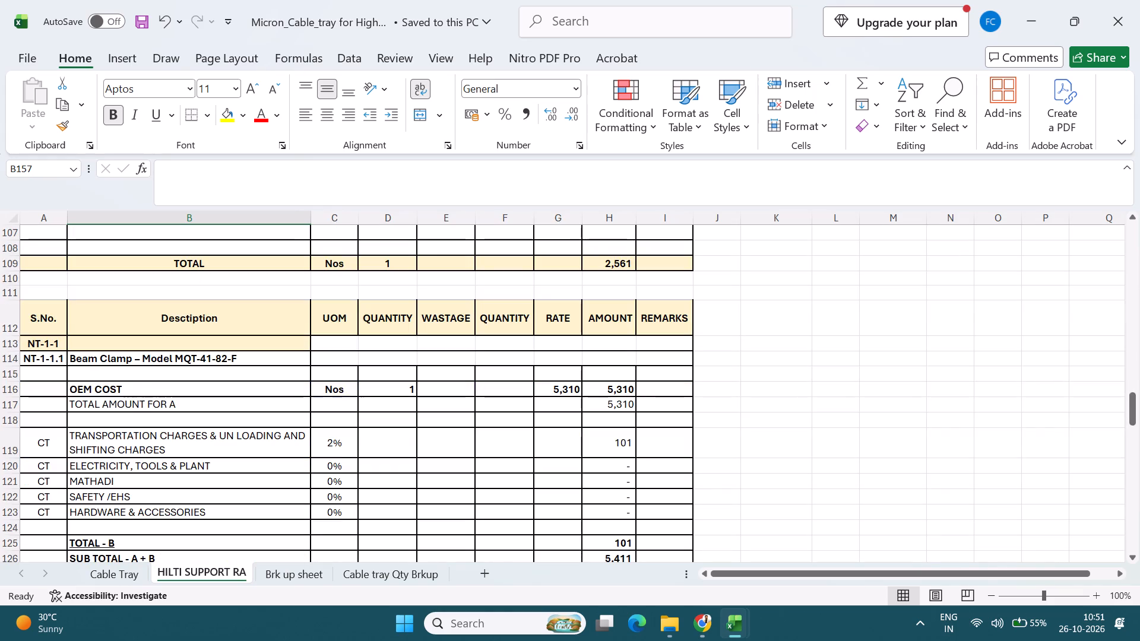
scroll(226, 518, "down", 5)
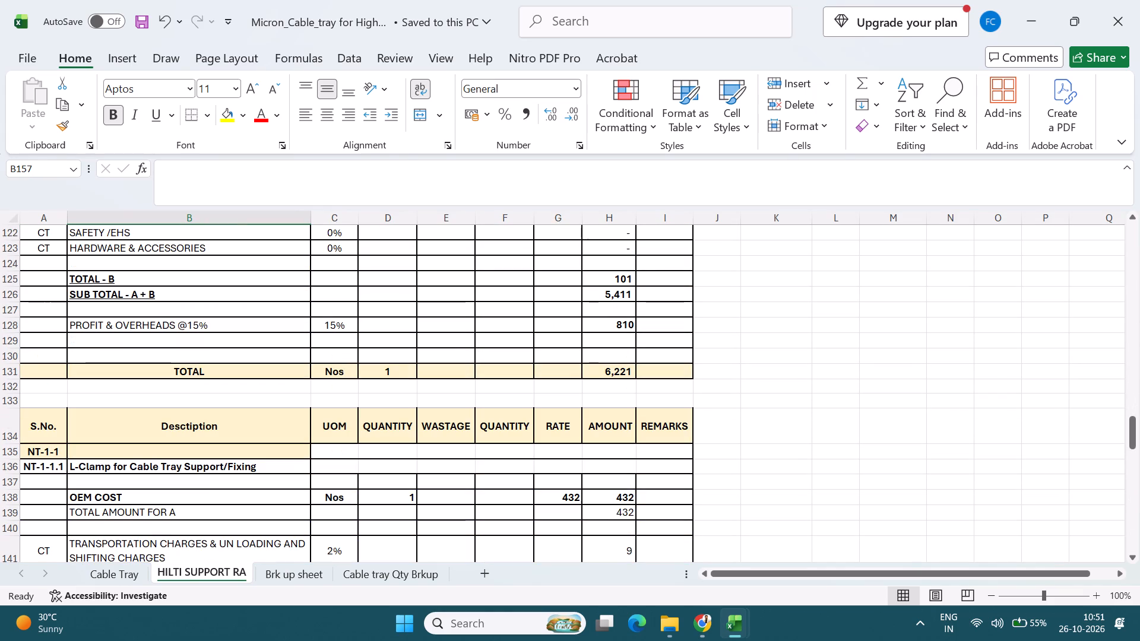
Check the RATE column formulas for items 1 to 7 on Cable Tray and trace the L-Clamp rate to its source in HILTI SUPPORT RA.
left_click(110, 575)
scroll(290, 472, "up", 3)
scroll(286, 474, "down", 2)
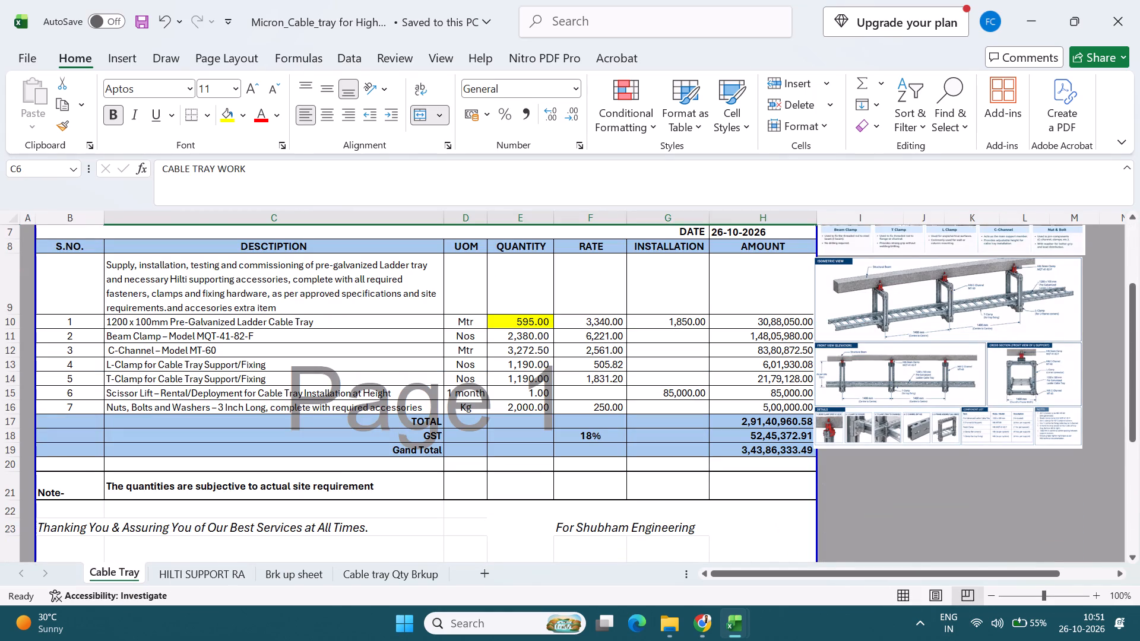
left_click(594, 319)
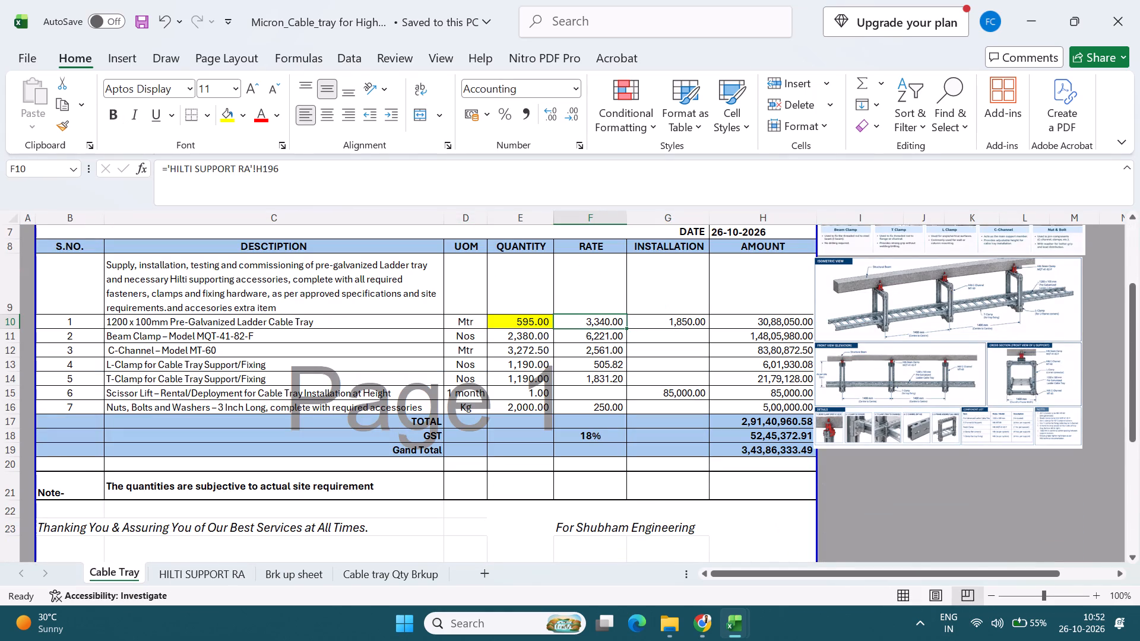
key("Down")
key("Down")
key("Down")
key("Down")
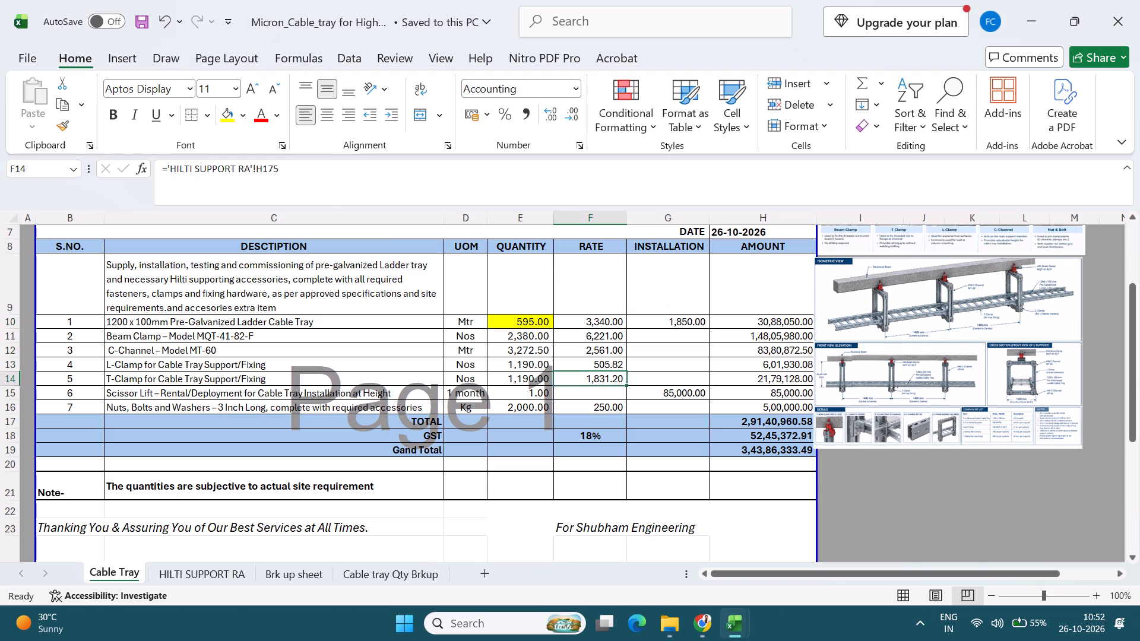
key("Down")
key("Down")
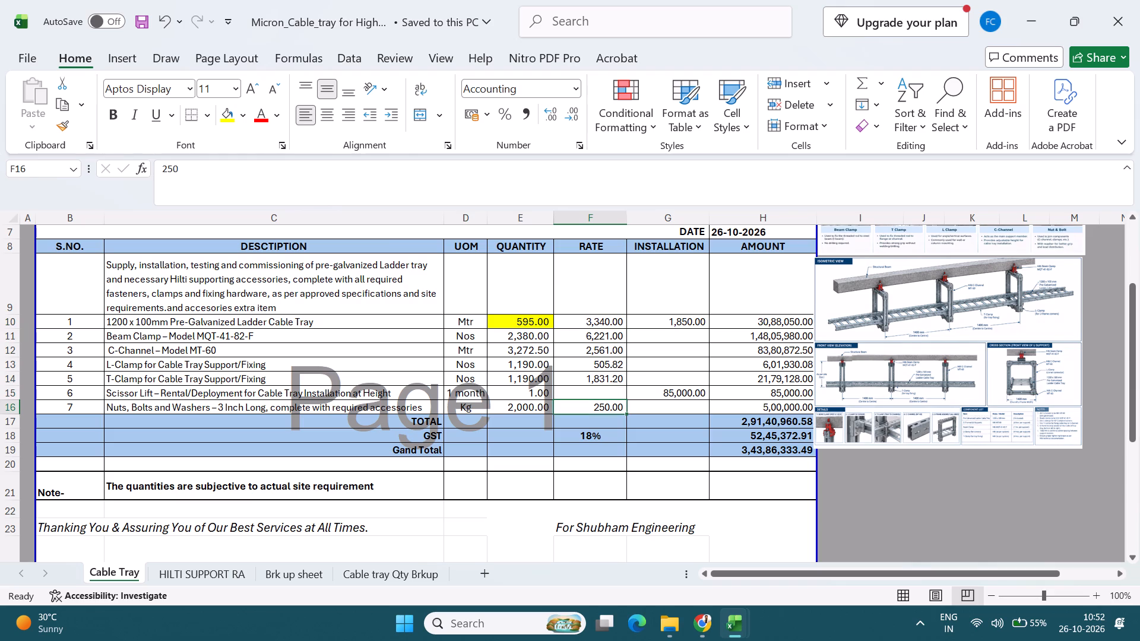
left_click(568, 367)
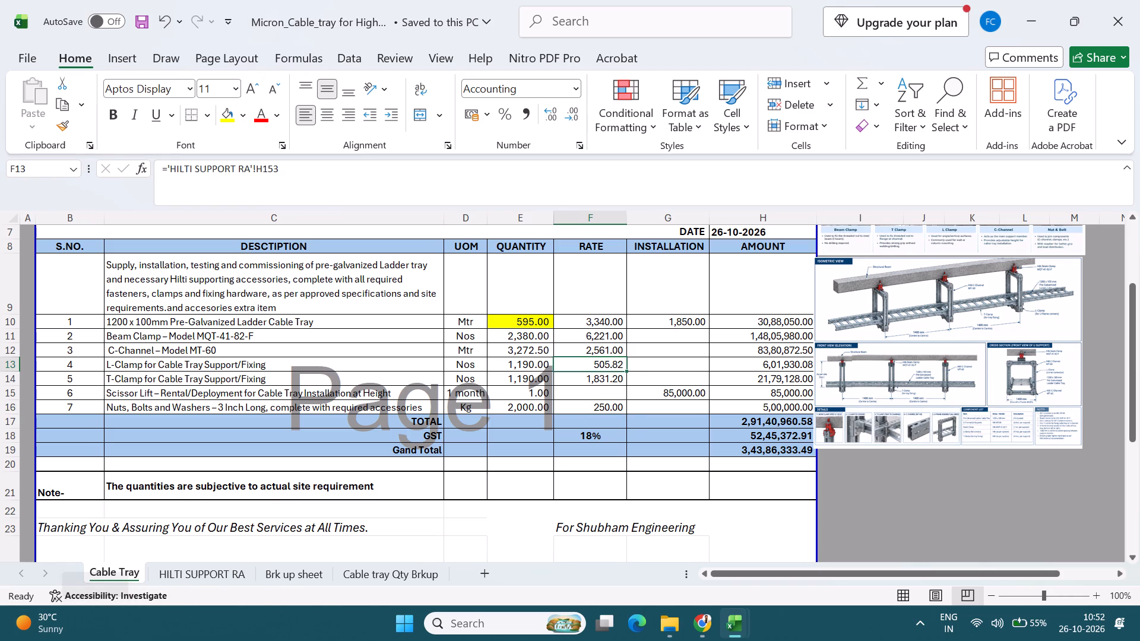
key("ctrl+bracketleft")
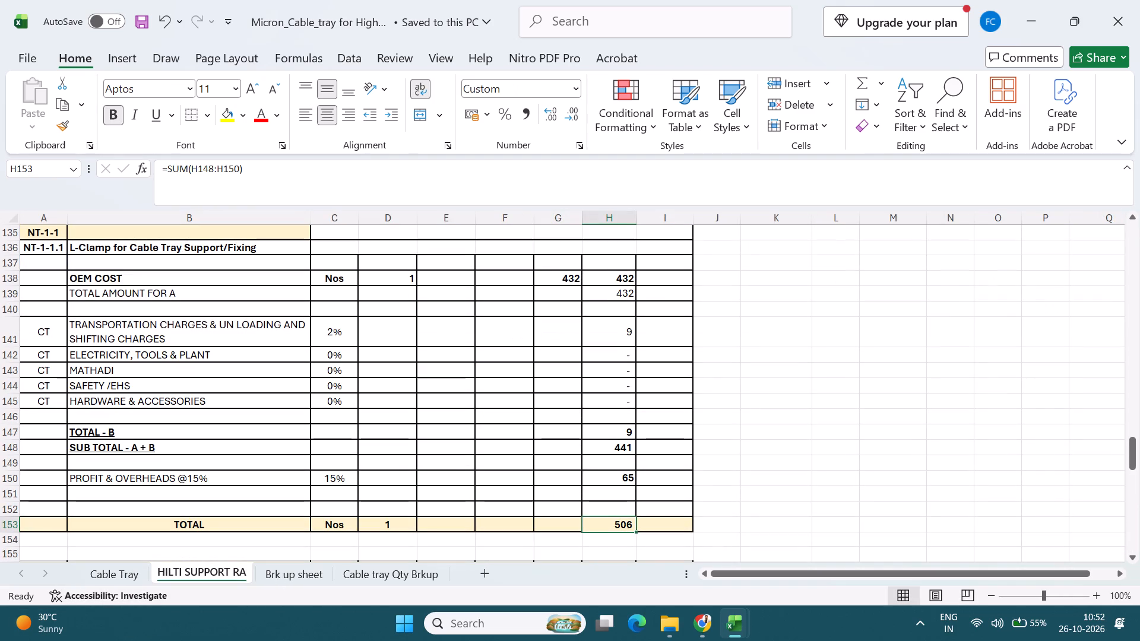
left_click(104, 573)
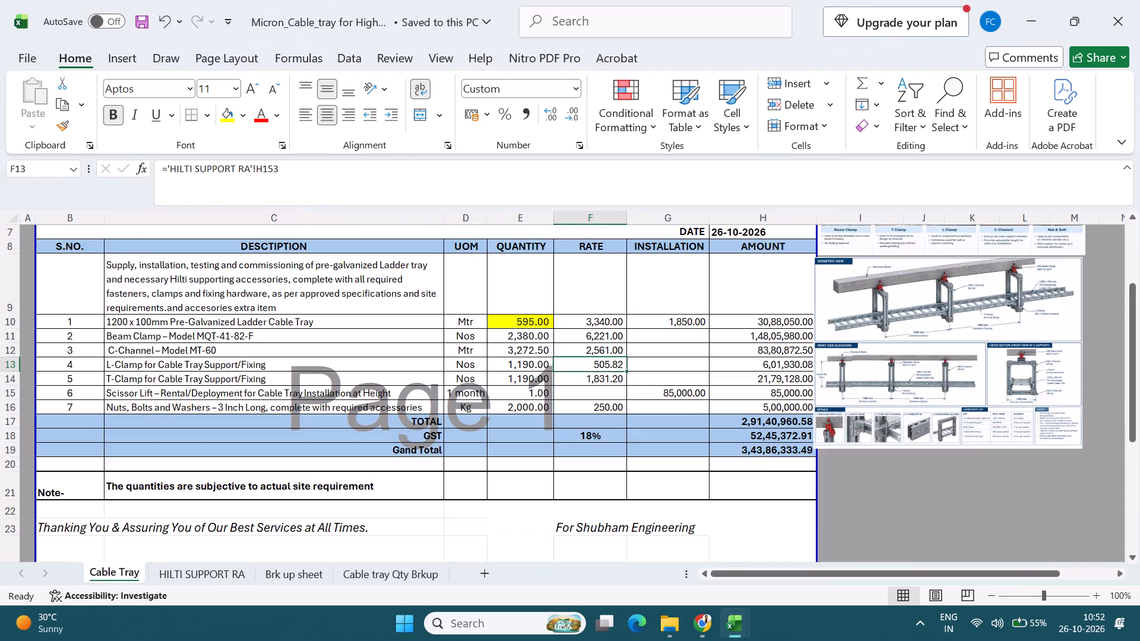
Look over the Cable Tray sheet, save the Micron_Cable_tray for High Side workbook and close it.
scroll(236, 478, "up", 6)
scroll(240, 495, "down", 3)
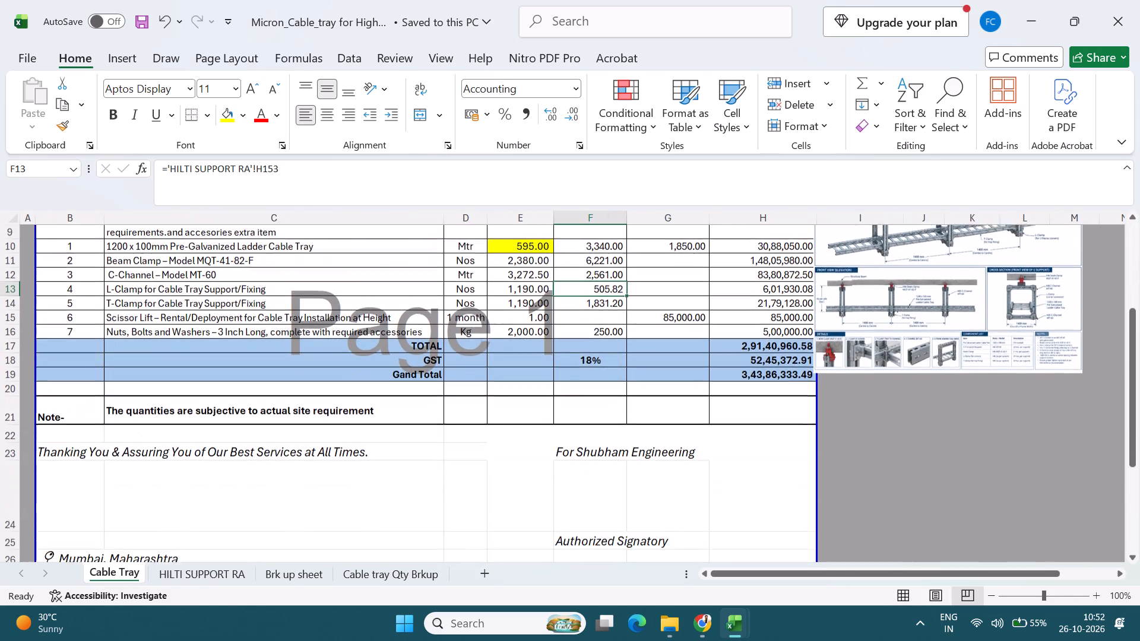
scroll(235, 507, "up", 3)
key("ctrl+s")
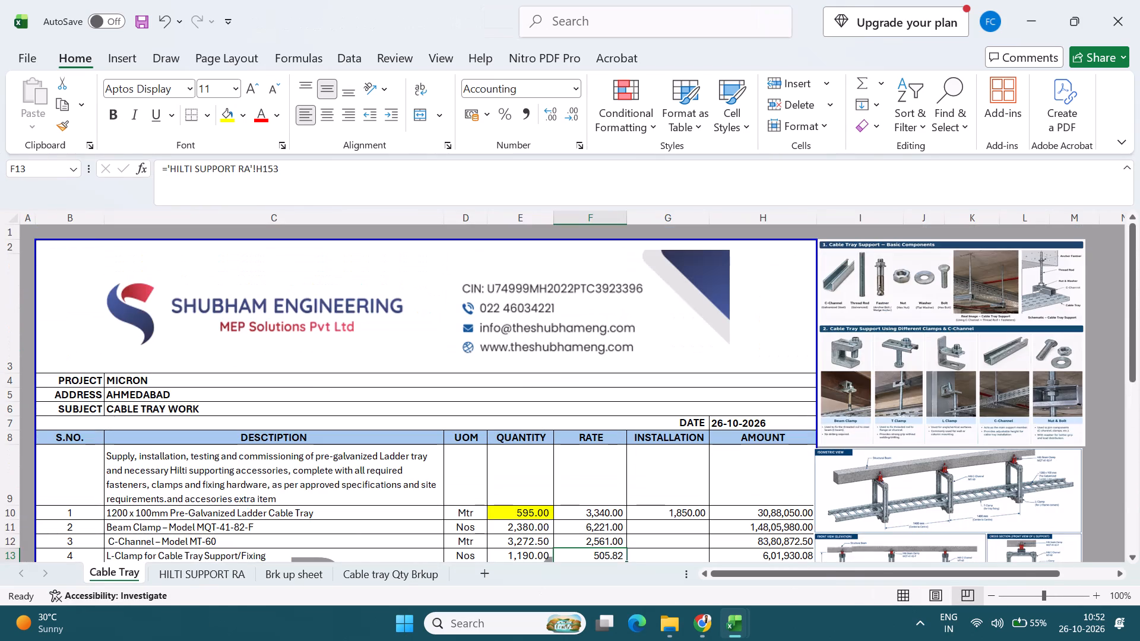
left_click(1139, 0)
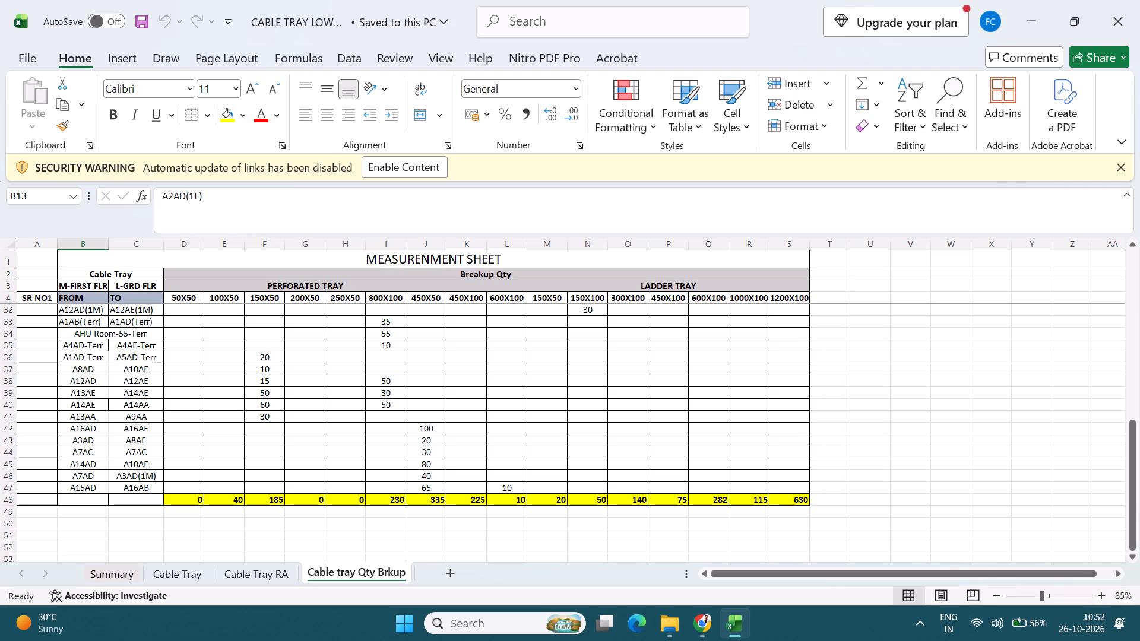
Reopen the Micron_Cable_tray for High Side workbook from the Downloads folder.
key("alt+Tab")
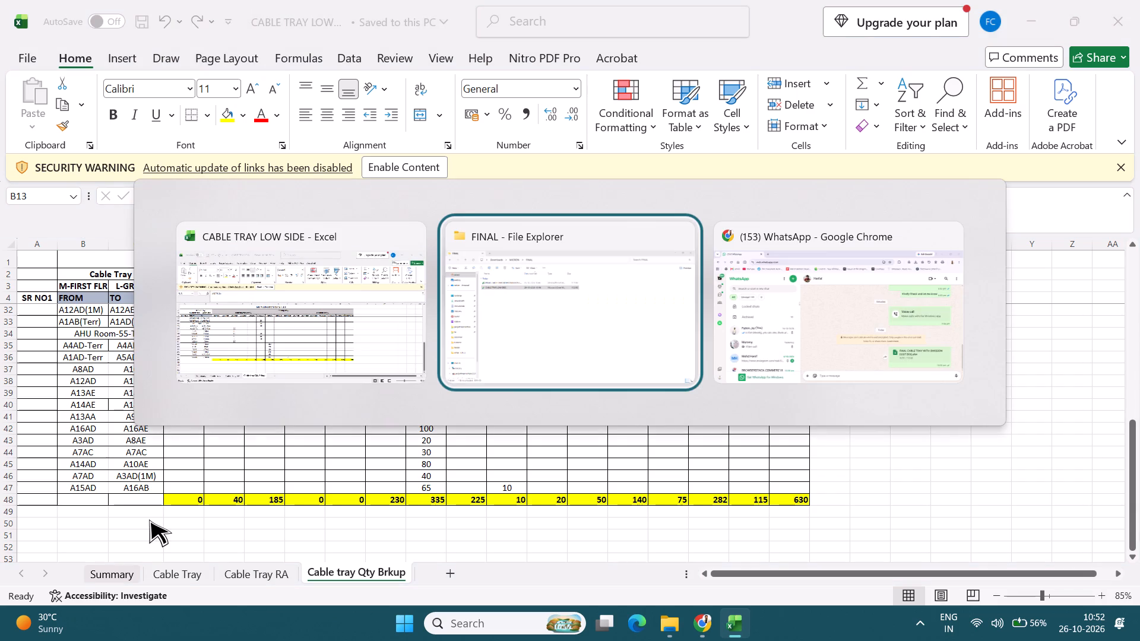
key("alt+Tab")
key("alt+Tab")
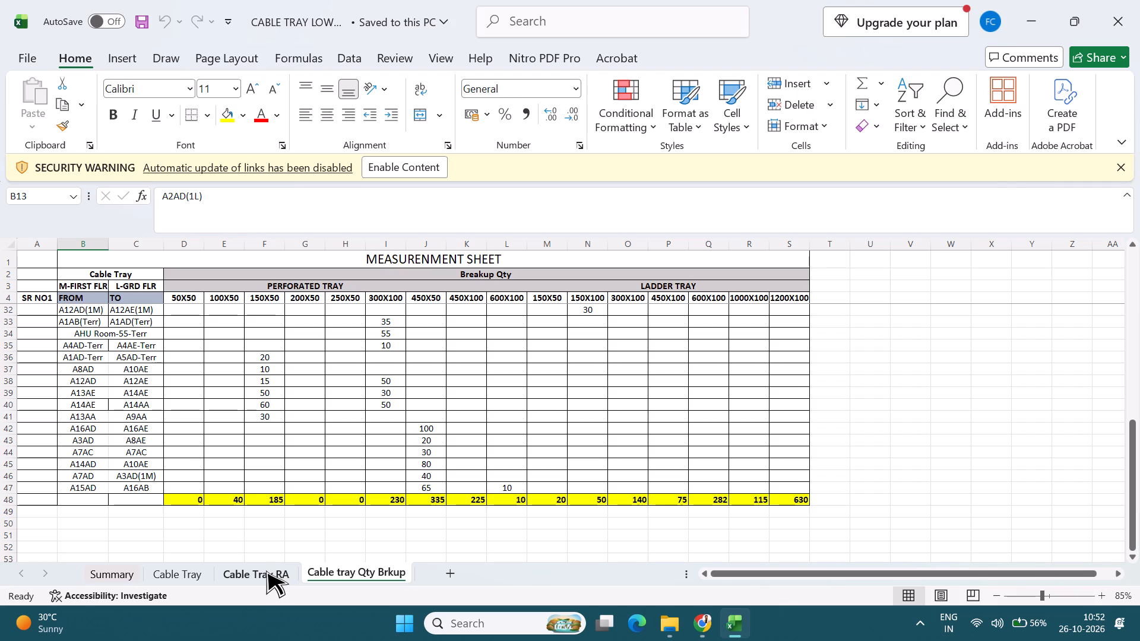
key("alt+Tab")
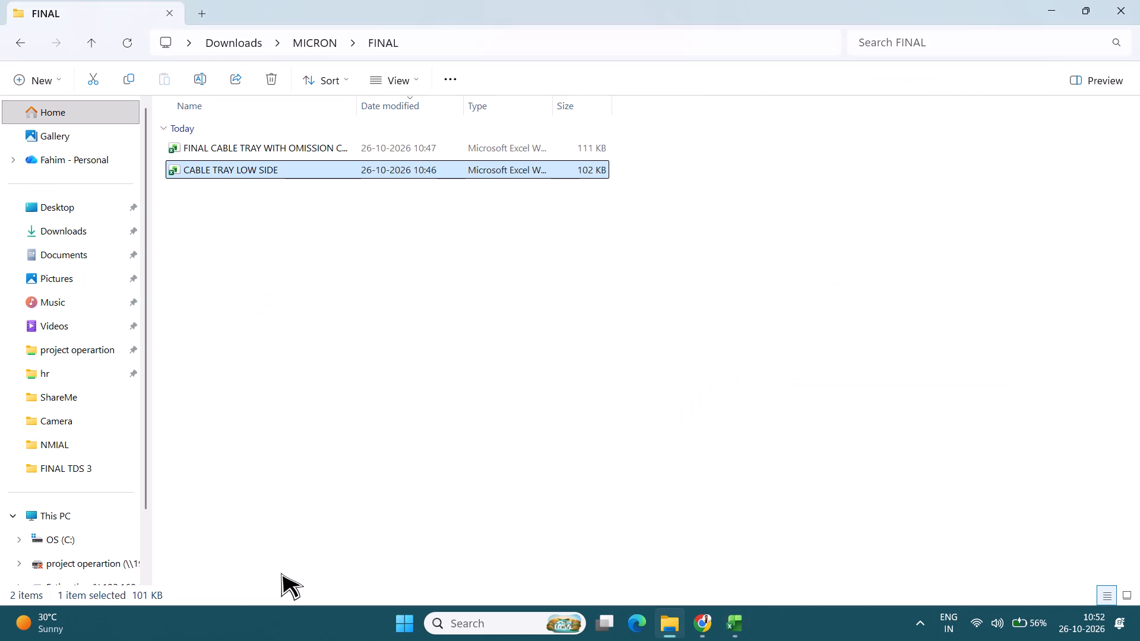
left_click(250, 284)
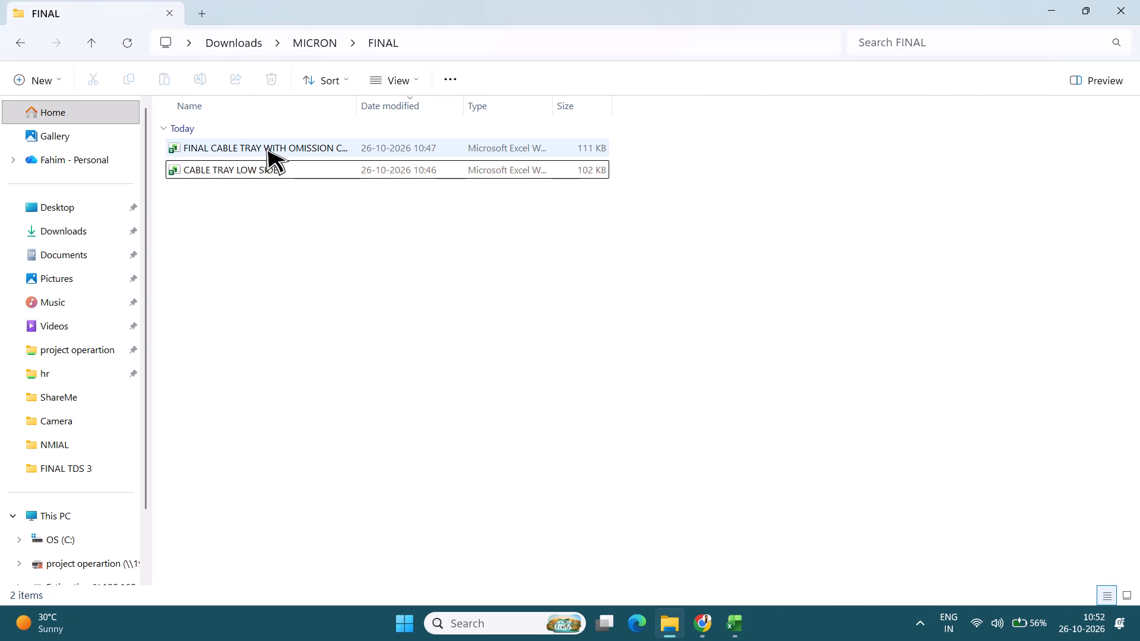
left_click(24, 42)
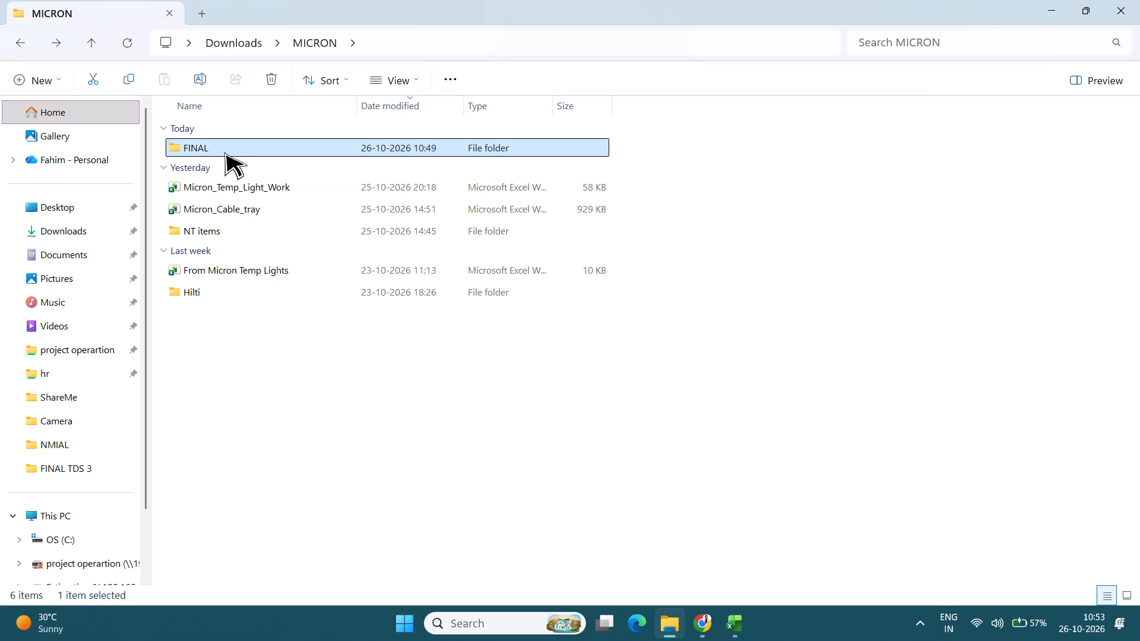
left_click(69, 234)
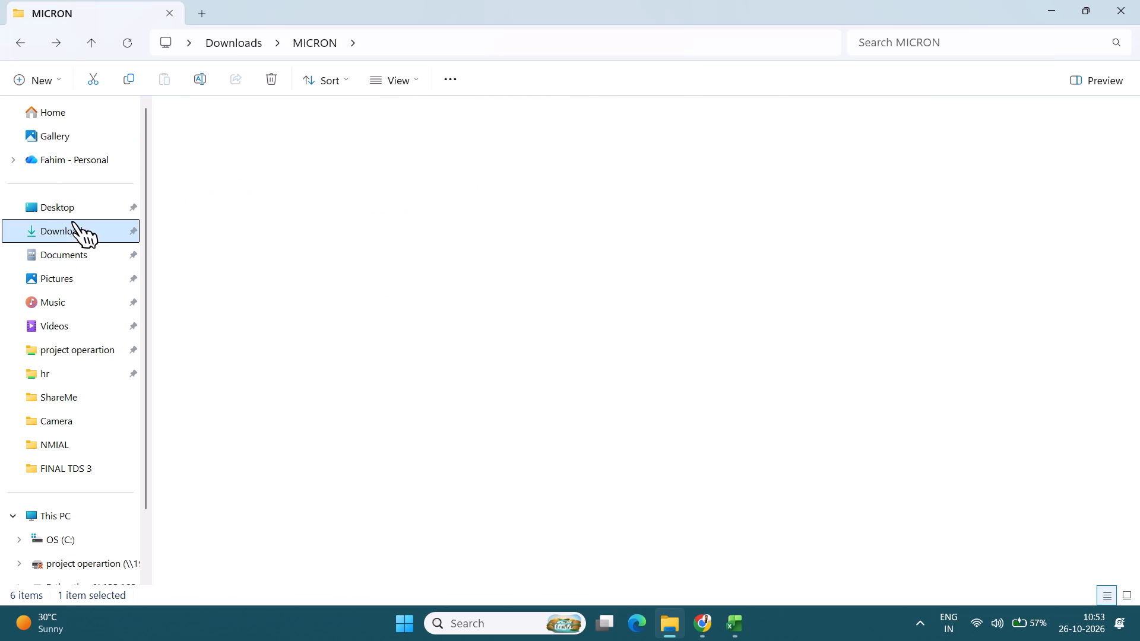
double_click(256, 145)
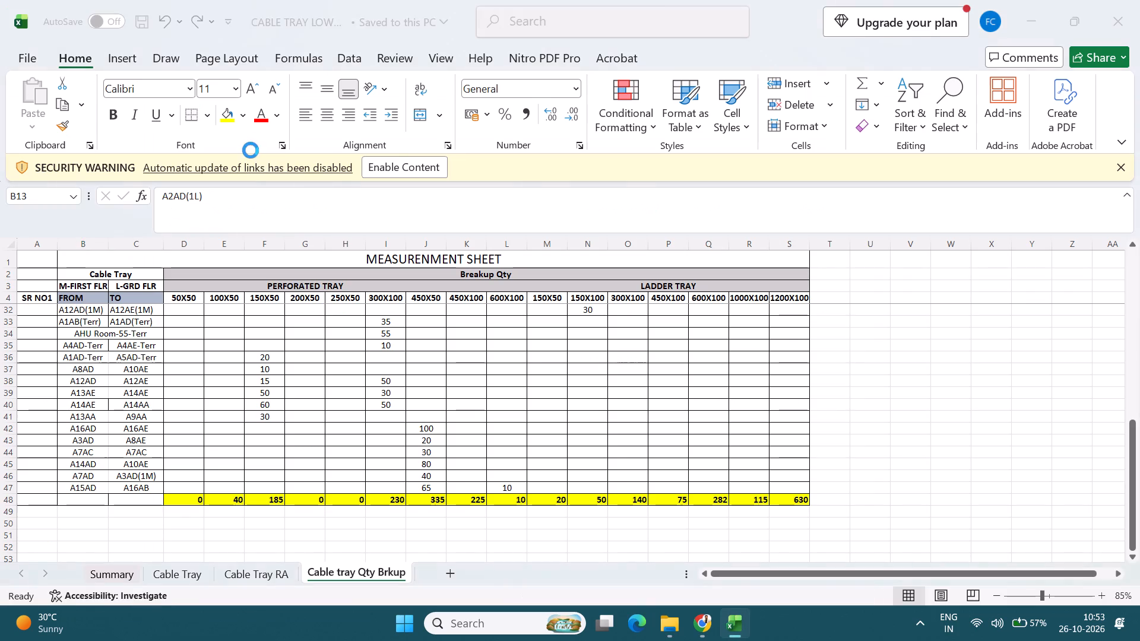
On Cable tray Qty Brkup, change row 5's FROM location to F29FC and its TO location to F2AE.
scroll(379, 424, "down", 2)
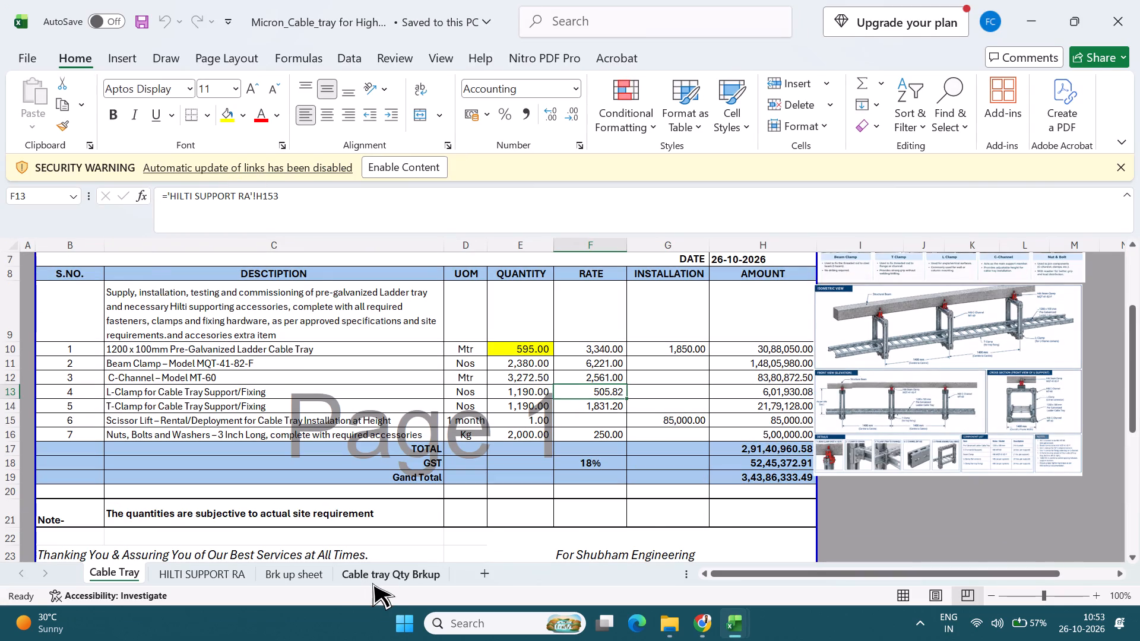
left_click(372, 583)
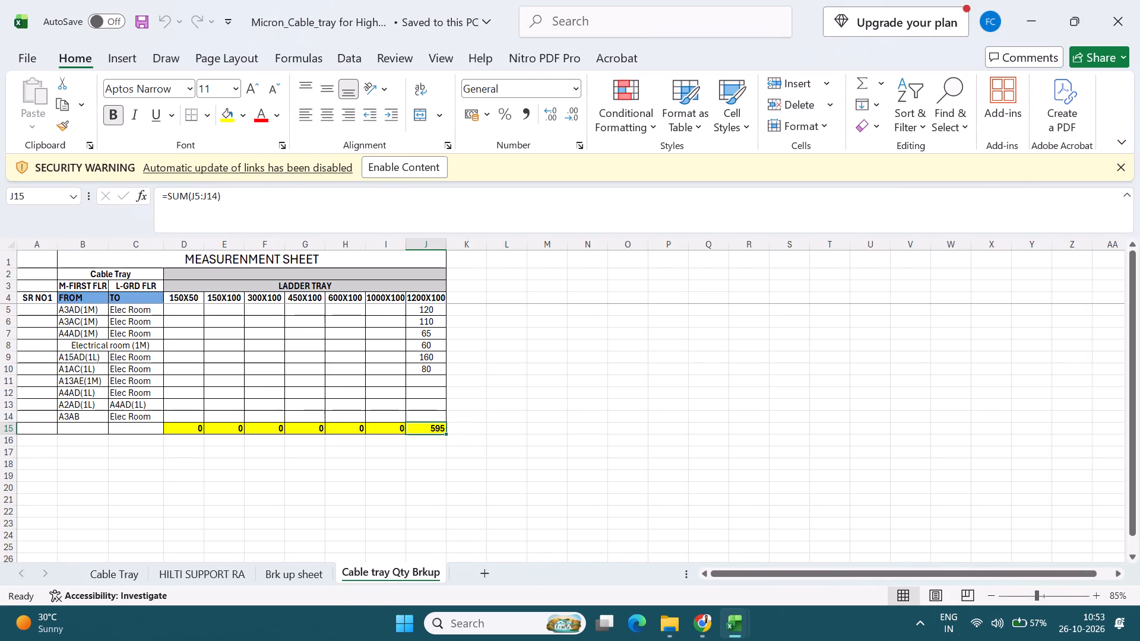
left_click_drag(91, 309, 92, 413)
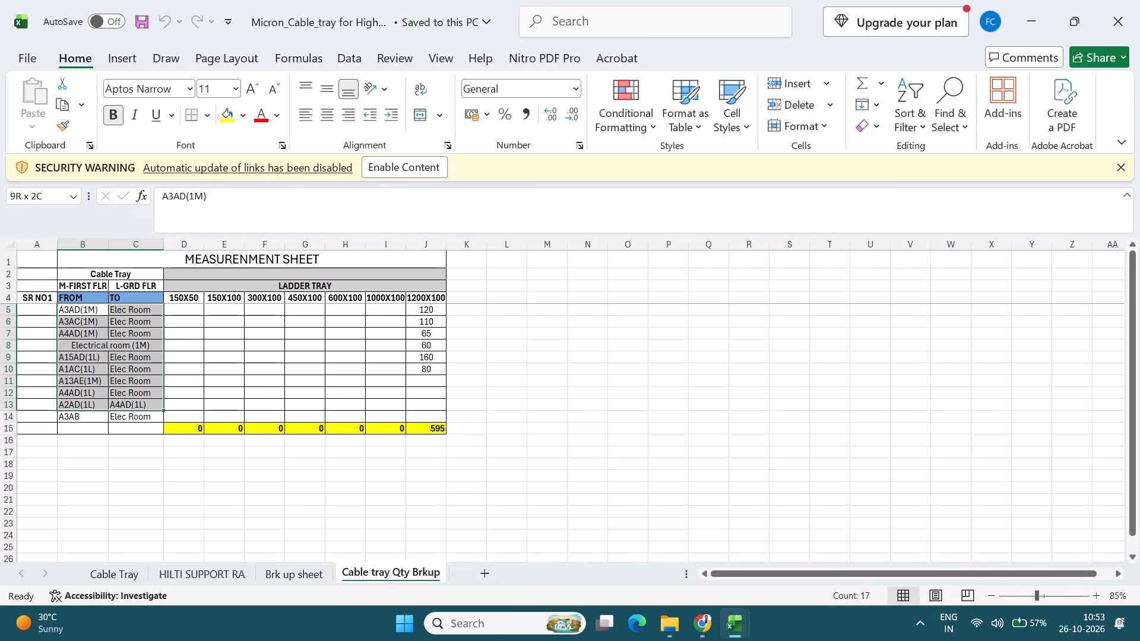
left_click_drag(92, 413, 93, 417)
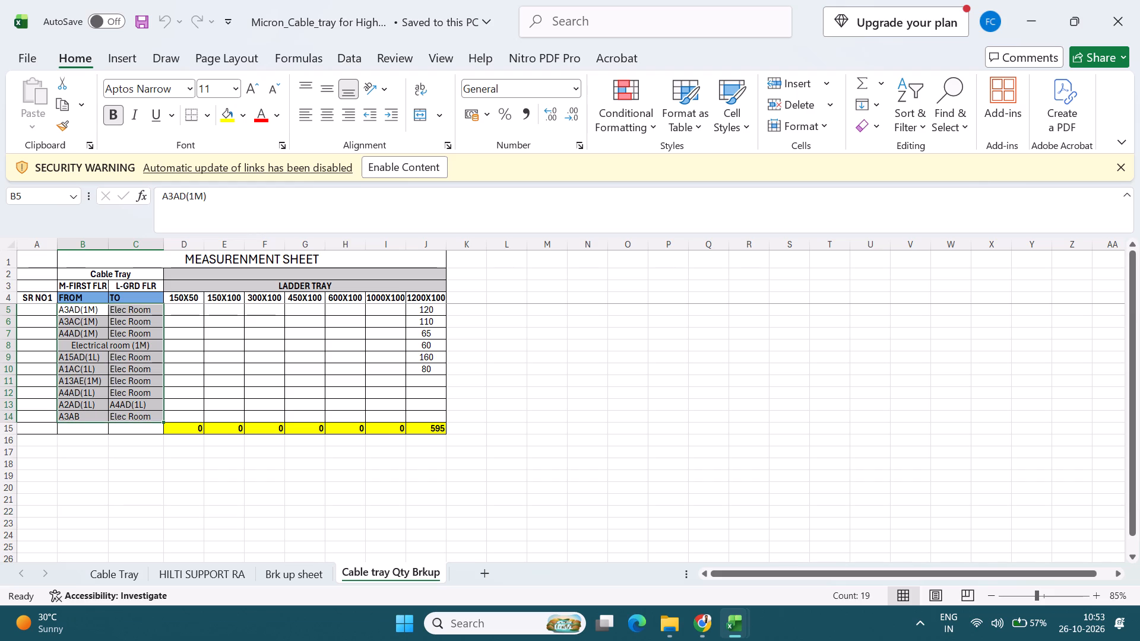
left_click(93, 349)
left_click(83, 305)
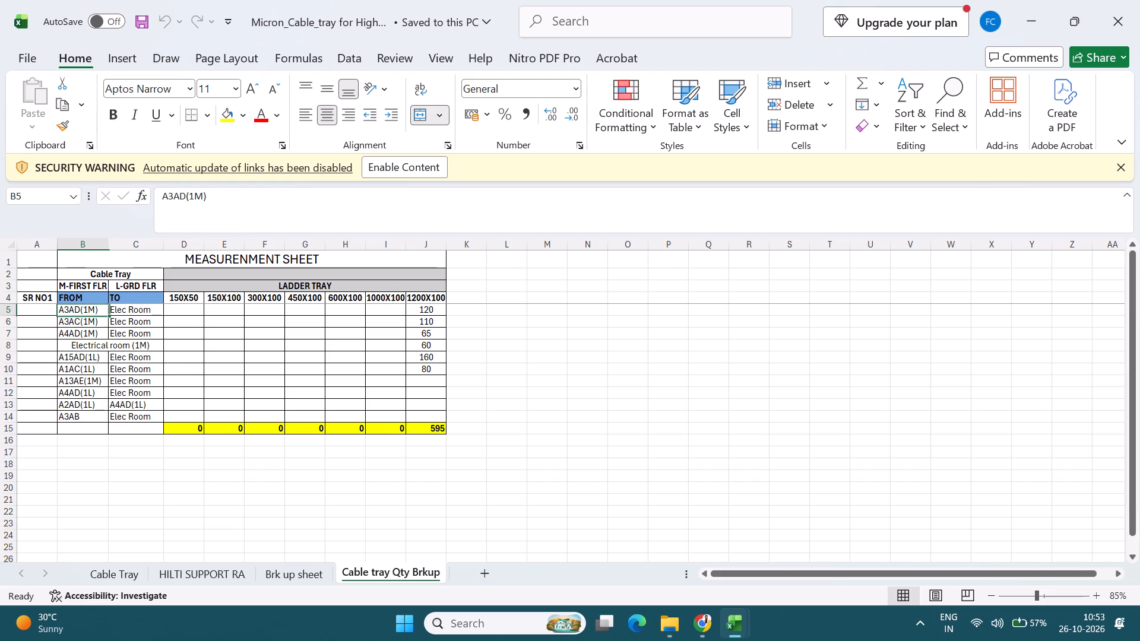
type("F29FC")
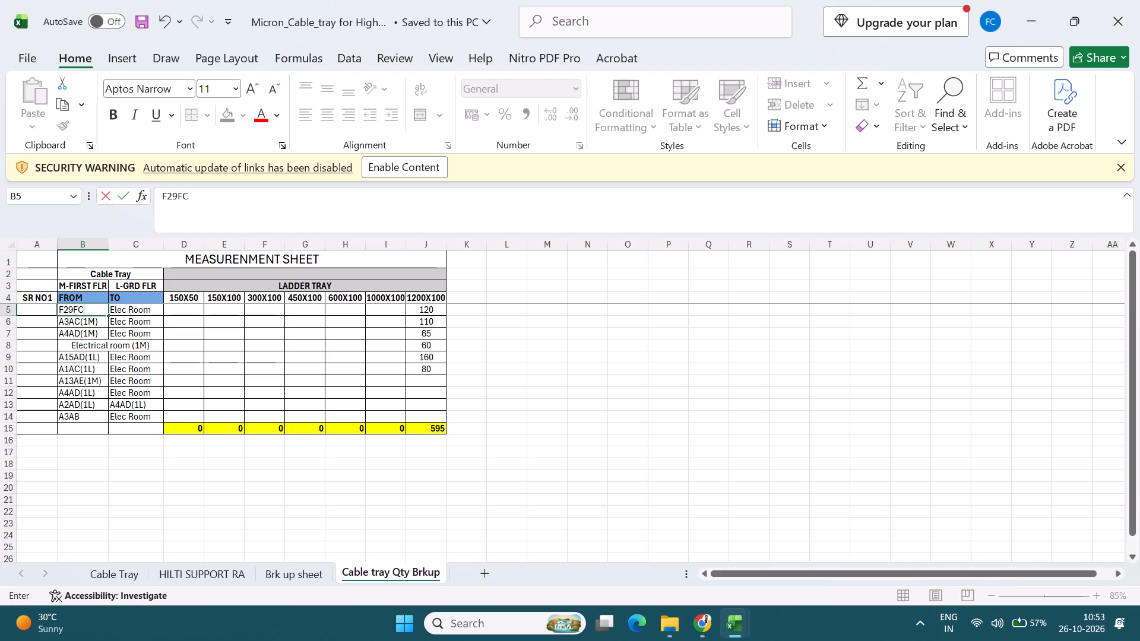
left_click(168, 350)
left_click(145, 312)
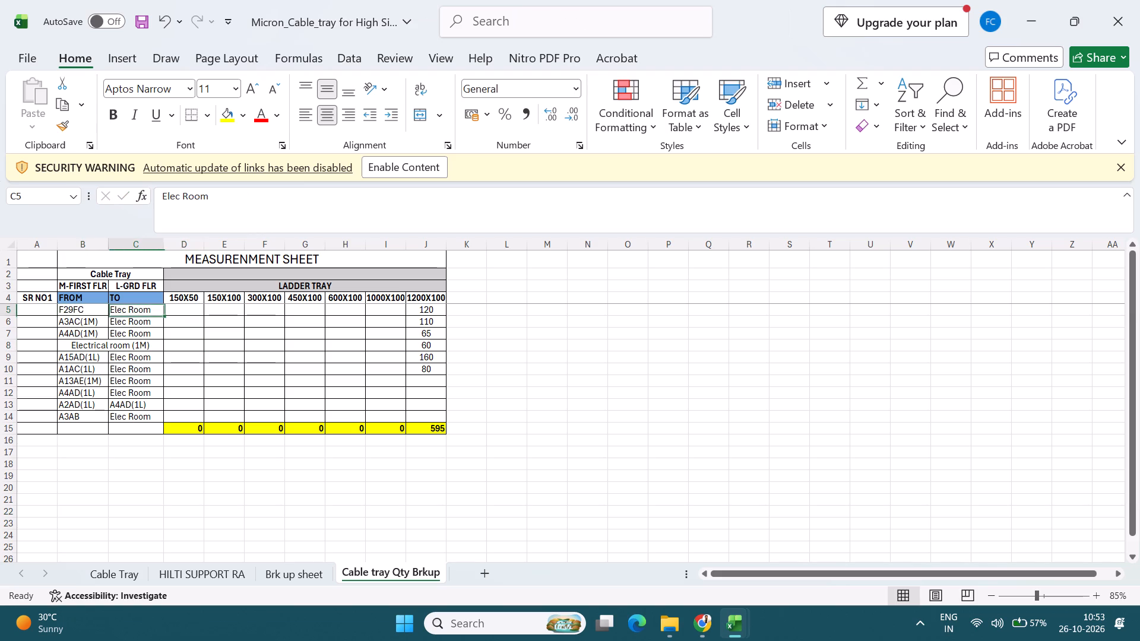
type("F2")
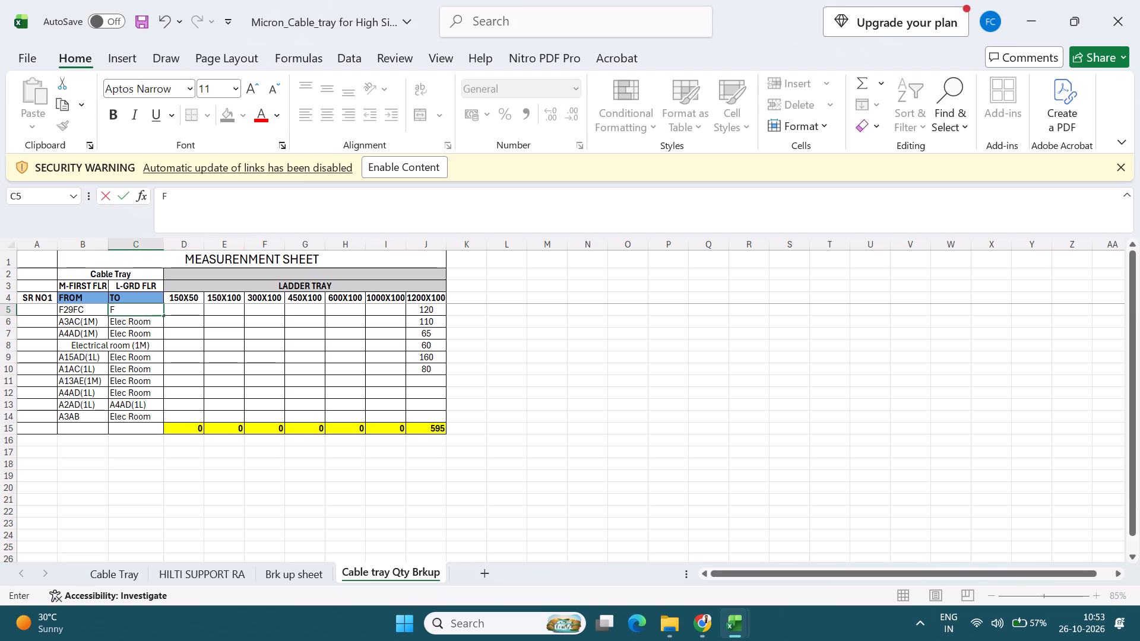
key("shift+a")
key("shift+e")
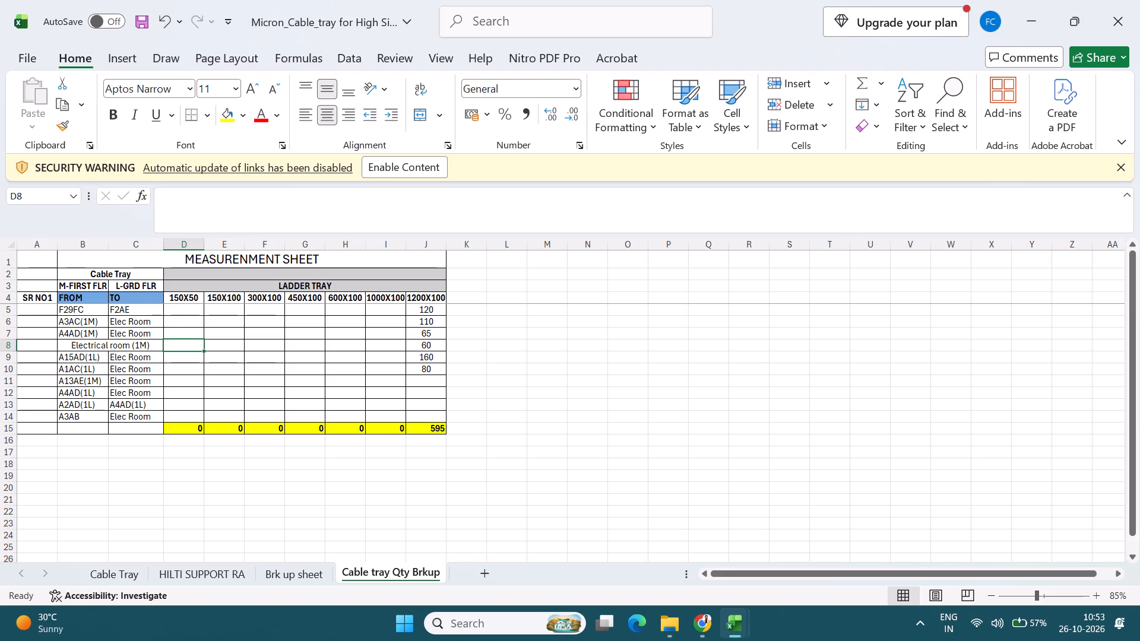
Change row 6's FROM location to A2AE, its TO location to A2AD and its 1200X100 quantity to 50.
left_click(99, 320)
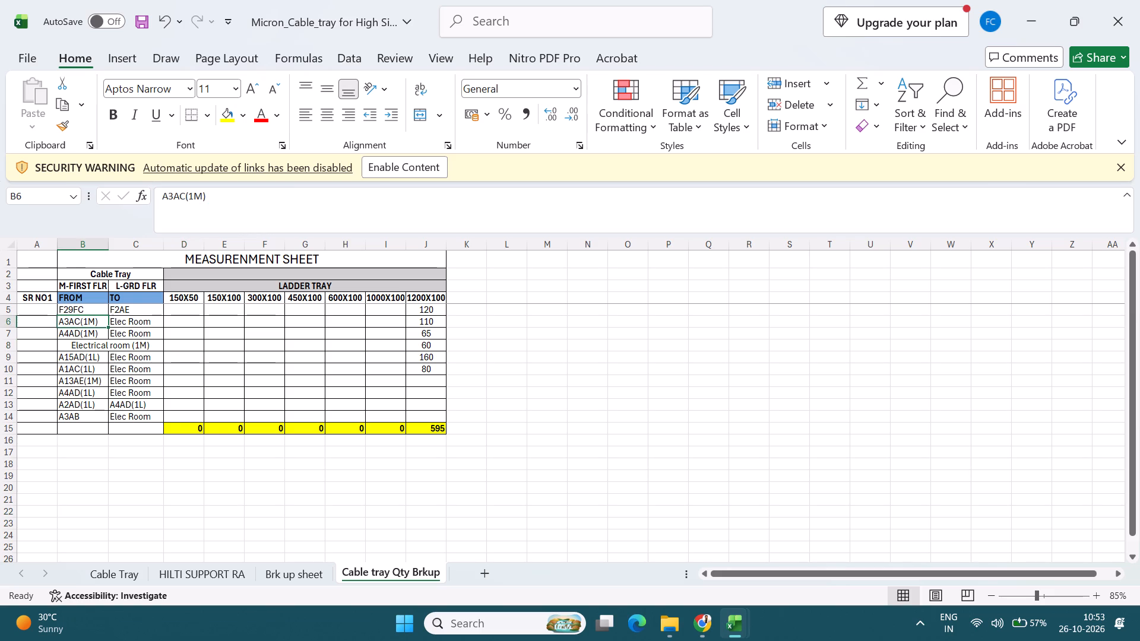
key("shift+a")
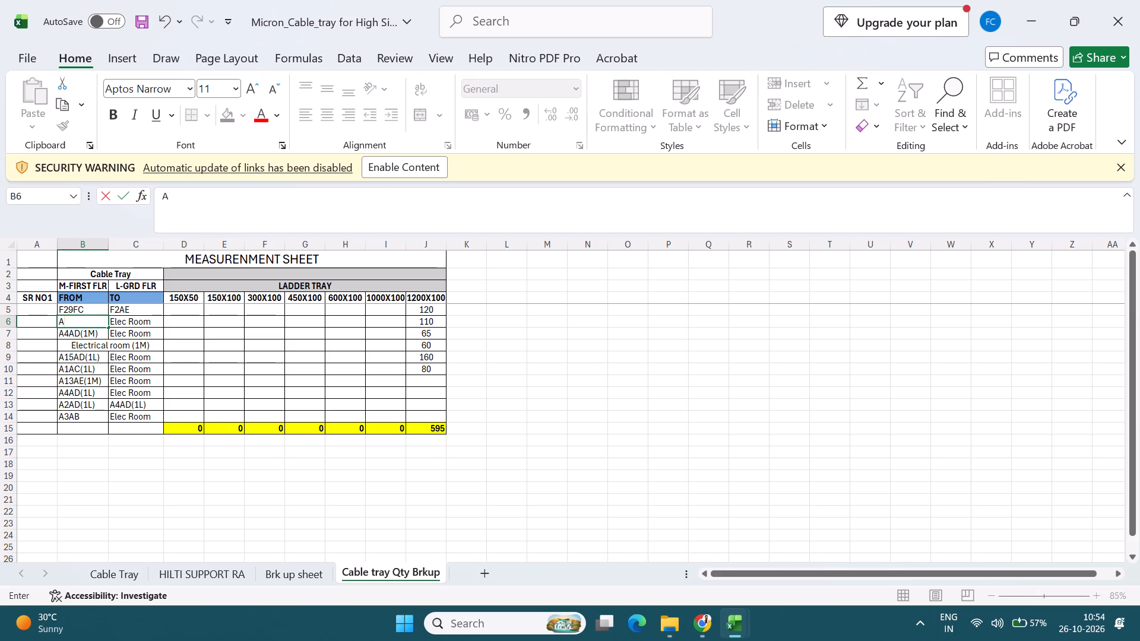
key("Escape")
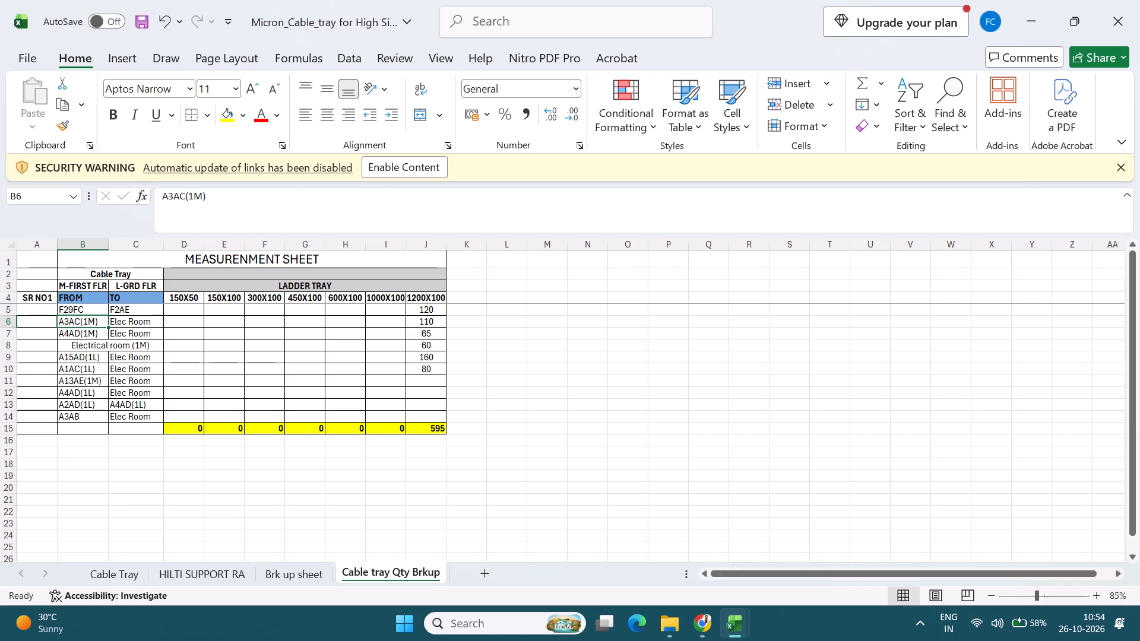
key("shift+a")
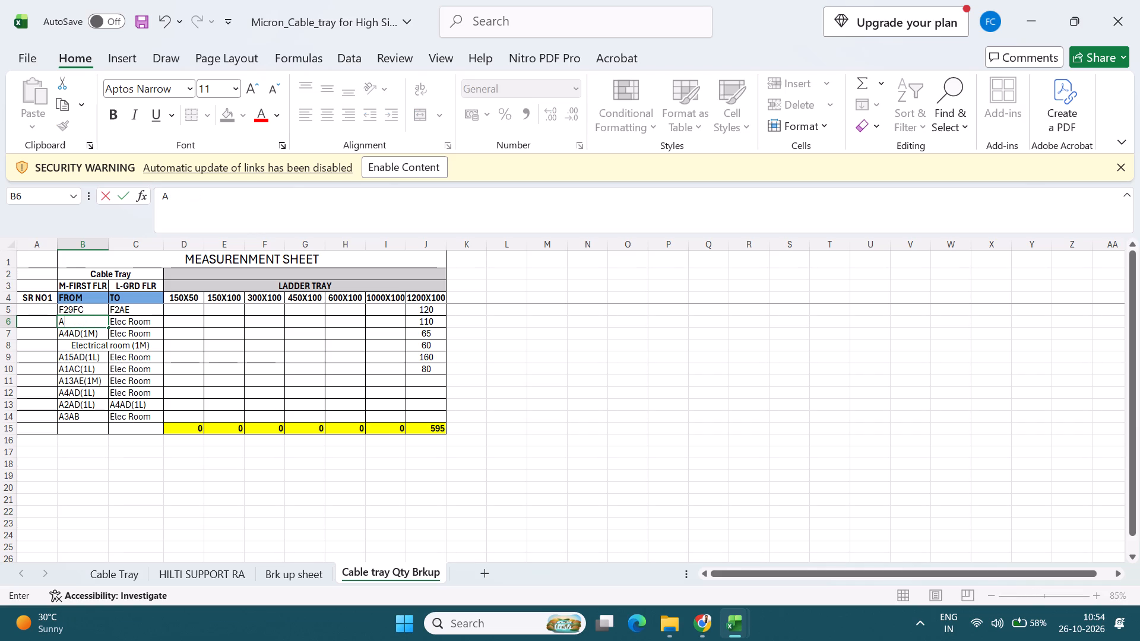
type("2AE")
key("Tab")
key("shift+a")
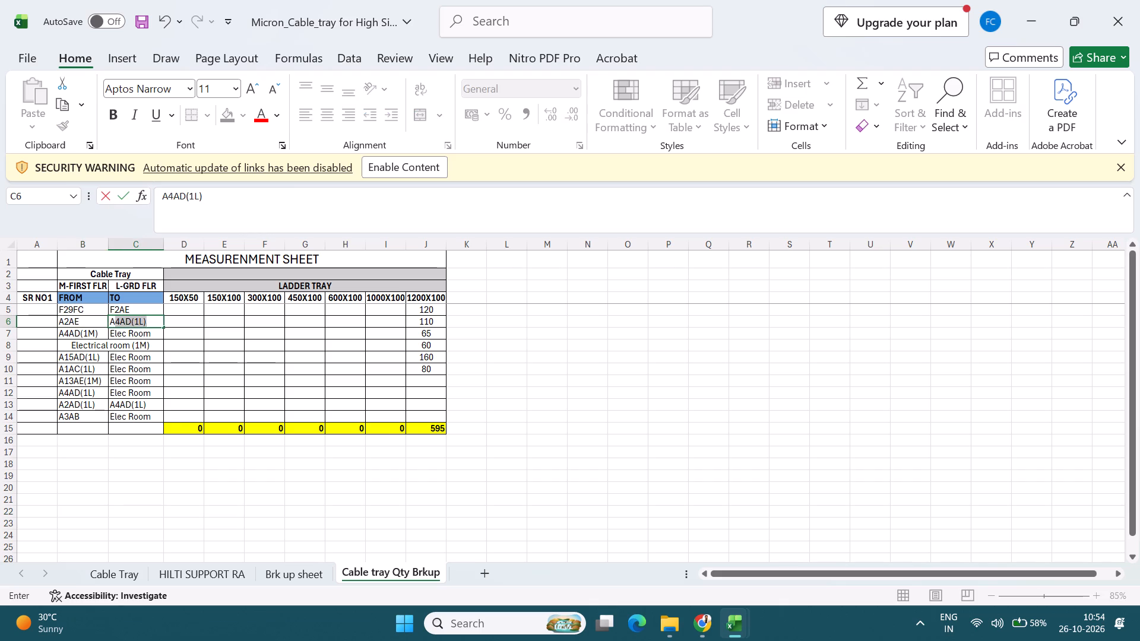
type("2AD")
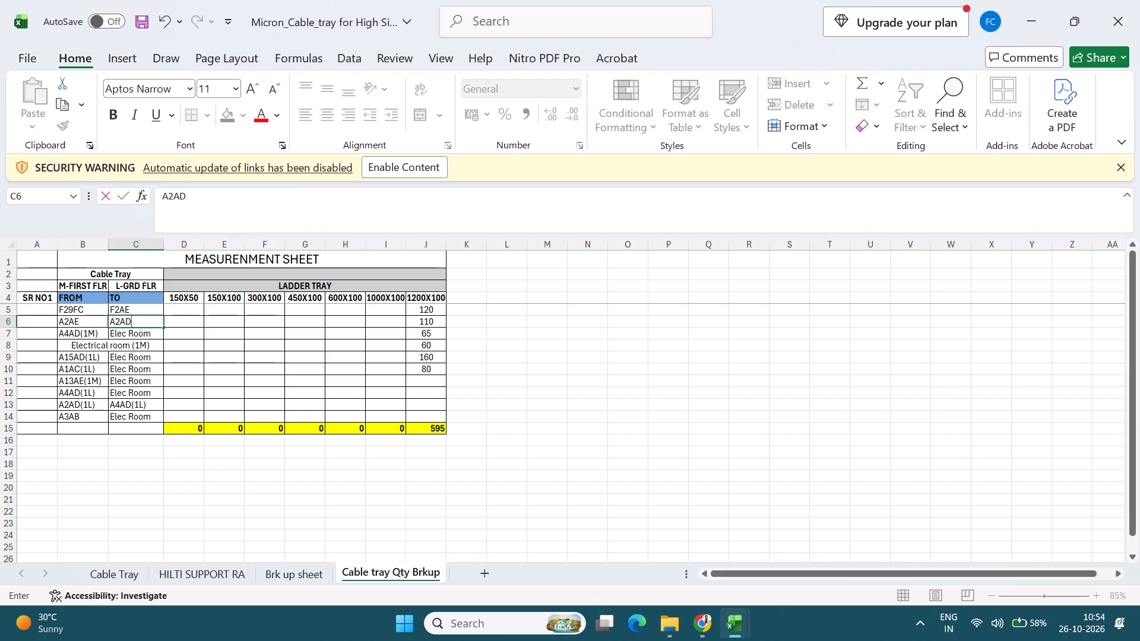
left_click(160, 376)
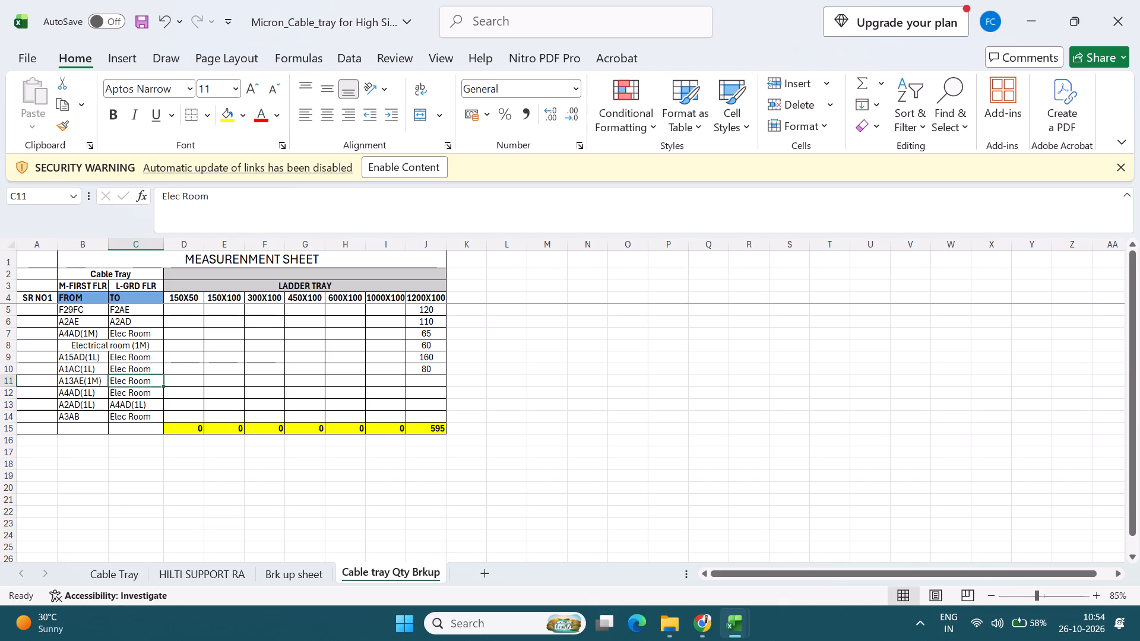
left_click(415, 320)
type("50")
key("Return")
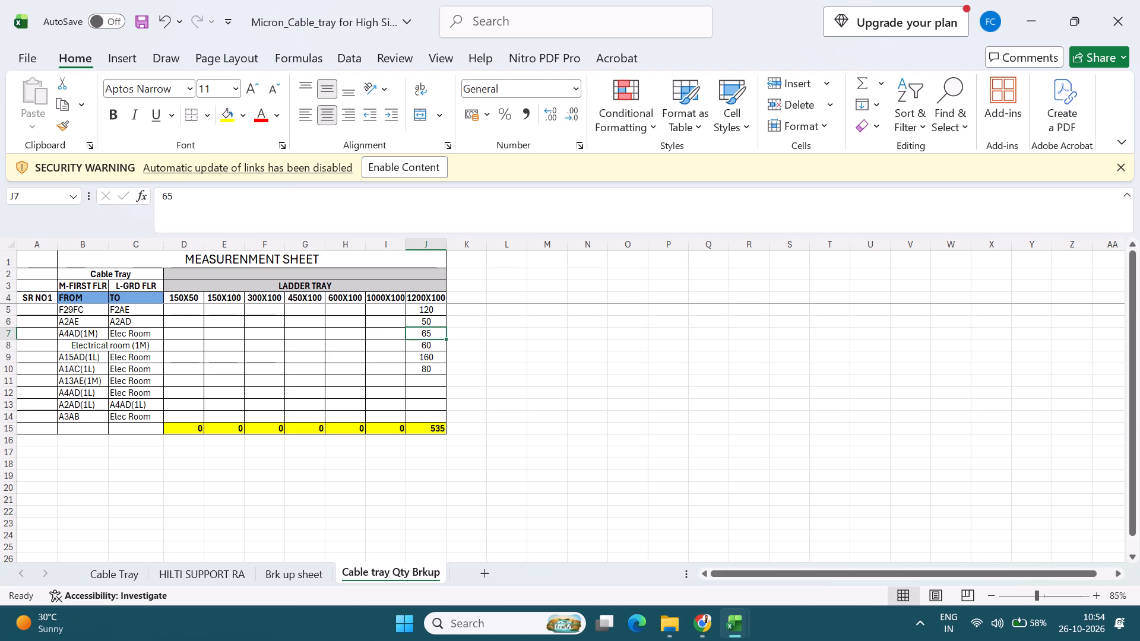
Extend the column headings in row 4 of Cable tray Qty Brkup to read FROM Fab and TO Admin.
double_click(97, 299)
key("space")
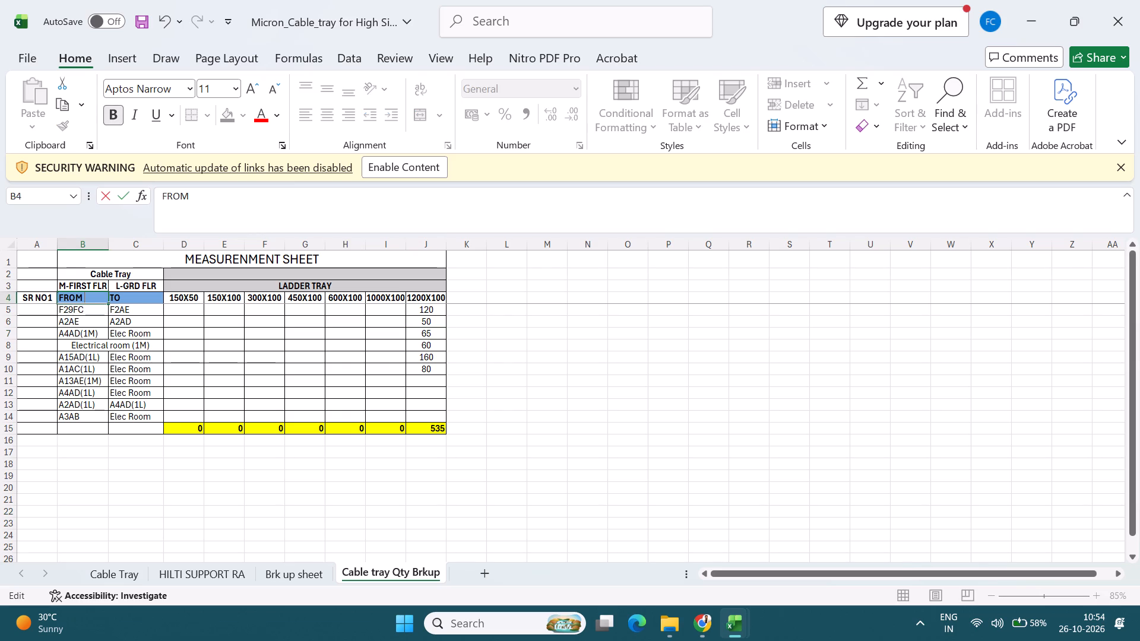
type("Fab")
double_click(146, 298)
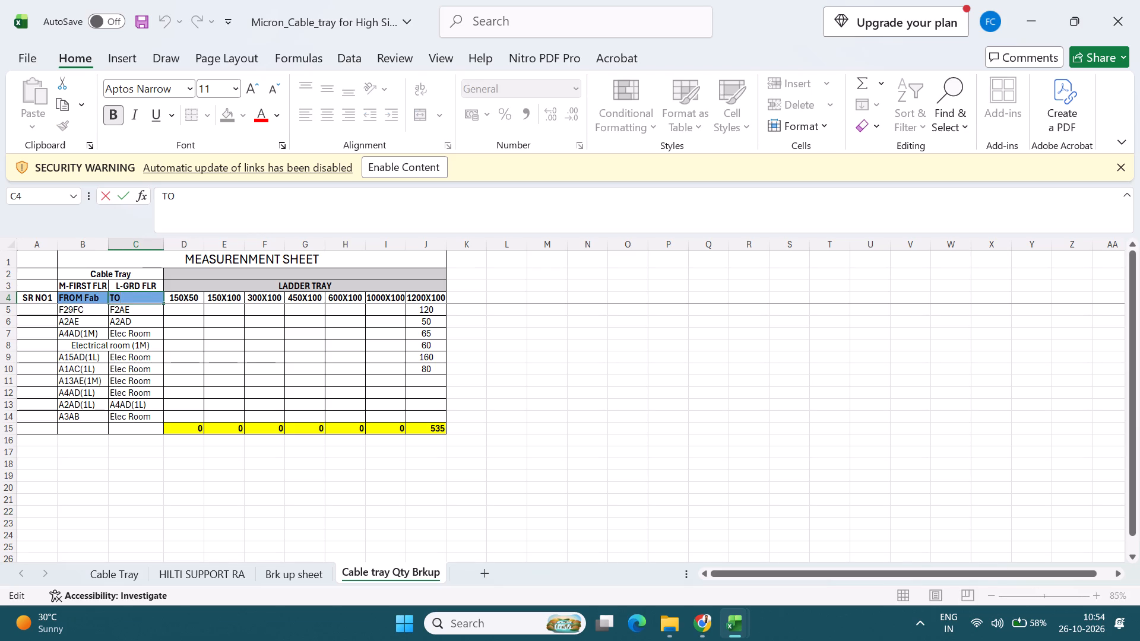
key("space")
type("AD")
key("BackSpace")
type("din")
left_click_drag(145, 299, 131, 299)
type("min")
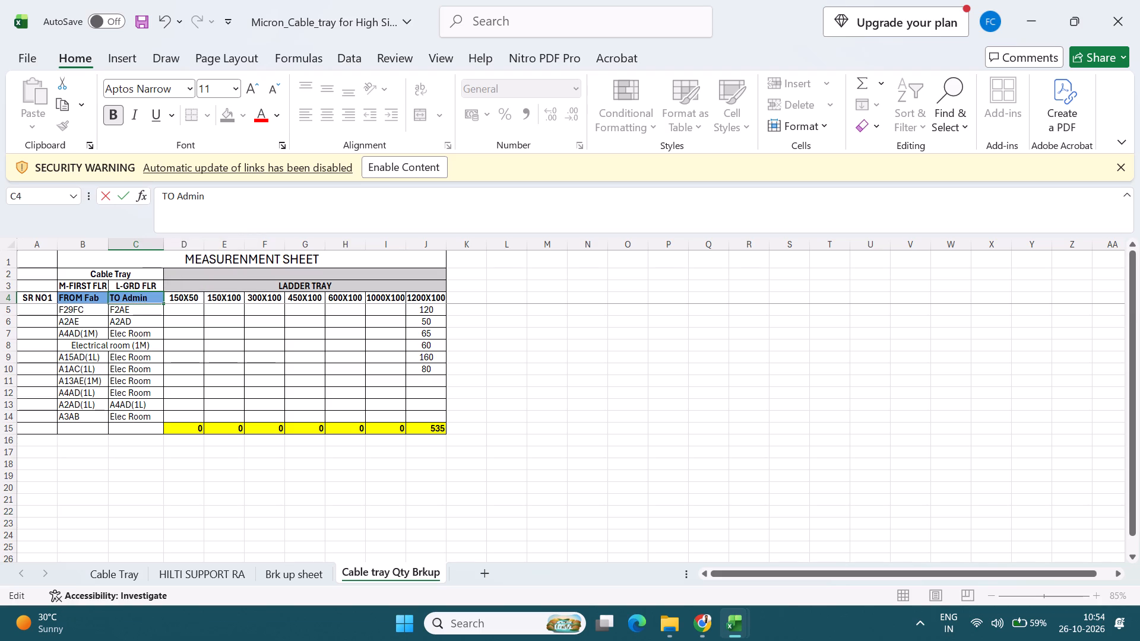
key("Return")
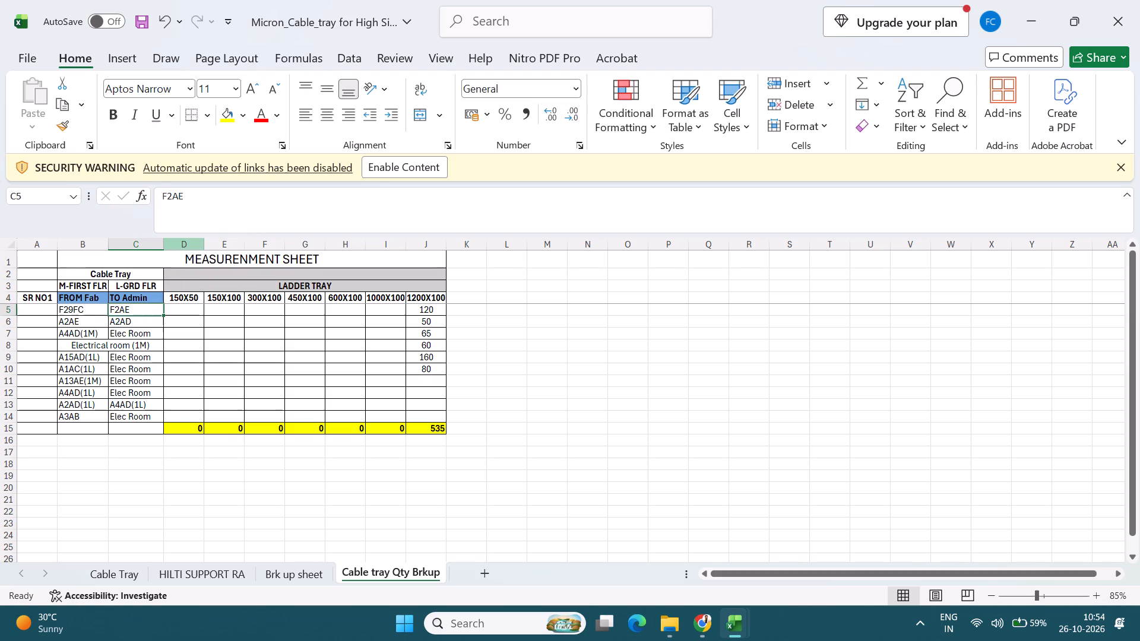
Start replacing the FROM location in row 7 of Cable tray Qty Brkup.
left_click(77, 335)
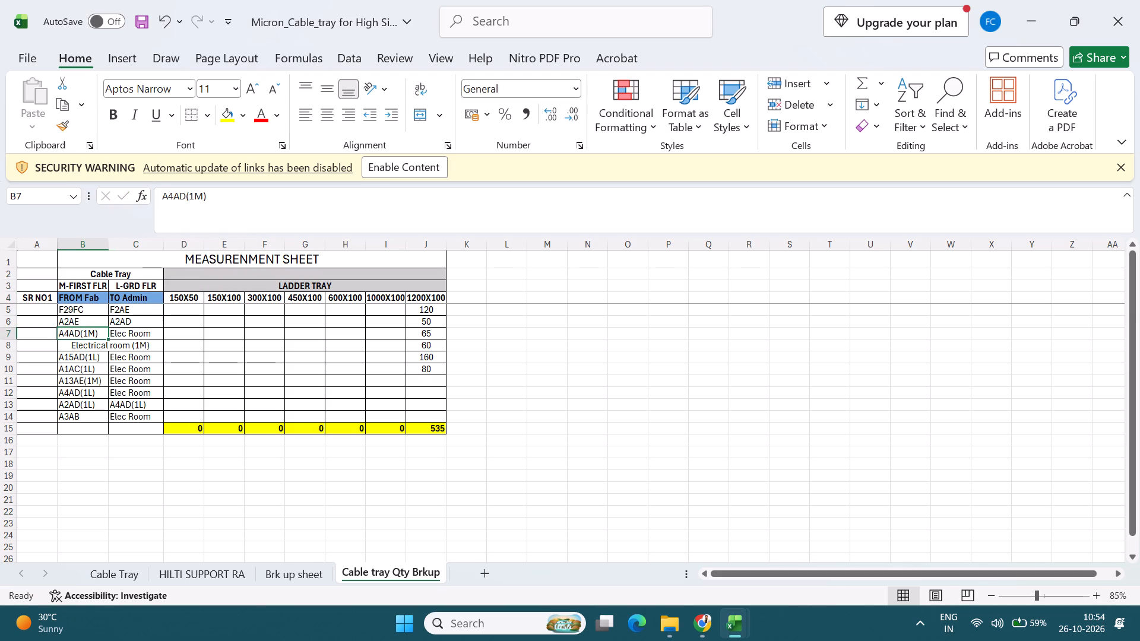
key("a")
key("BackSpace")
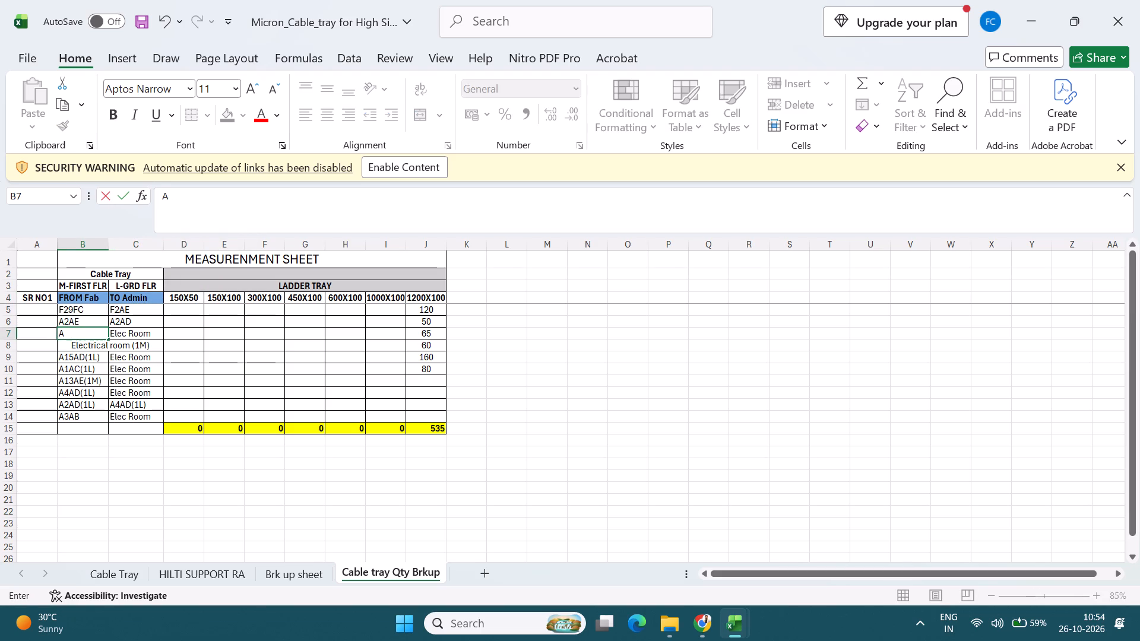
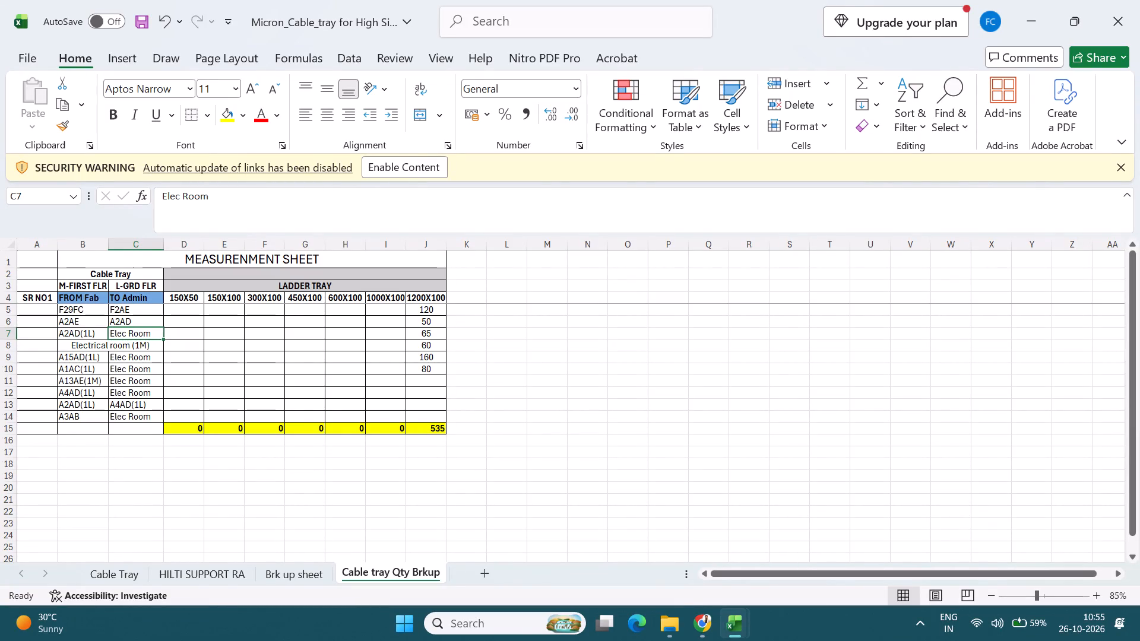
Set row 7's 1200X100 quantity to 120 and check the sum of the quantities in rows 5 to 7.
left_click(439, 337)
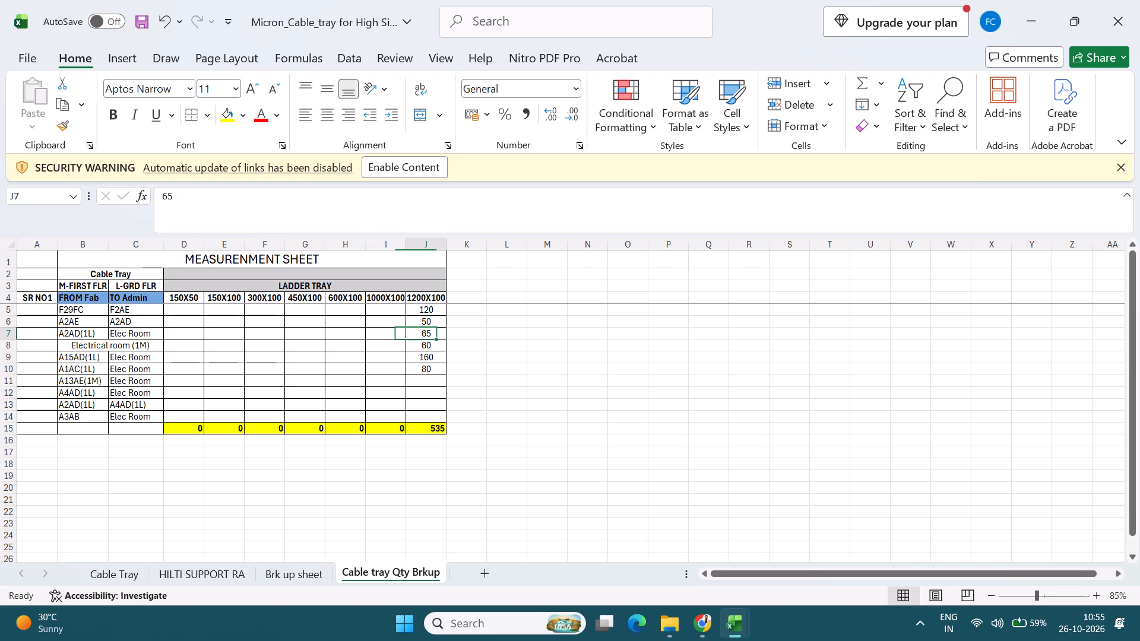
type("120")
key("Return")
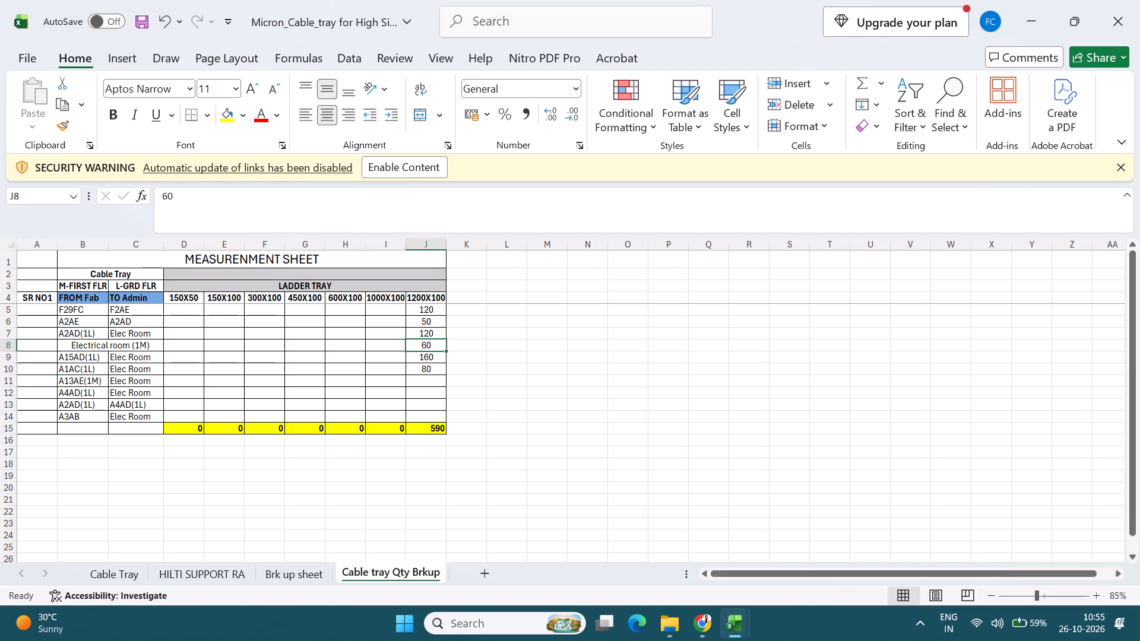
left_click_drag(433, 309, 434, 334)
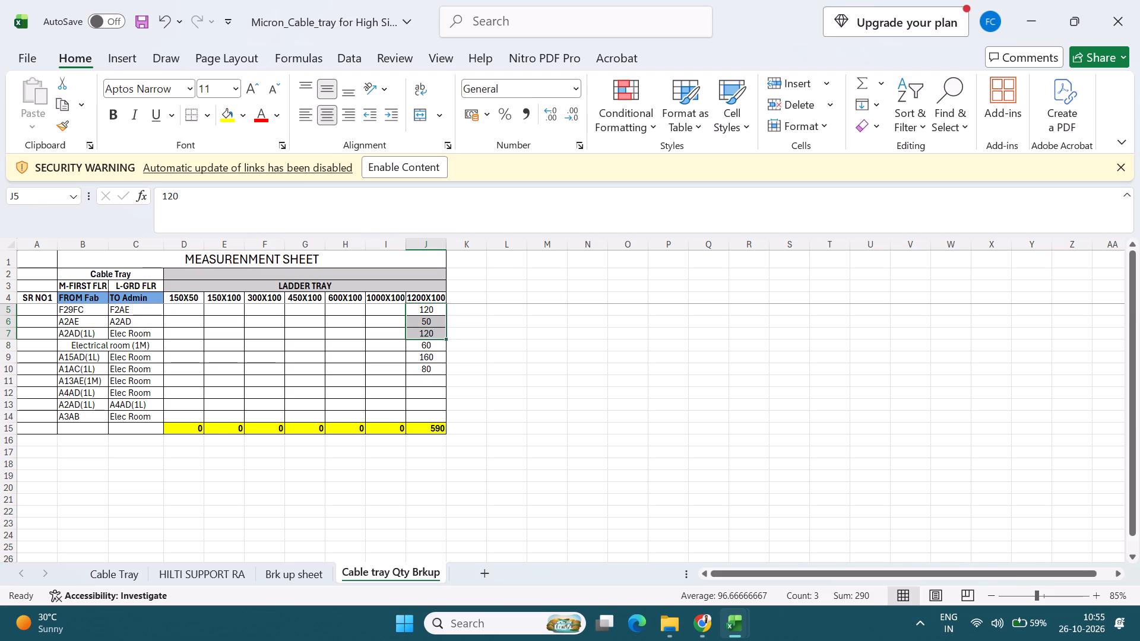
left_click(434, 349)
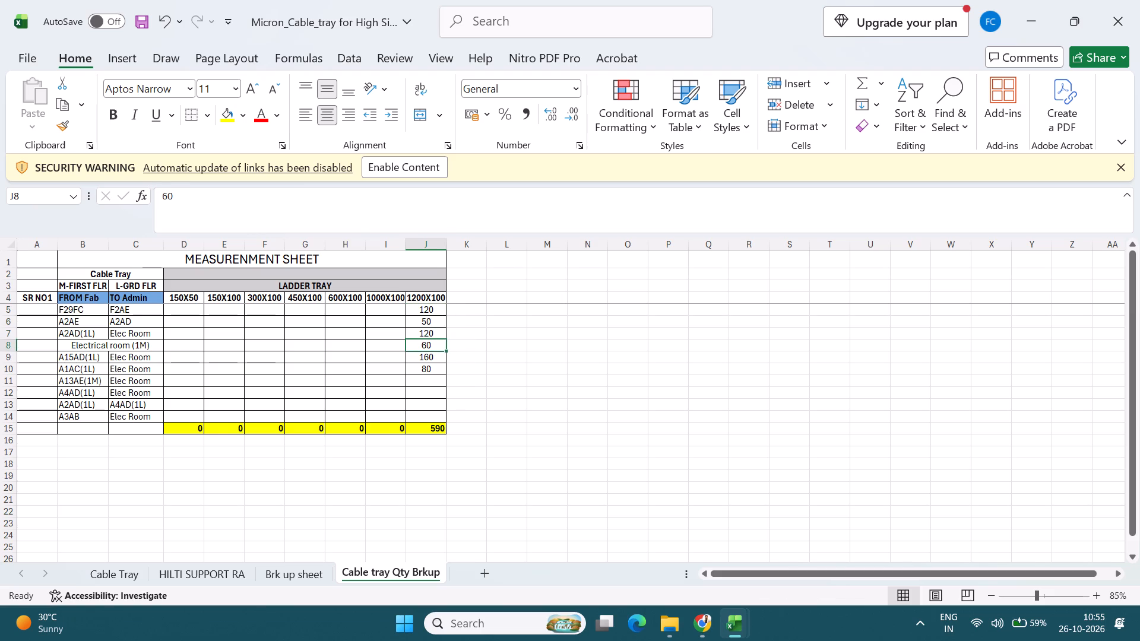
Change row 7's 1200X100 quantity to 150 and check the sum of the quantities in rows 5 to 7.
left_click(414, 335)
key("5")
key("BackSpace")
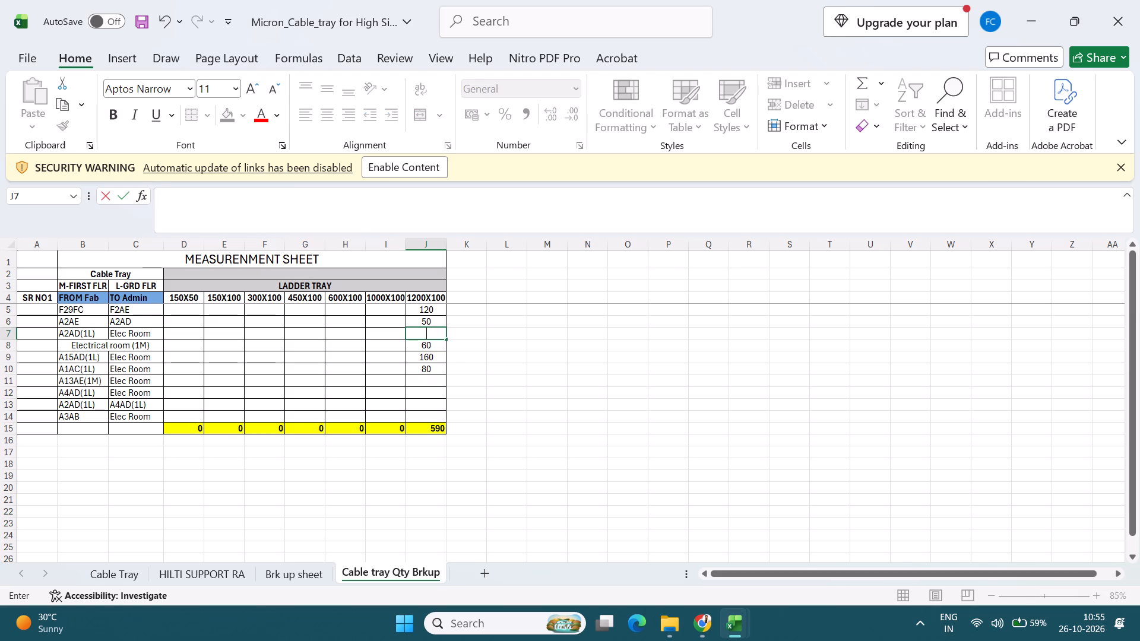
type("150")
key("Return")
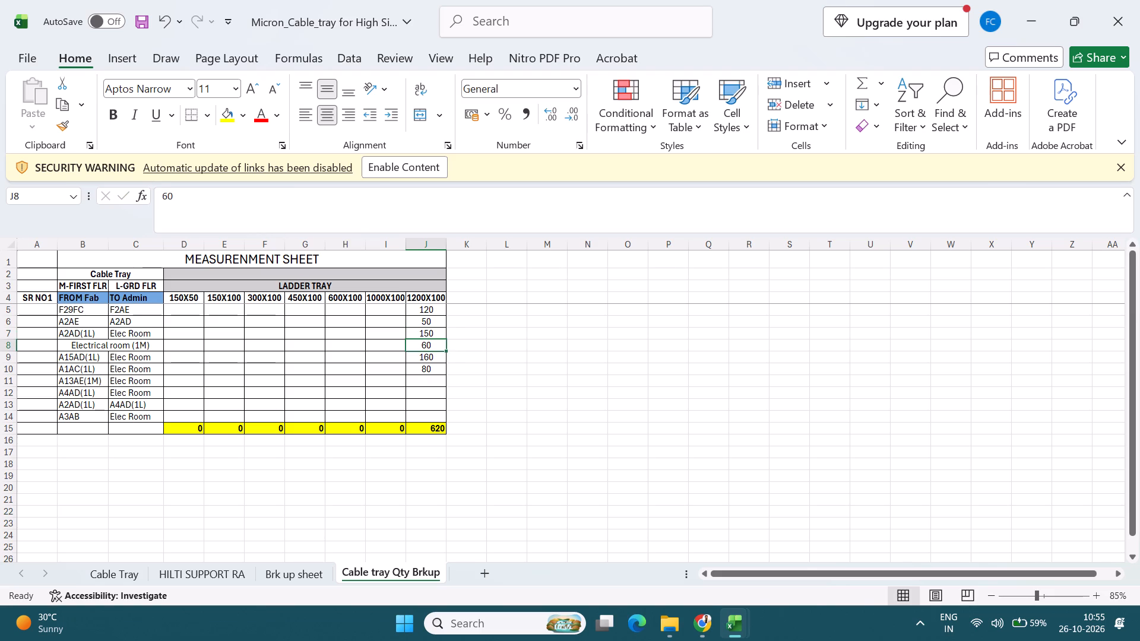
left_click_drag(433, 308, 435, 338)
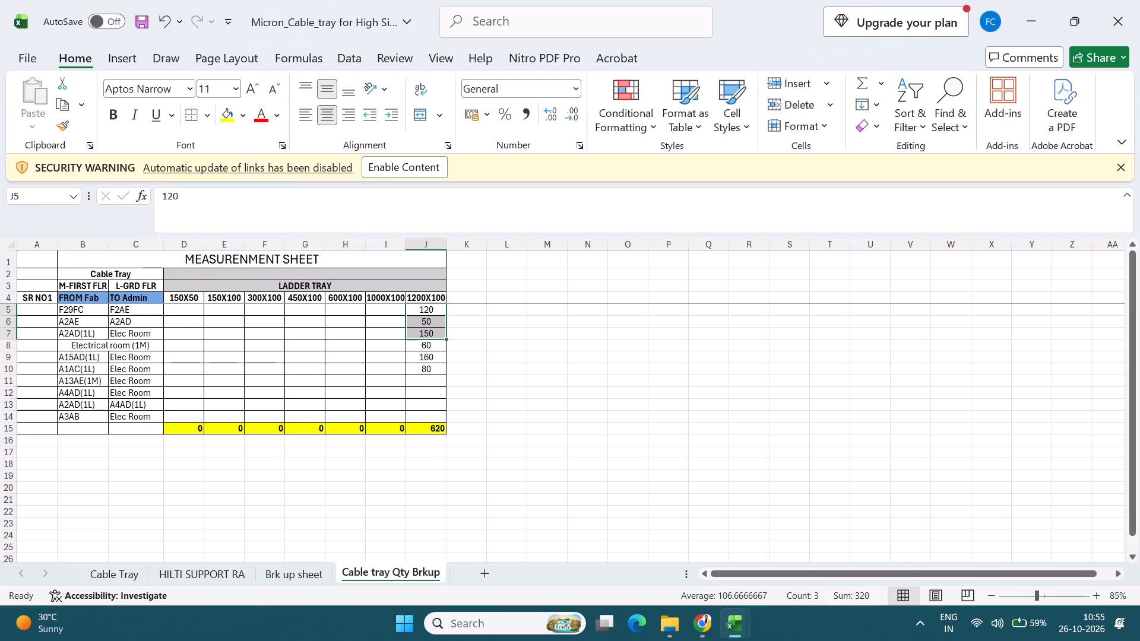
Unmerge the Electrical room (1M) cell in row 8 so FROM and TO are separate cells.
left_click(94, 348)
left_click(417, 106)
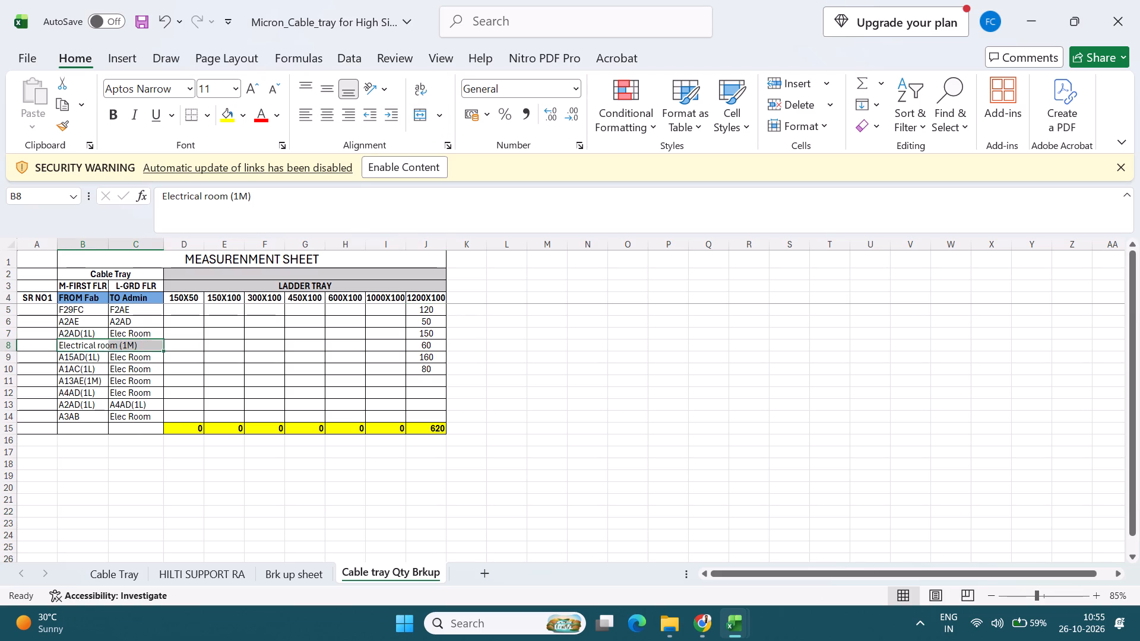
left_click_drag(137, 370, 131, 367)
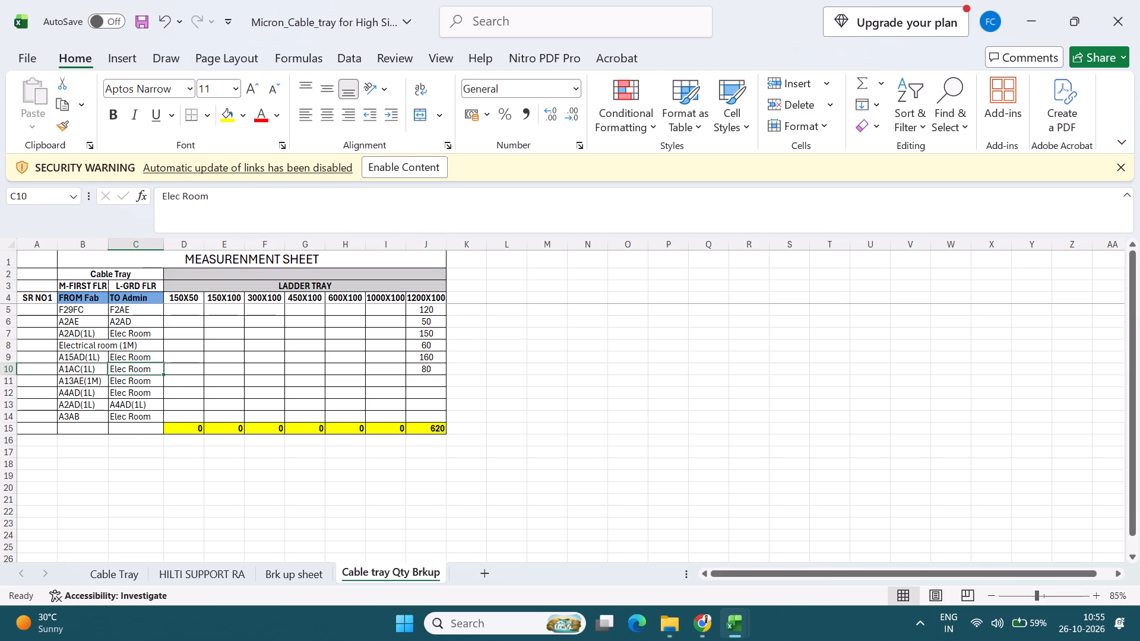
Replace the Electrical room (1M) entry in row 8's FROM column with F34FC.
left_click(95, 312)
key("ctrl+c")
key("Down")
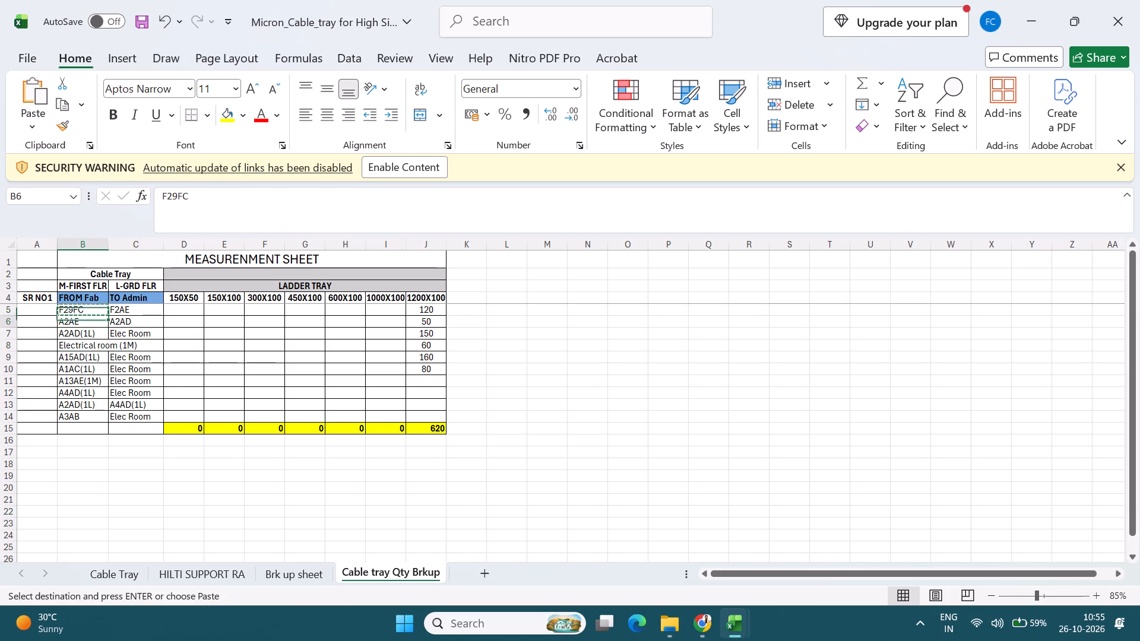
key("Down")
key("Down")
key("ctrl+c")
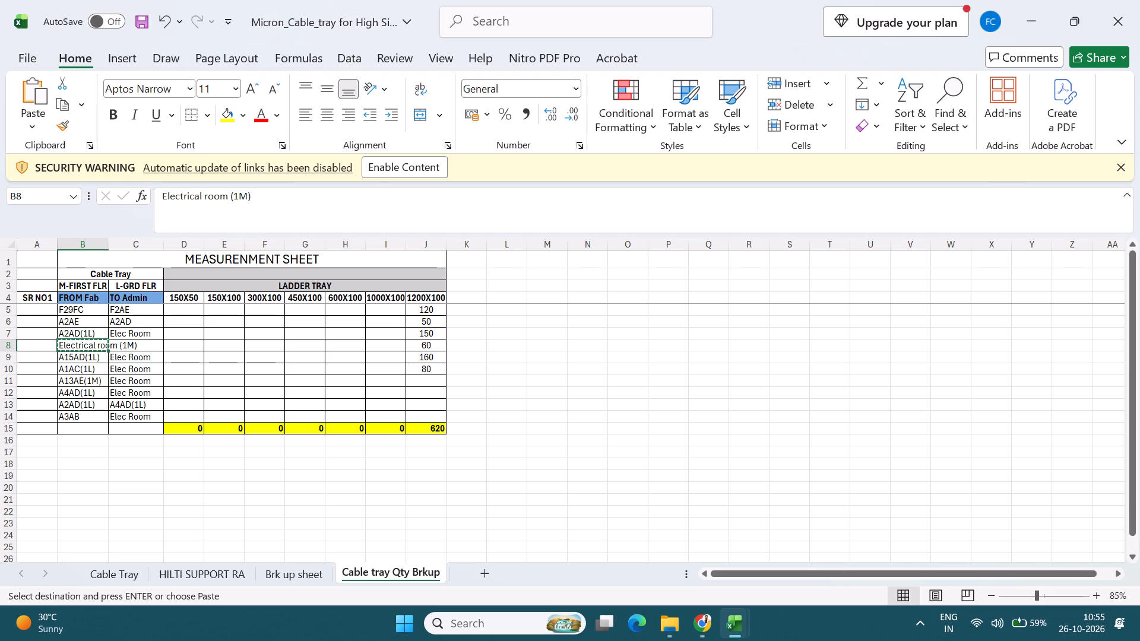
key("f")
key("4")
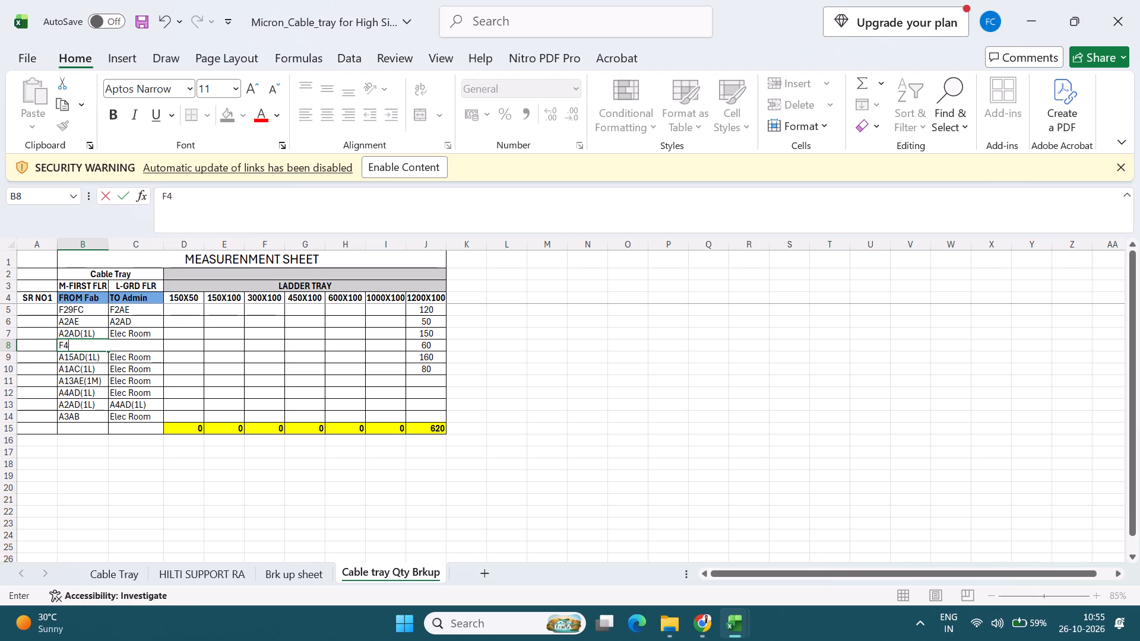
key("BackSpace")
type("34")
type("FC")
left_click(118, 383)
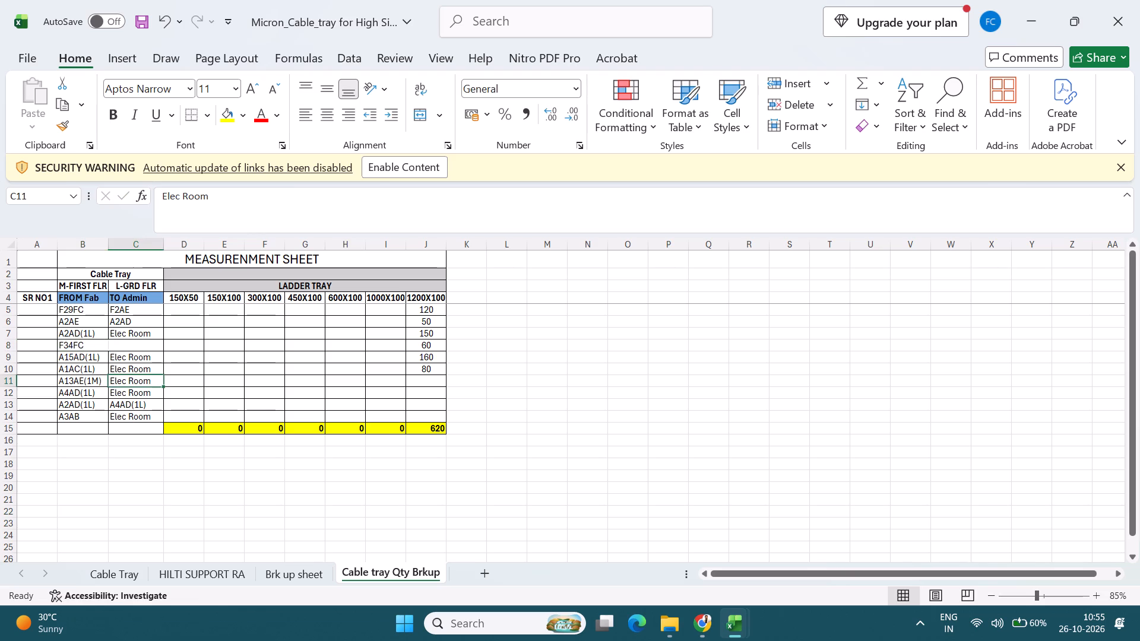
Fill row 8's TO location with Elec Room from the row above.
left_click_drag(128, 337, 128, 345)
key("ctrl+d")
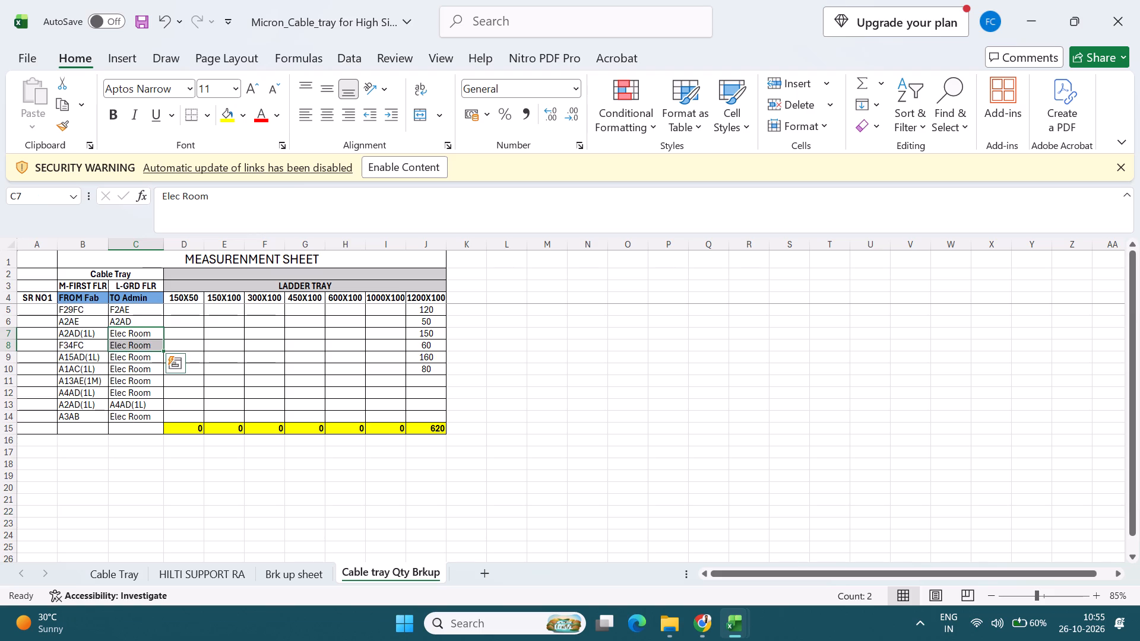
left_click(158, 383)
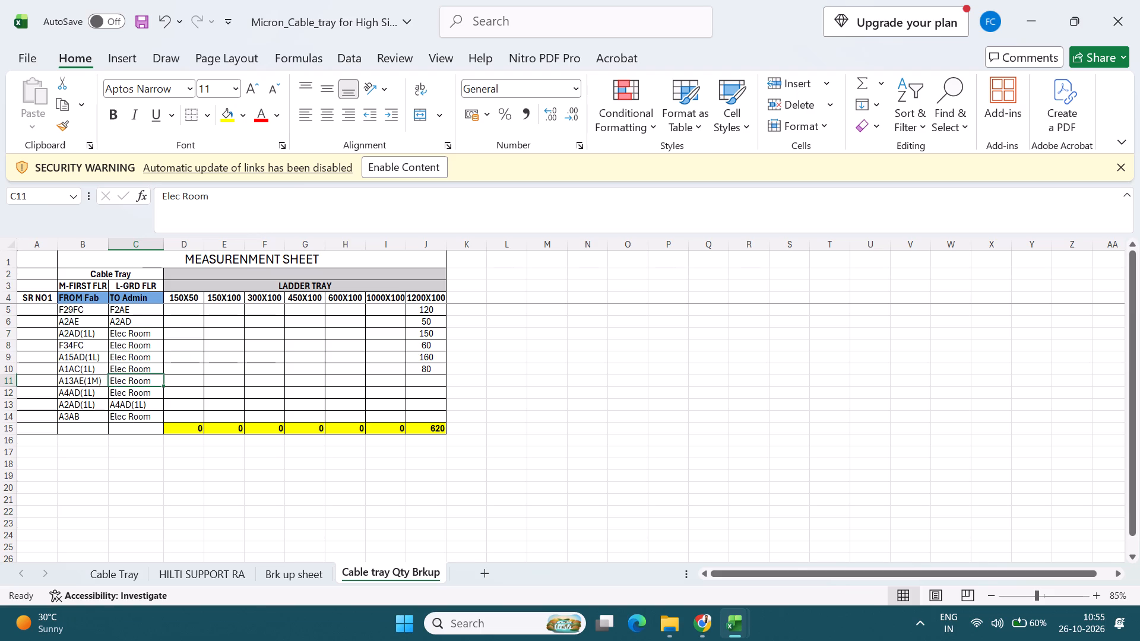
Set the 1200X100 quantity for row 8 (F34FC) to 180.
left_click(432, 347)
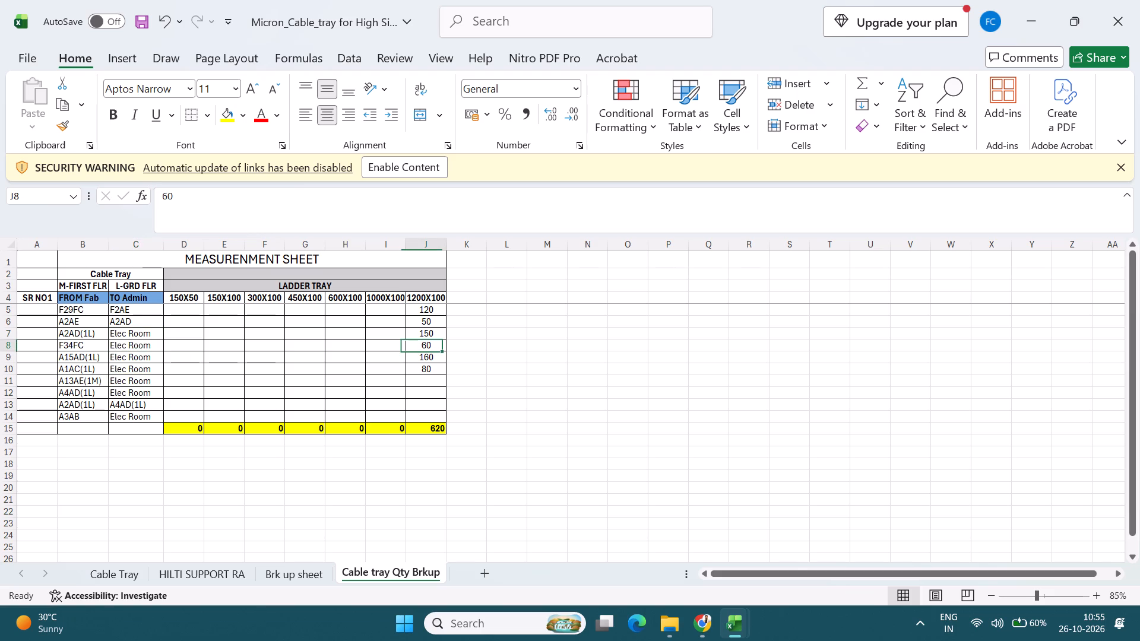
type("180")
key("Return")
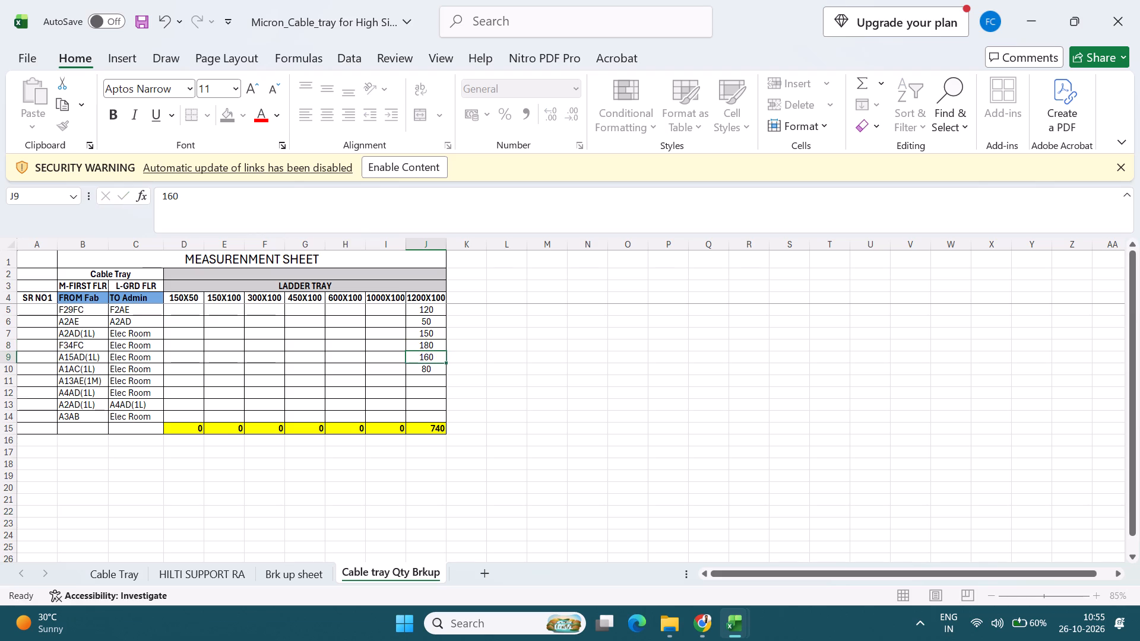
Clear the leftover 1200X100 quantities and FROM and TO locations below row 8, and delete rows 9 to 14.
key("Delete")
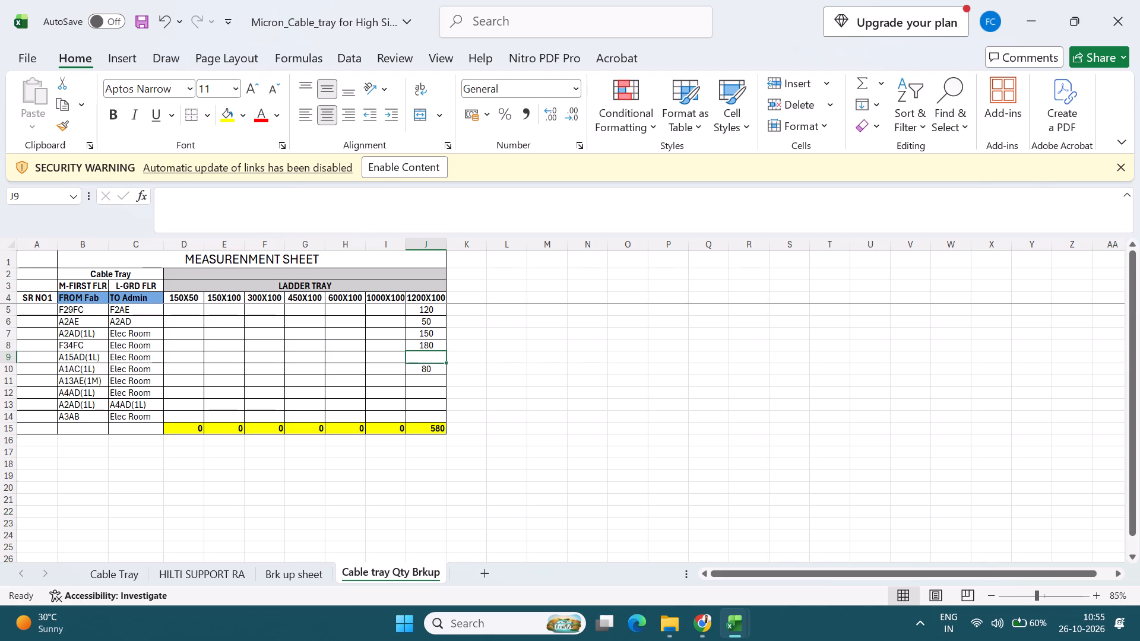
key("Down")
key("Delete")
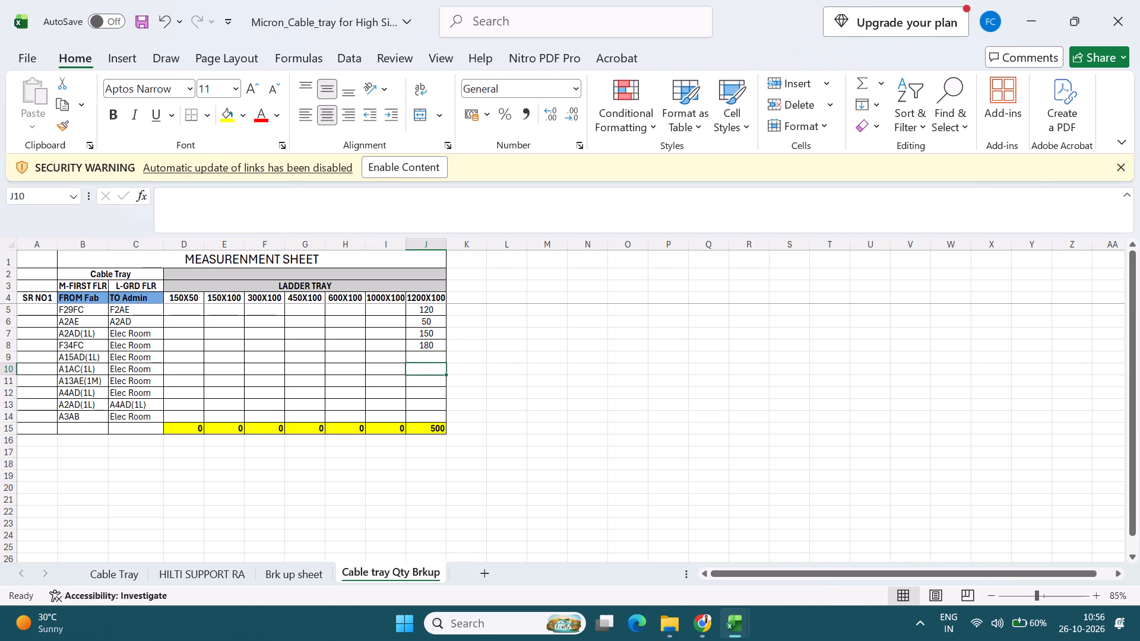
left_click(434, 345)
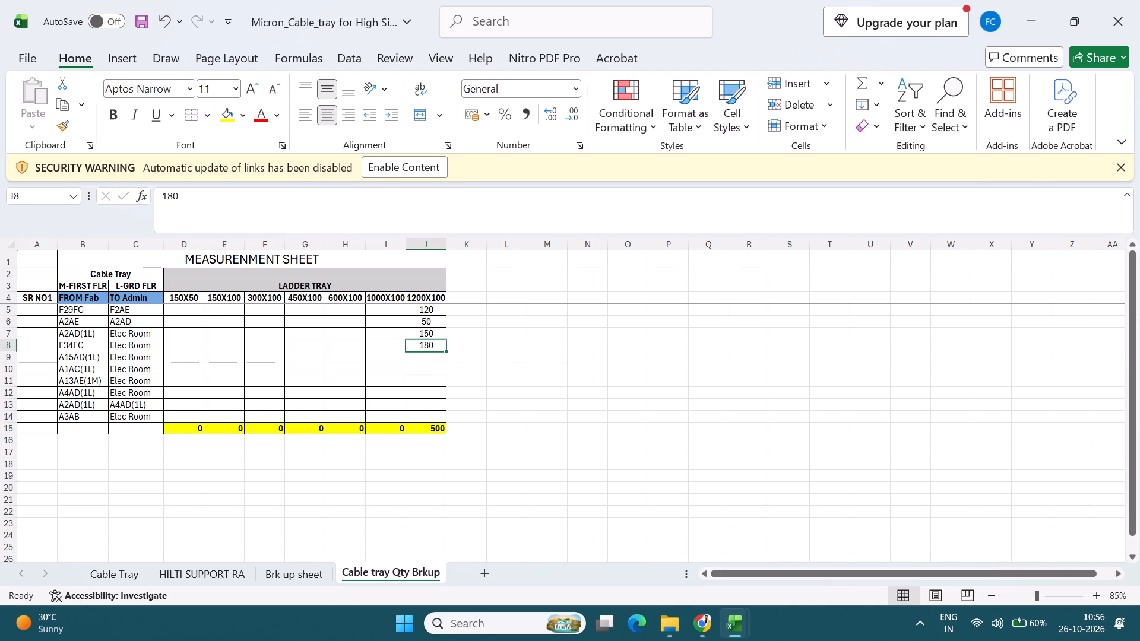
left_click_drag(77, 360, 140, 420)
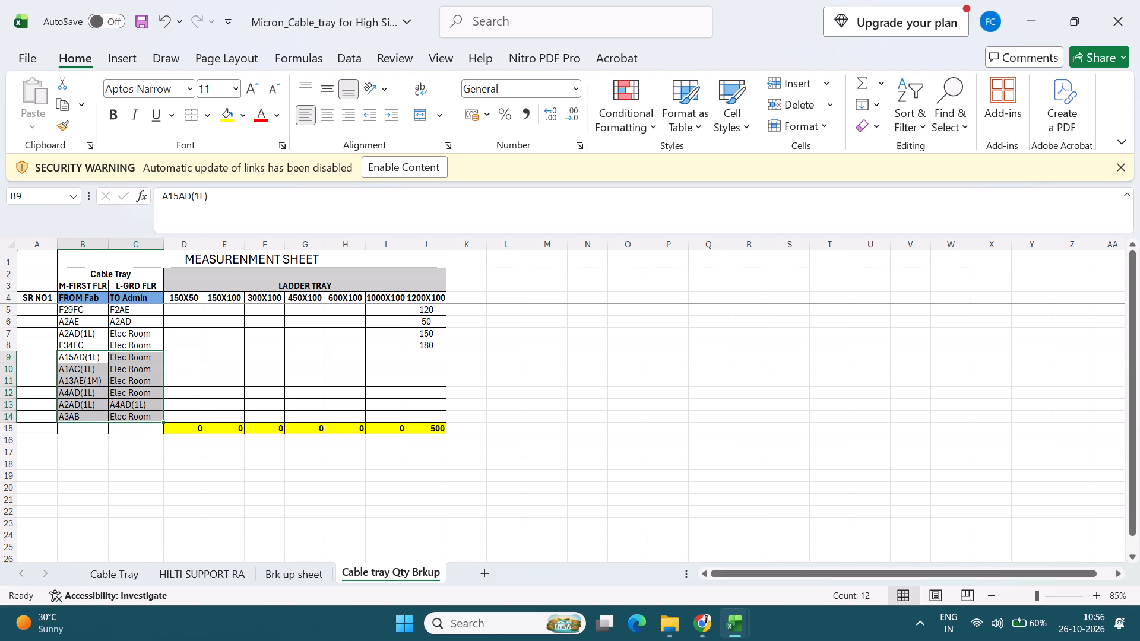
key("Delete")
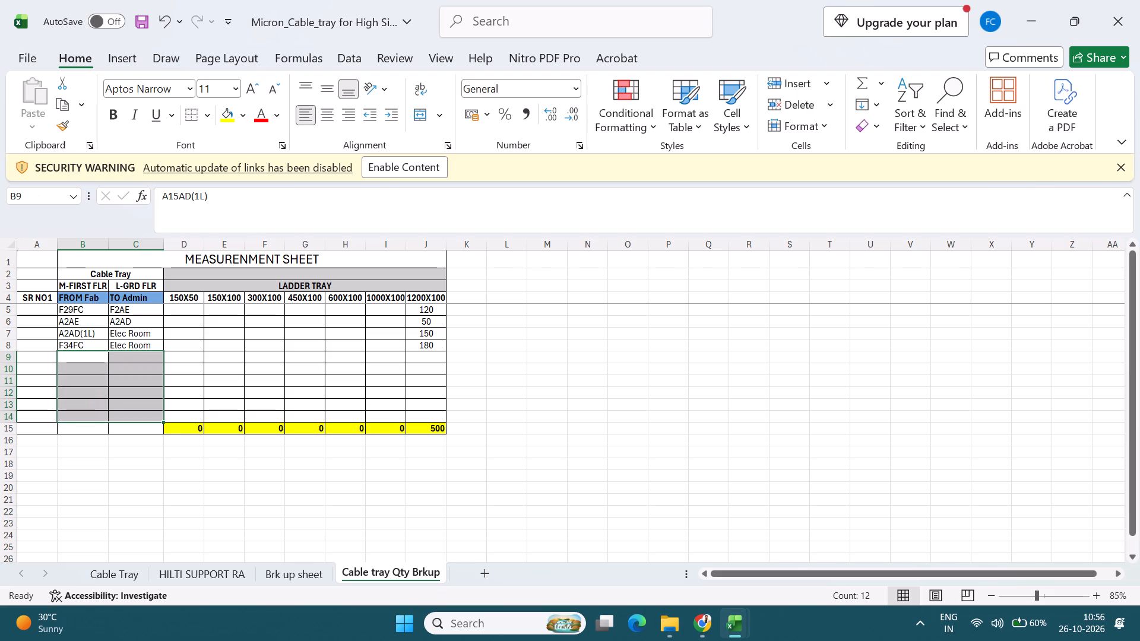
left_click_drag(4, 357, 2, 420)
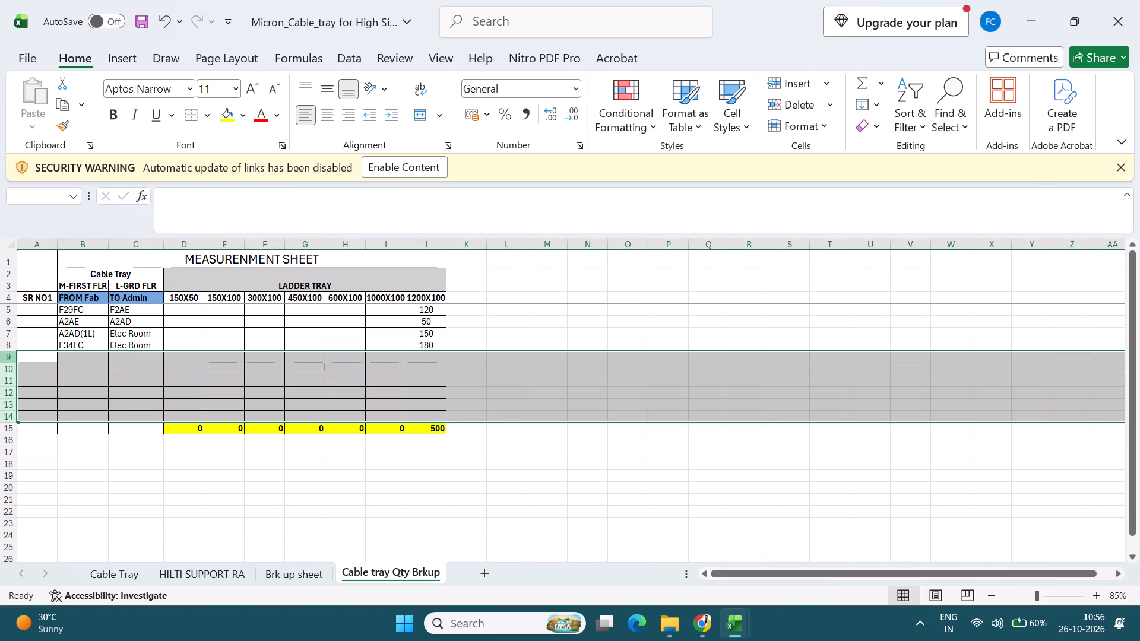
key("ctrl+minus")
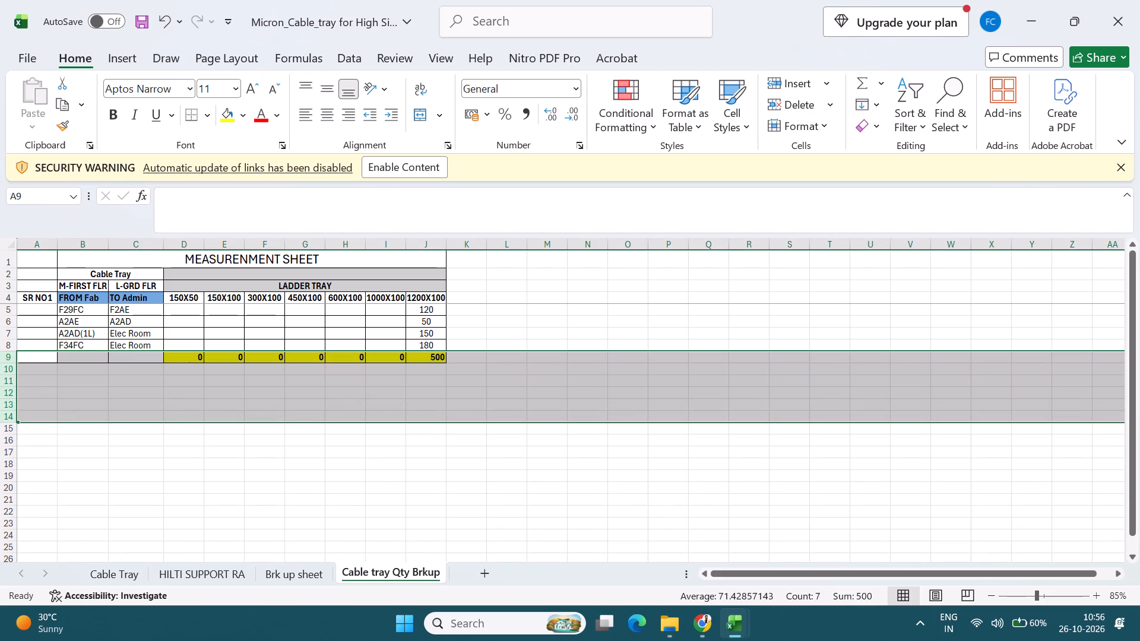
left_click(308, 399)
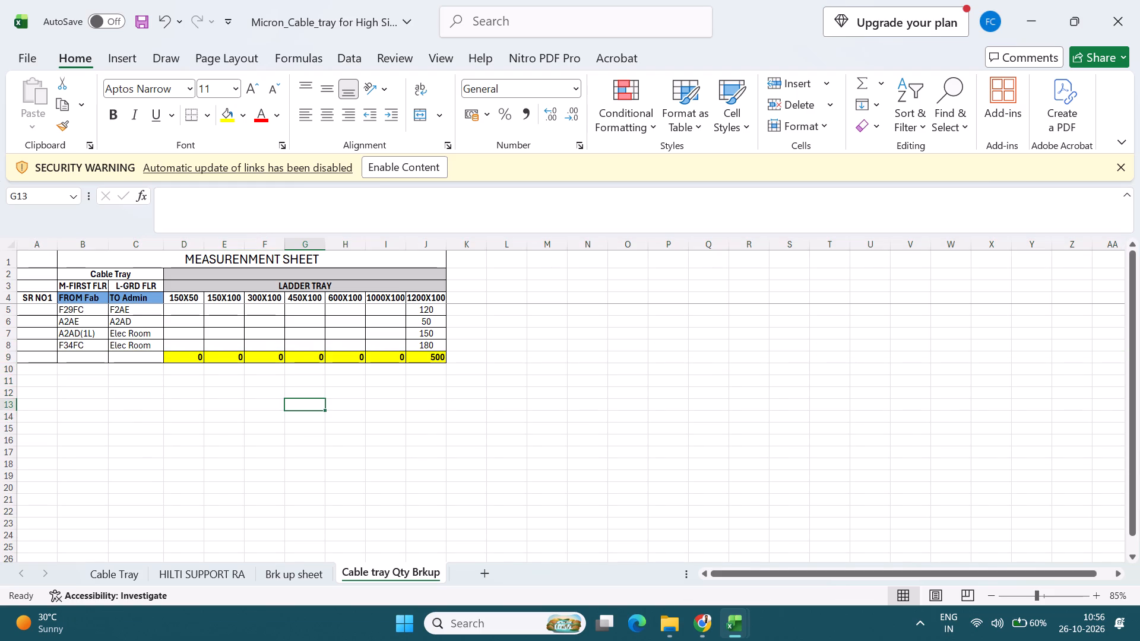
Set the 1200X100 quantities to 70 in row 6, 160 in row 7 and 190 in row 8.
left_click(426, 320)
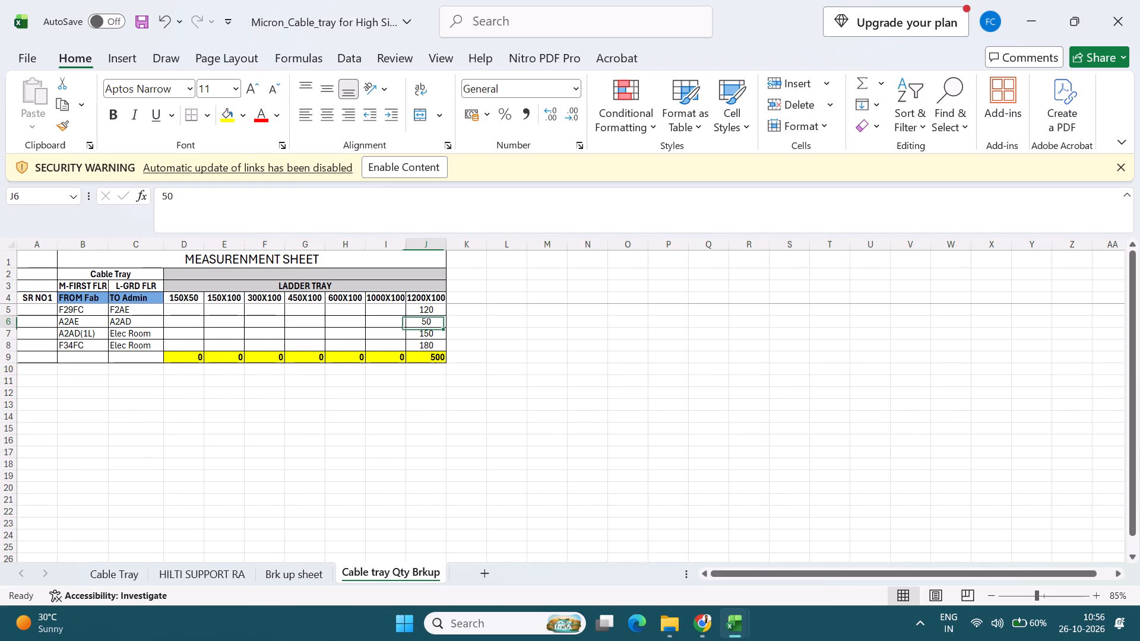
type("70")
key("Return")
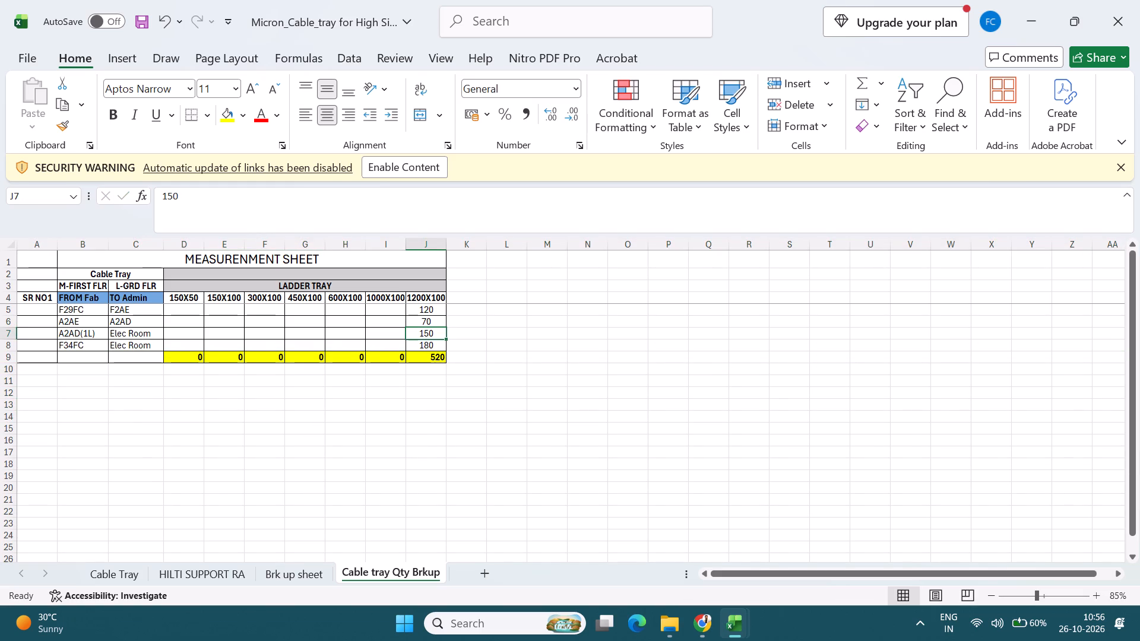
type("160")
key("Return")
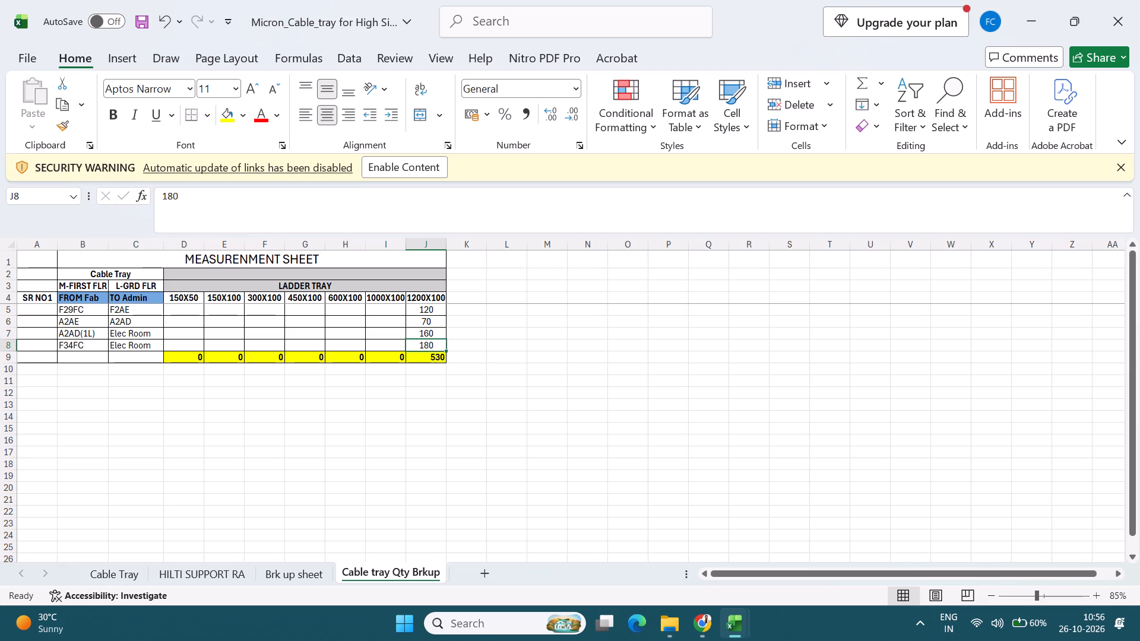
type("911")
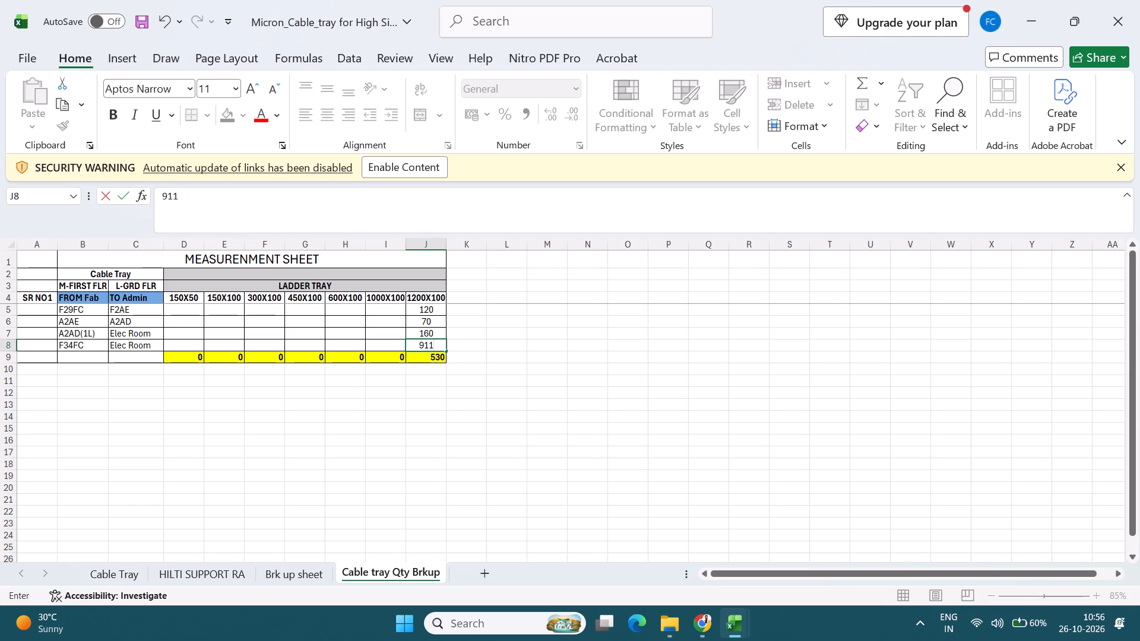
key("BackSpace")
key("BackSpace")
key("BackSpace")
type("190")
key("Return")
key("Up")
key("Up")
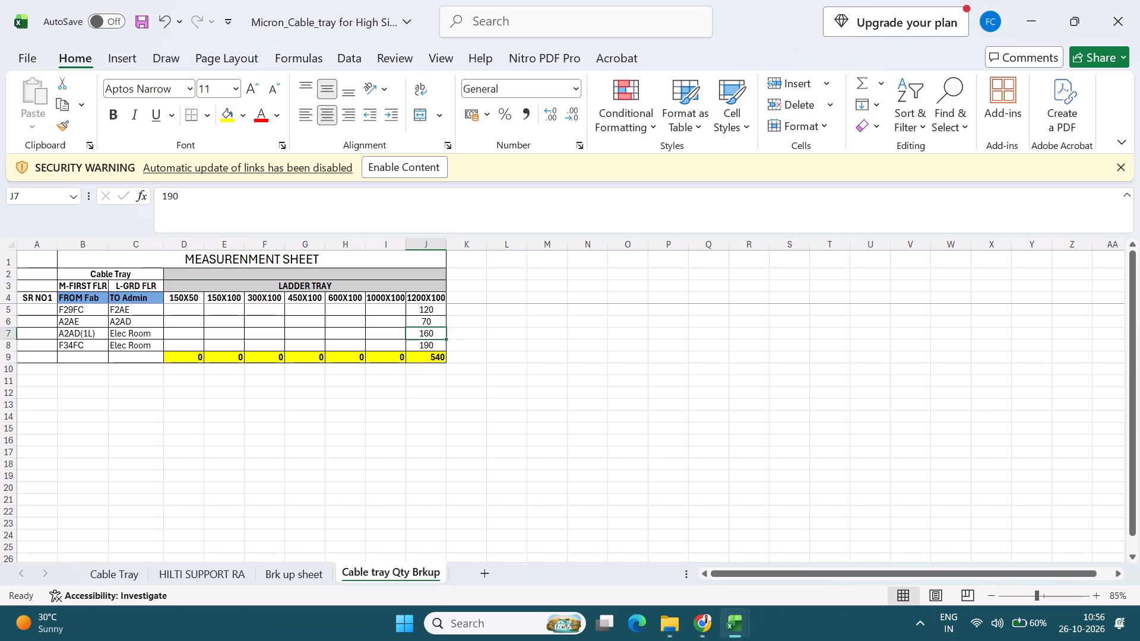
key("Down")
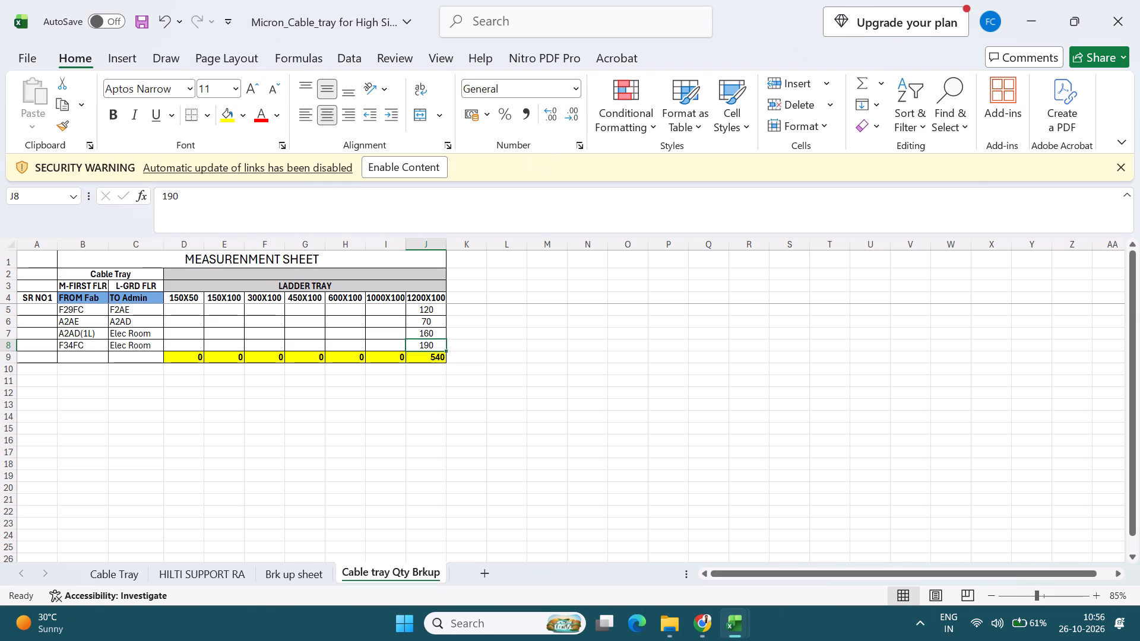
Insert a blank row above the yellow totals row of the measurement sheet.
left_click(5, 359)
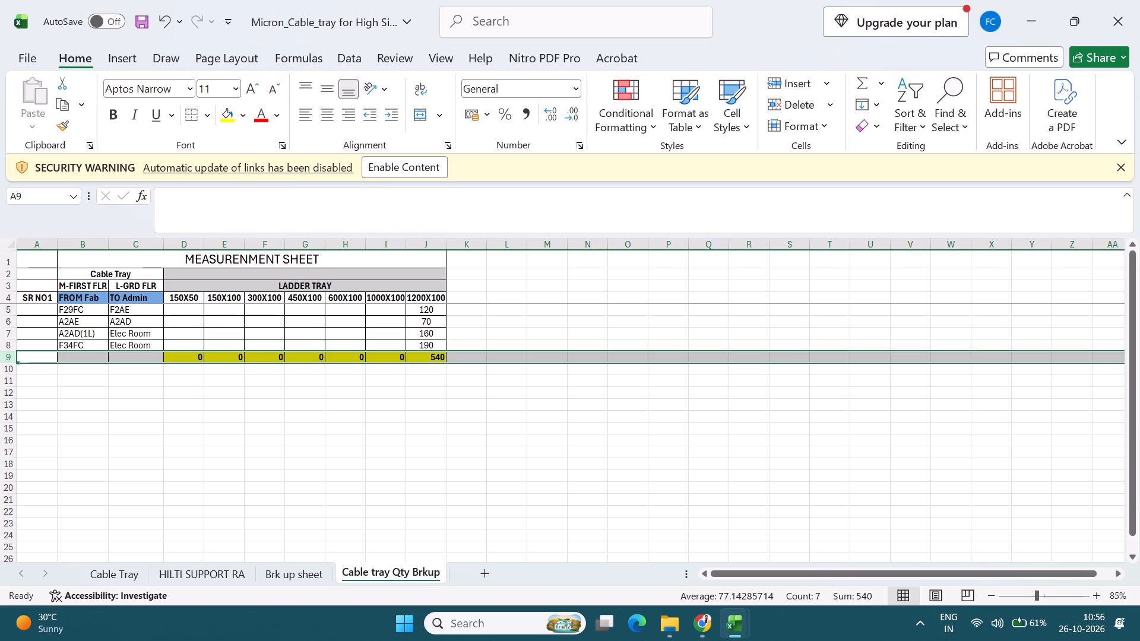
key("ctrl+plus")
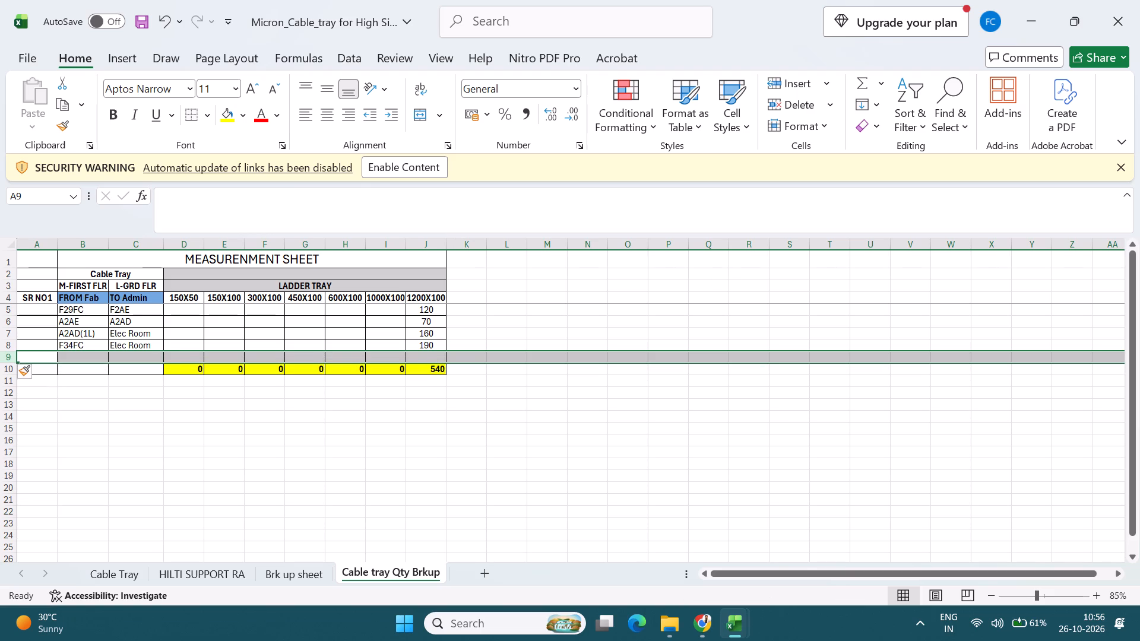
Fill row 9 of the measurement sheet with FROM Rise, TO Drop and a 1200X100 quantity of 50.
left_click(105, 371)
left_click(96, 354)
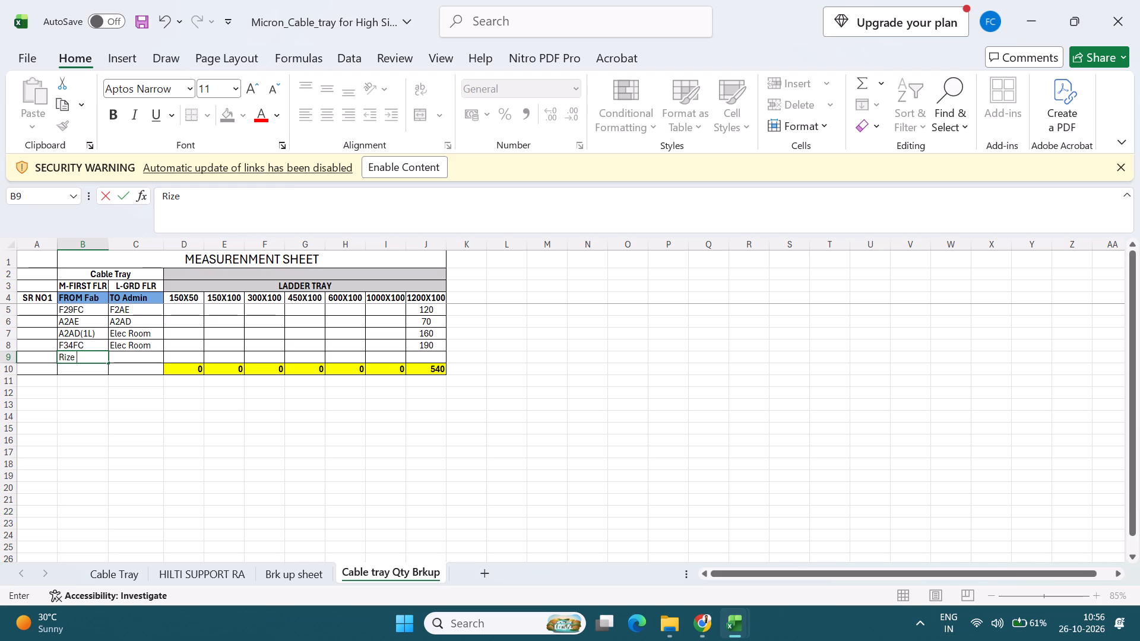
key("BackSpace")
key("BackSpace")
key("BackSpace")
type("se")
key("Tab")
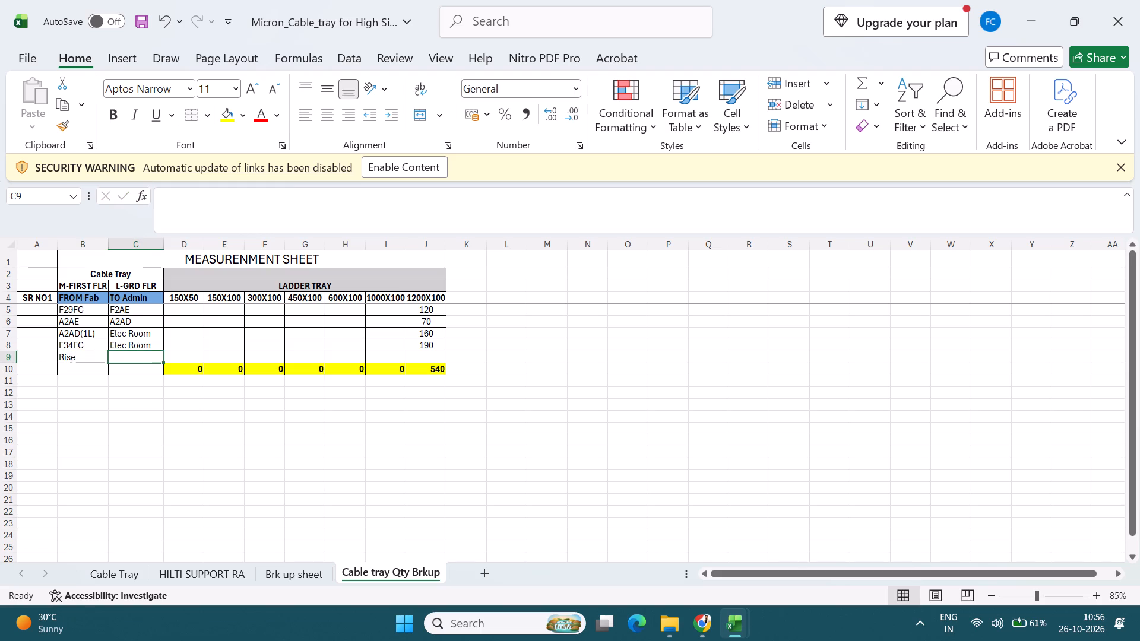
type("Drop")
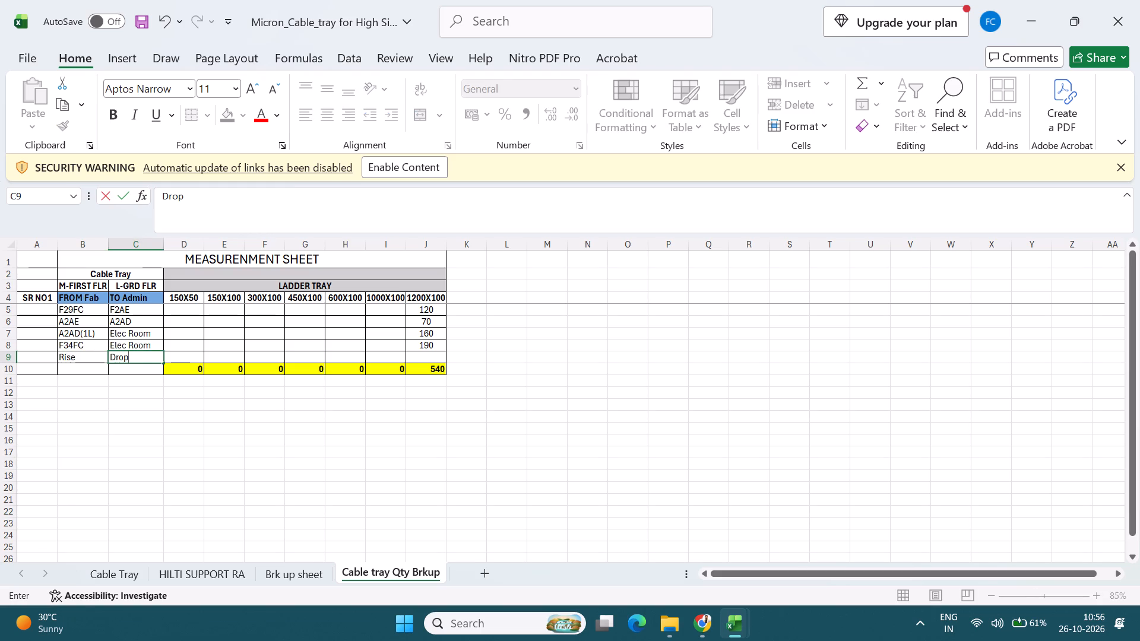
key("Right")
key("Right")
key("Right")
key("Right")
key("Right")
key("Right")
key("Right")
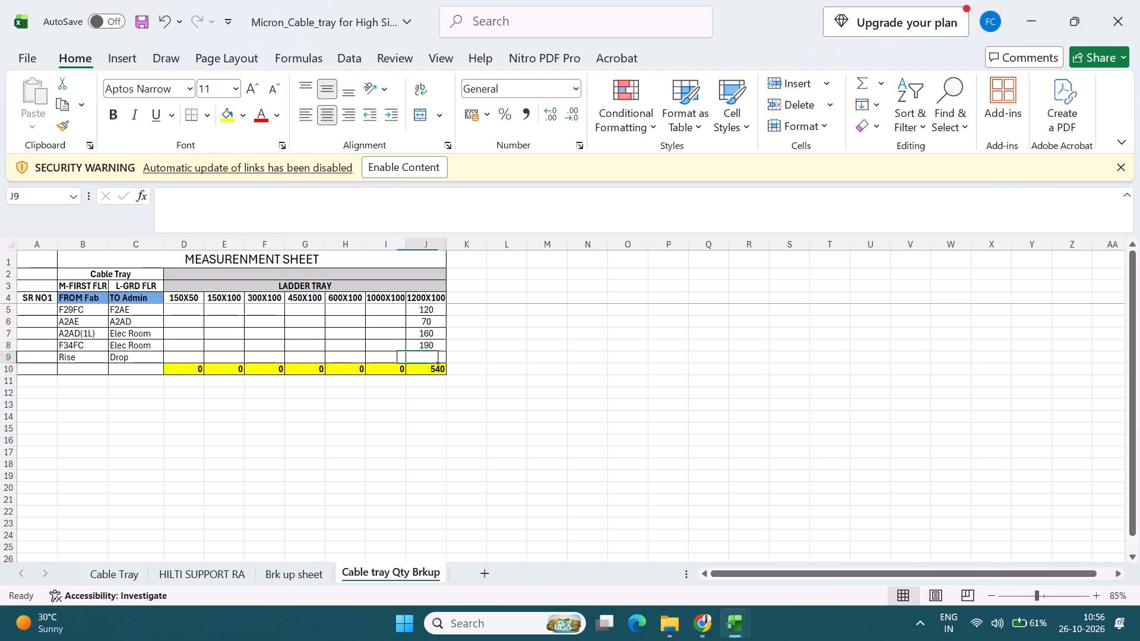
type("50")
key("Return")
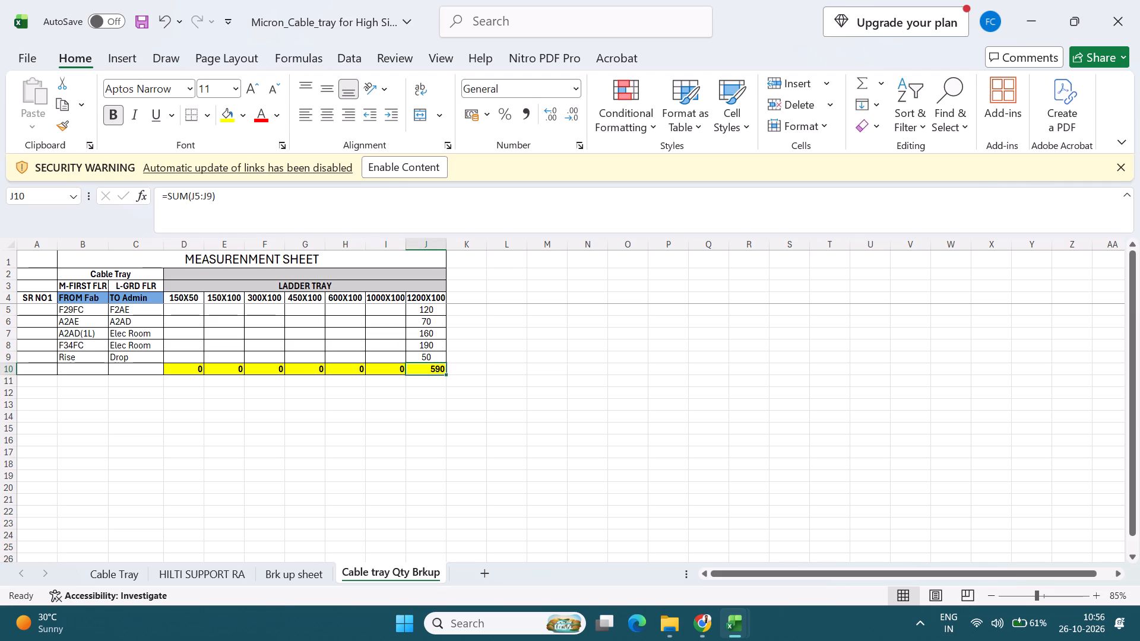
Remove the yellow fill from the 1200 x 100mm ladder tray quantity on the Cable Tray sheet and save the workbook.
left_click(271, 572)
left_click(211, 570)
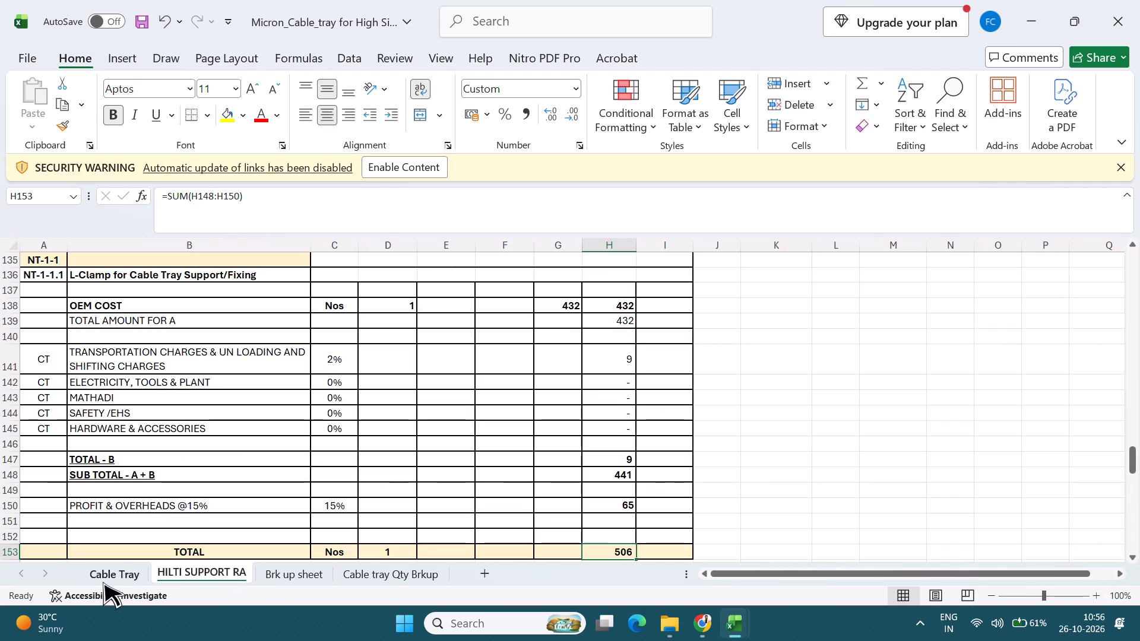
left_click(94, 576)
scroll(294, 510, "up", 2)
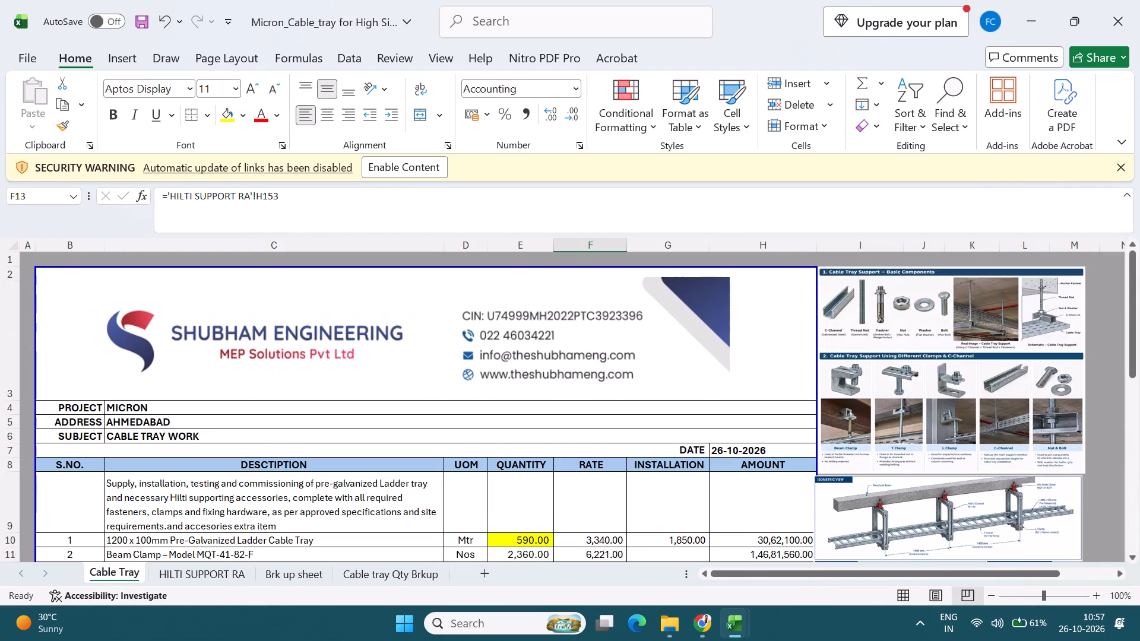
key("ctrl+s")
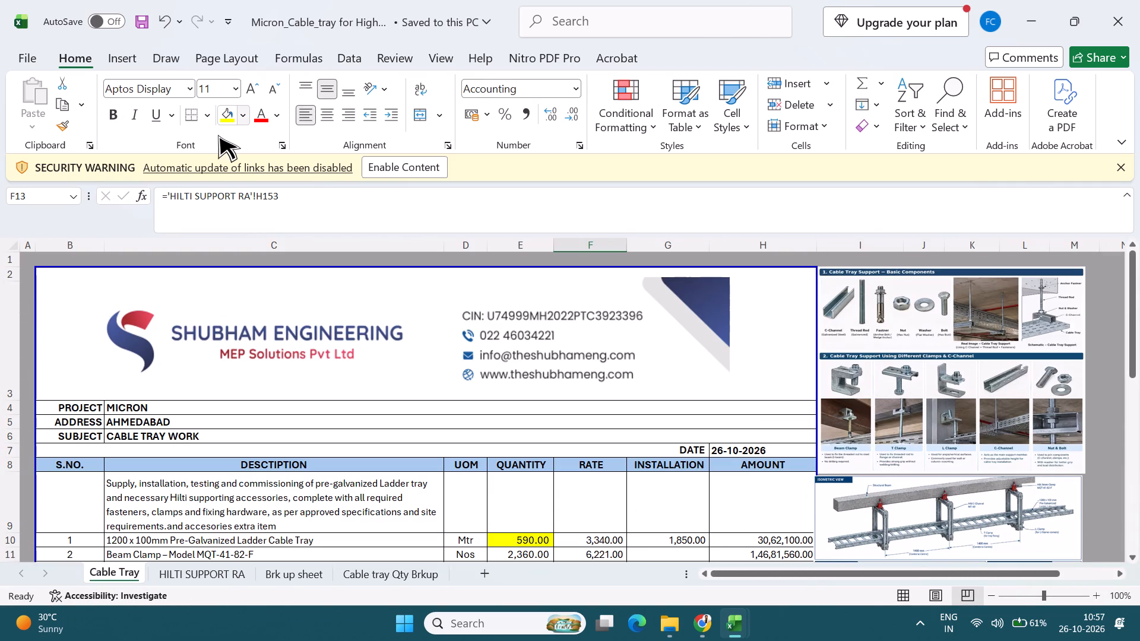
left_click_drag(520, 516, 523, 540)
left_click(246, 119)
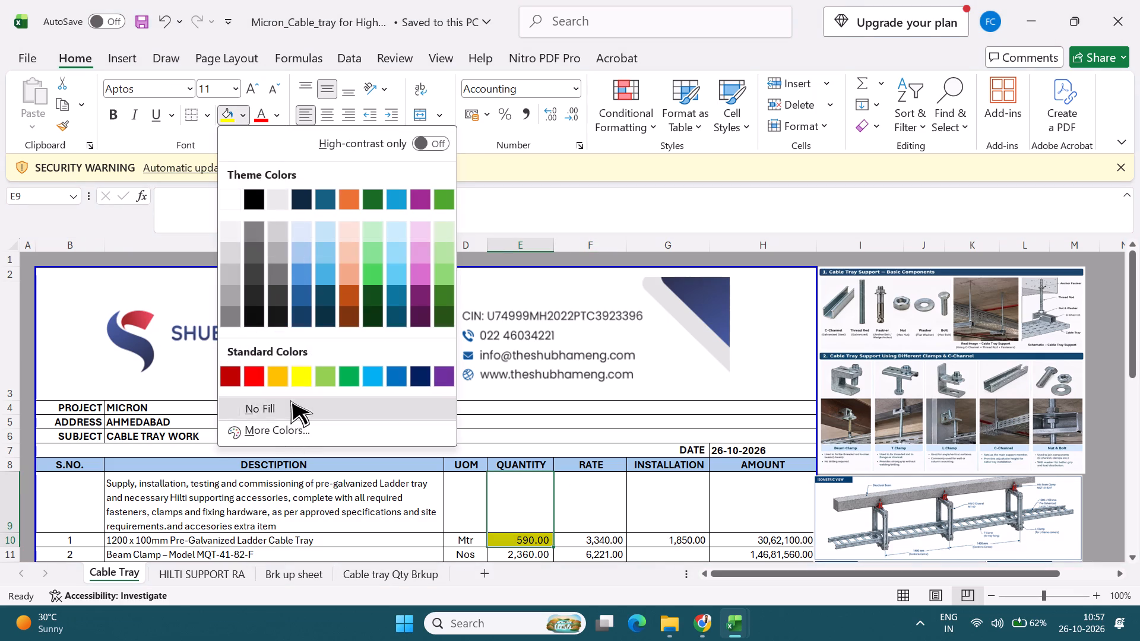
left_click(290, 400)
left_click(576, 450)
key("ctrl+s")
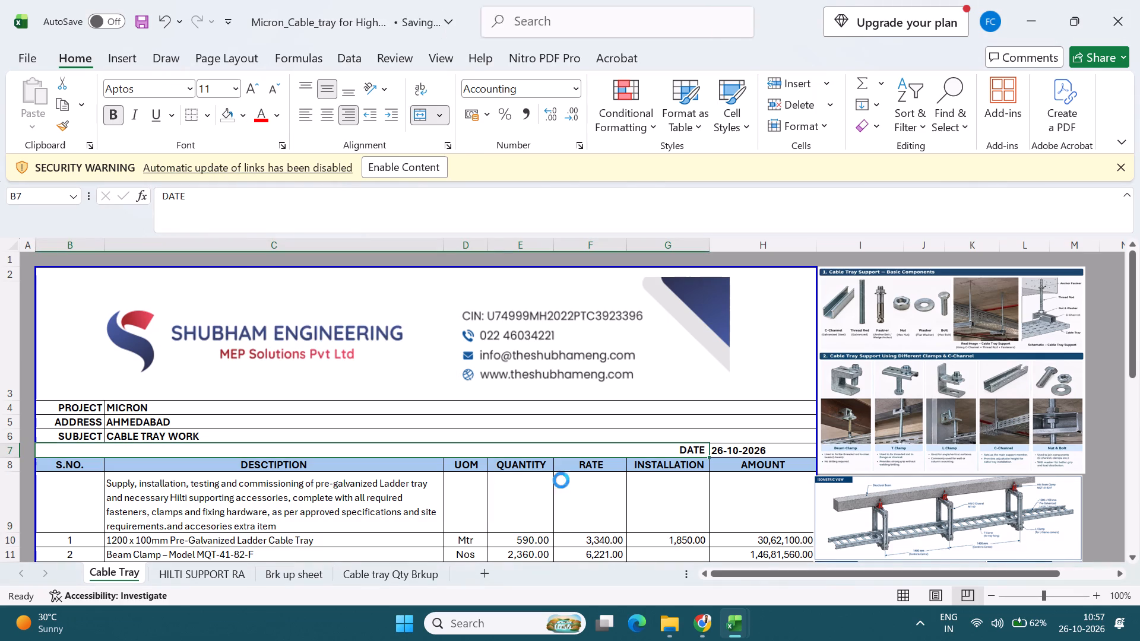
Save the High Side cable tray workbook again and close it.
scroll(474, 429, "down", 3)
scroll(456, 517, "up", 8)
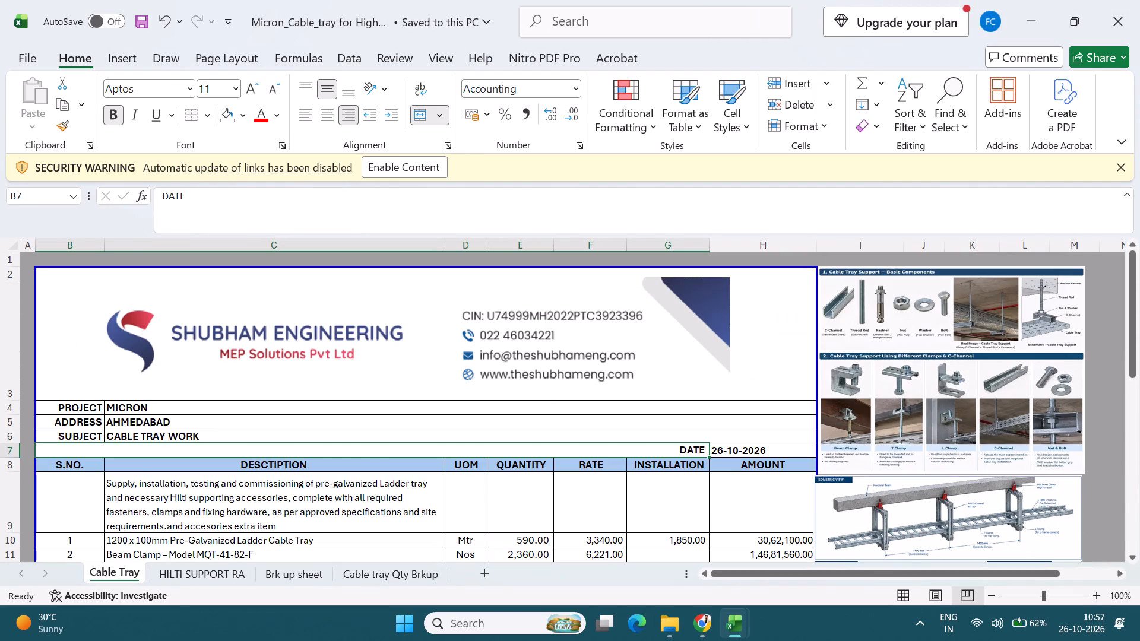
scroll(328, 490, "down", 1)
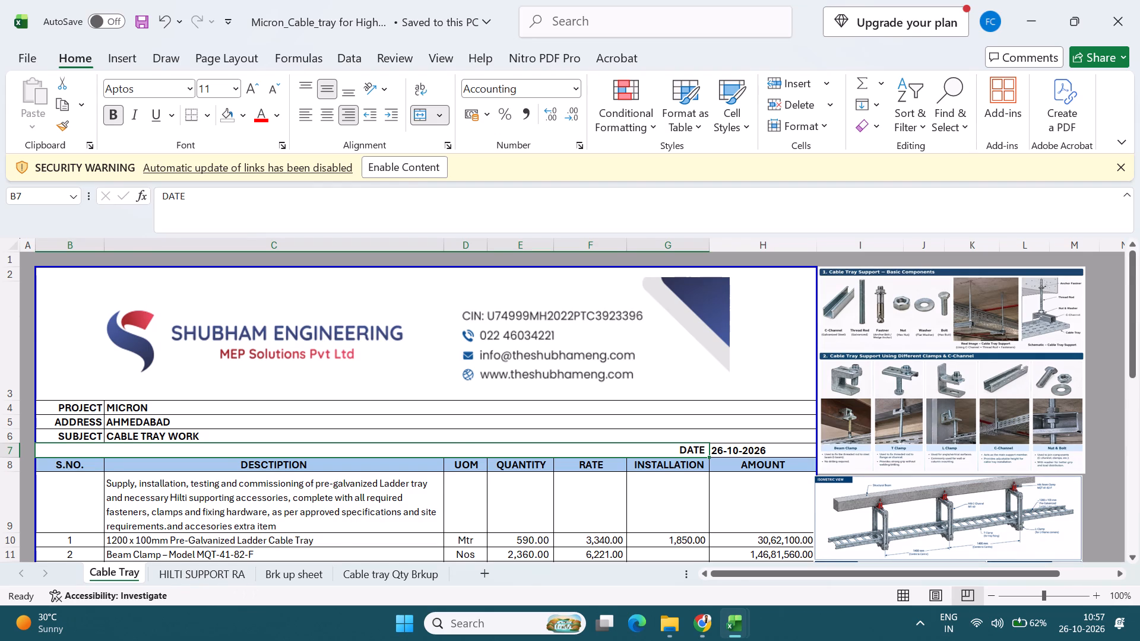
key("ctrl+s")
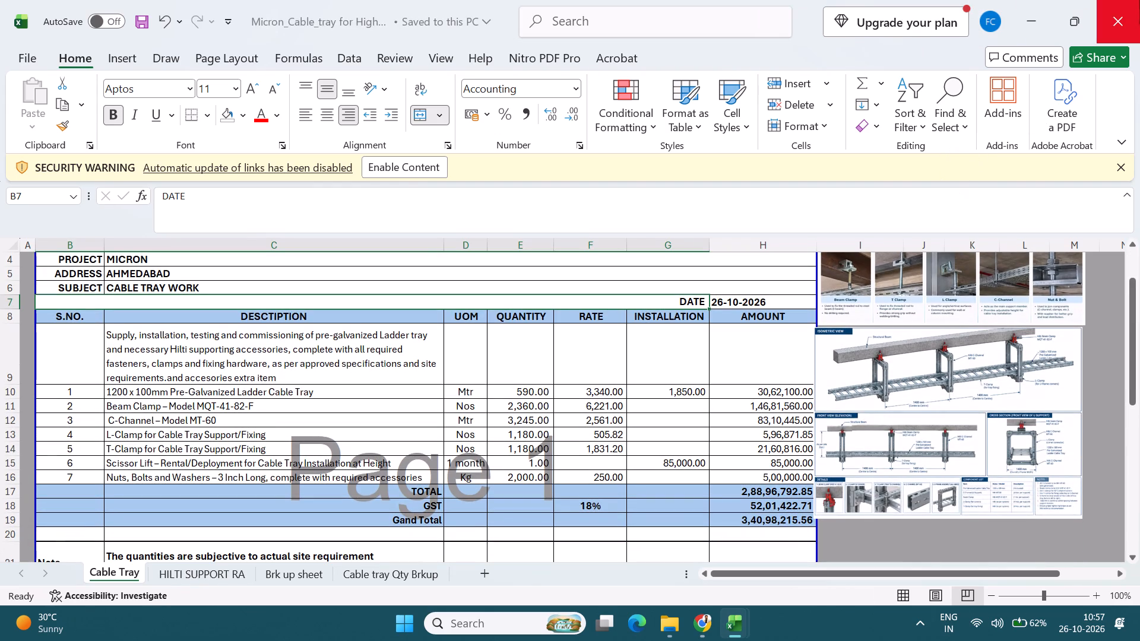
left_click(1133, 9)
In File Explorer, move the Micron_Cable_tray for High Side workbook from Downloads into the FINAL folder inside MICRON.
key("alt+Tab")
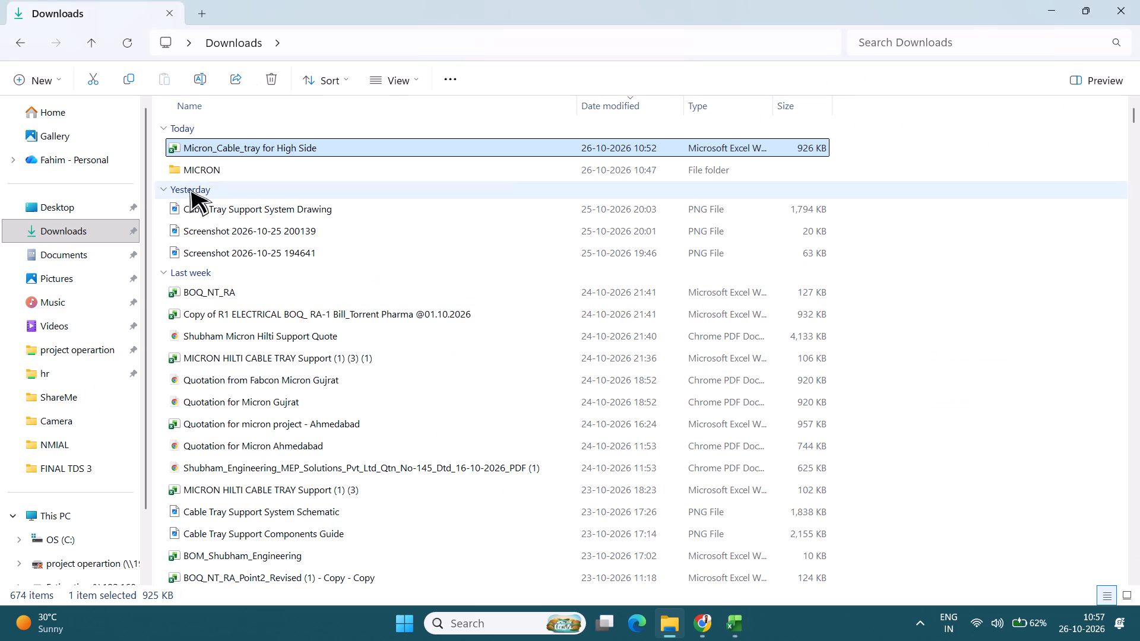
left_click(220, 169)
left_click(232, 150)
key("ctrl+c")
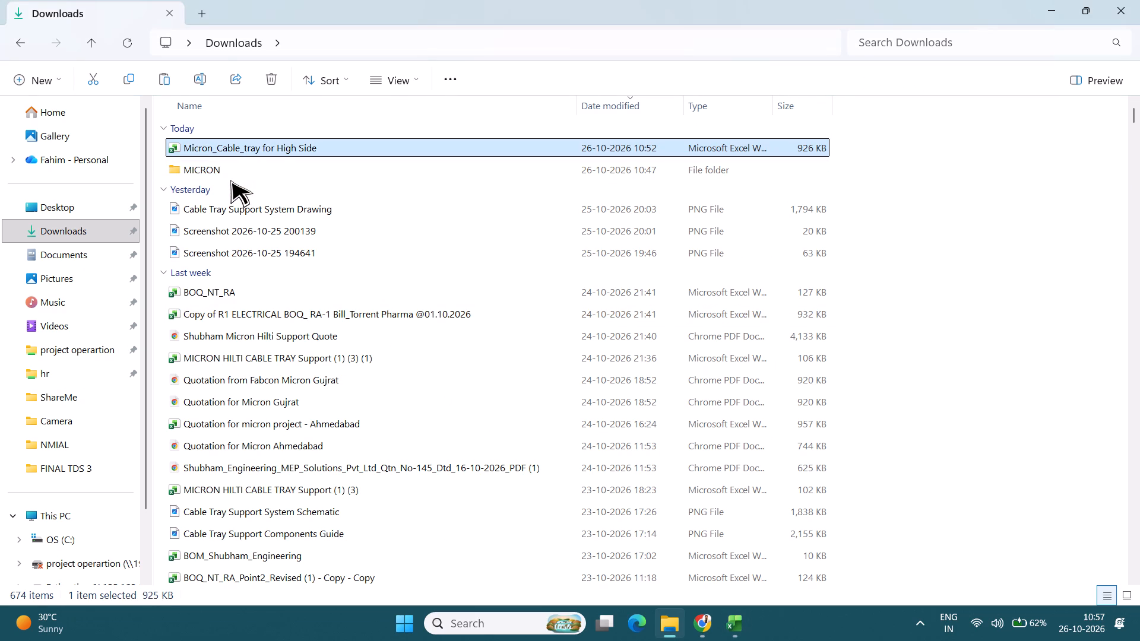
key("ctrl+x")
double_click(229, 170)
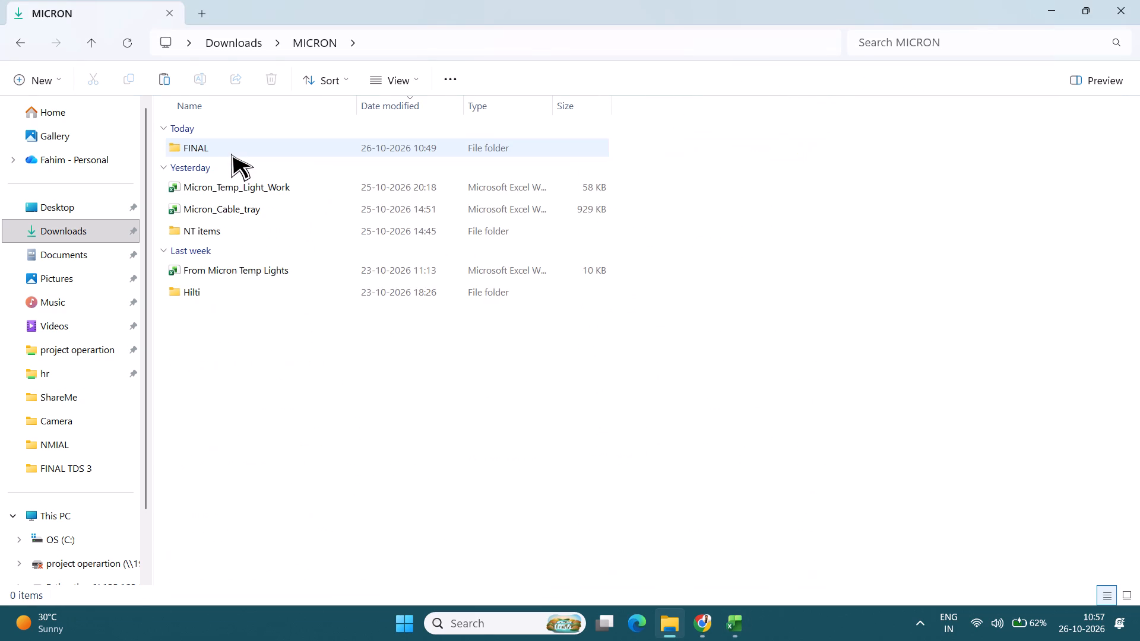
double_click(231, 153)
left_click(236, 307)
key("ctrl+v")
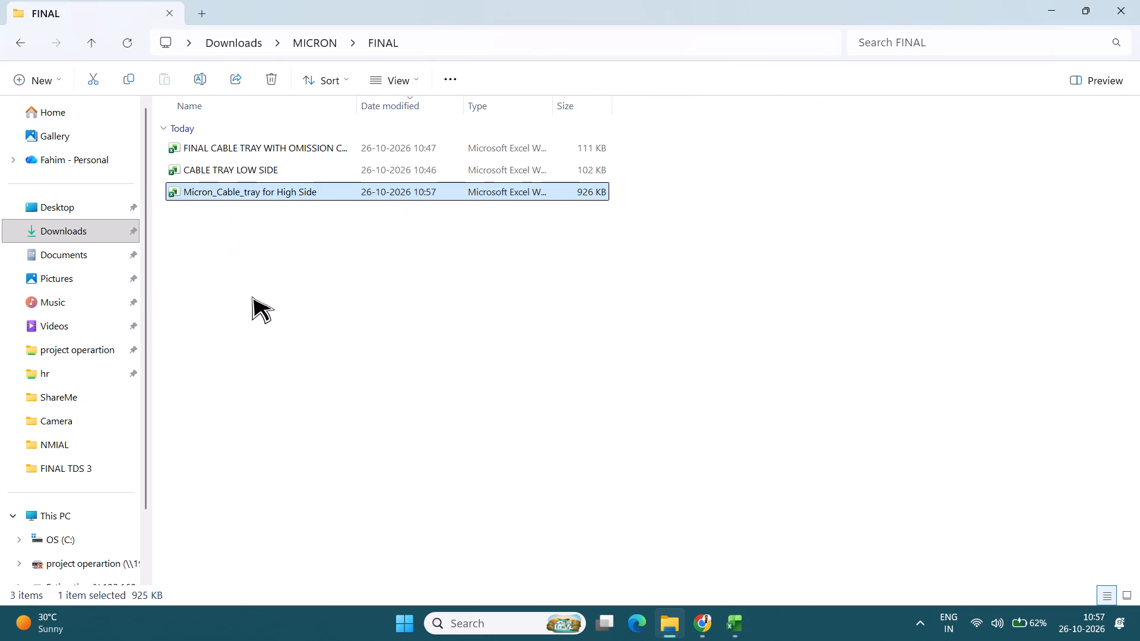
left_click(259, 271)
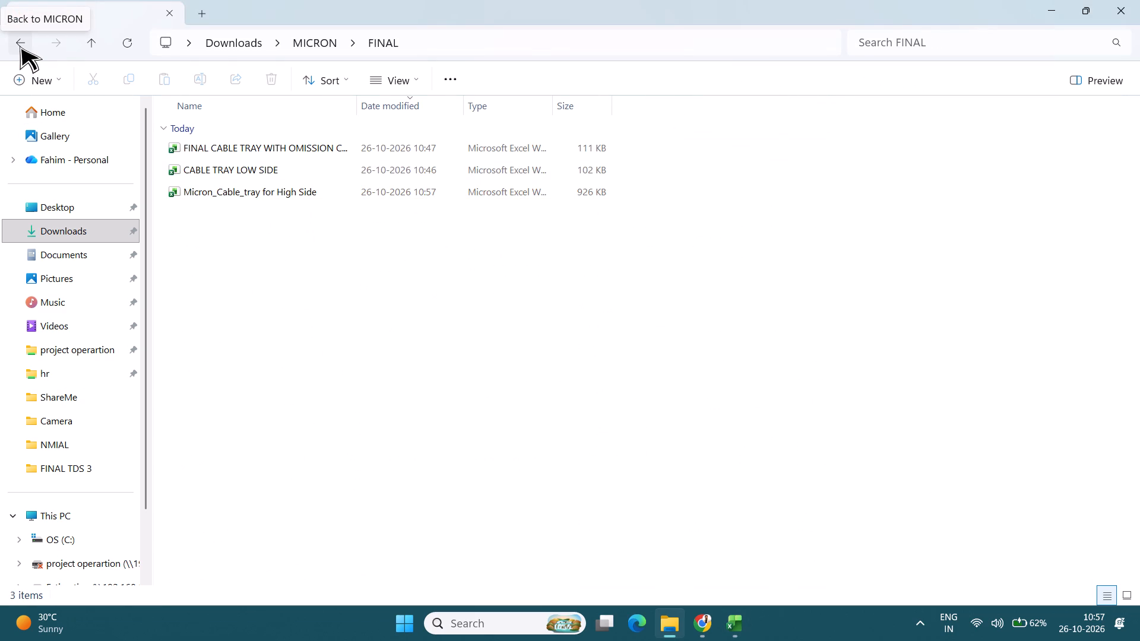
Open the Micron_Temp_Light_Work workbook from the MICRON folder in Excel and save it.
left_click(20, 46)
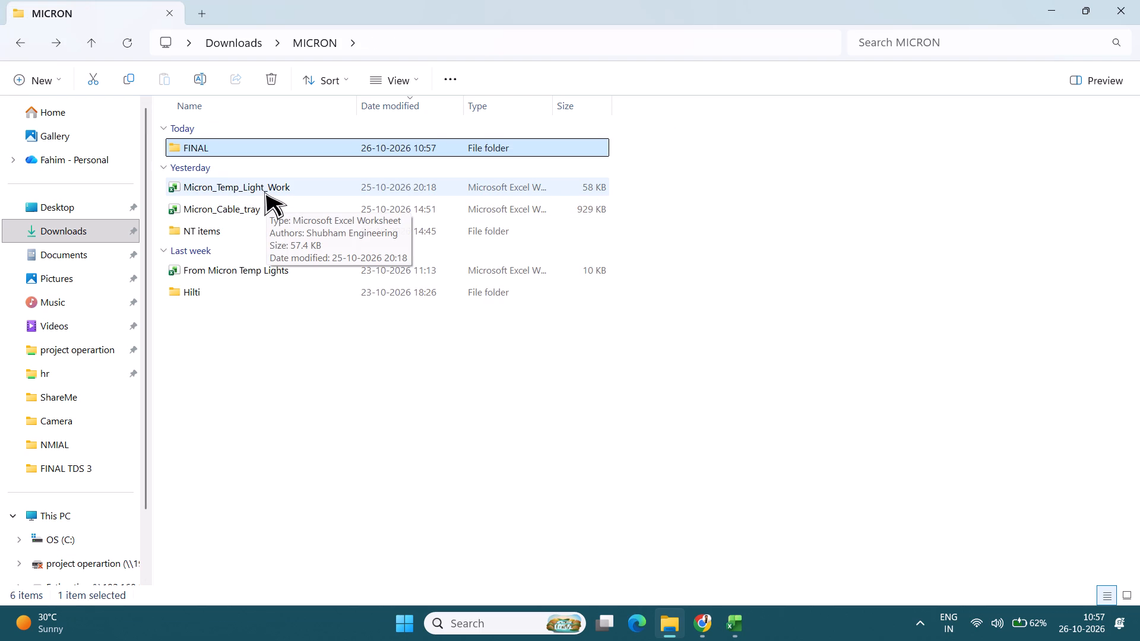
double_click(265, 232)
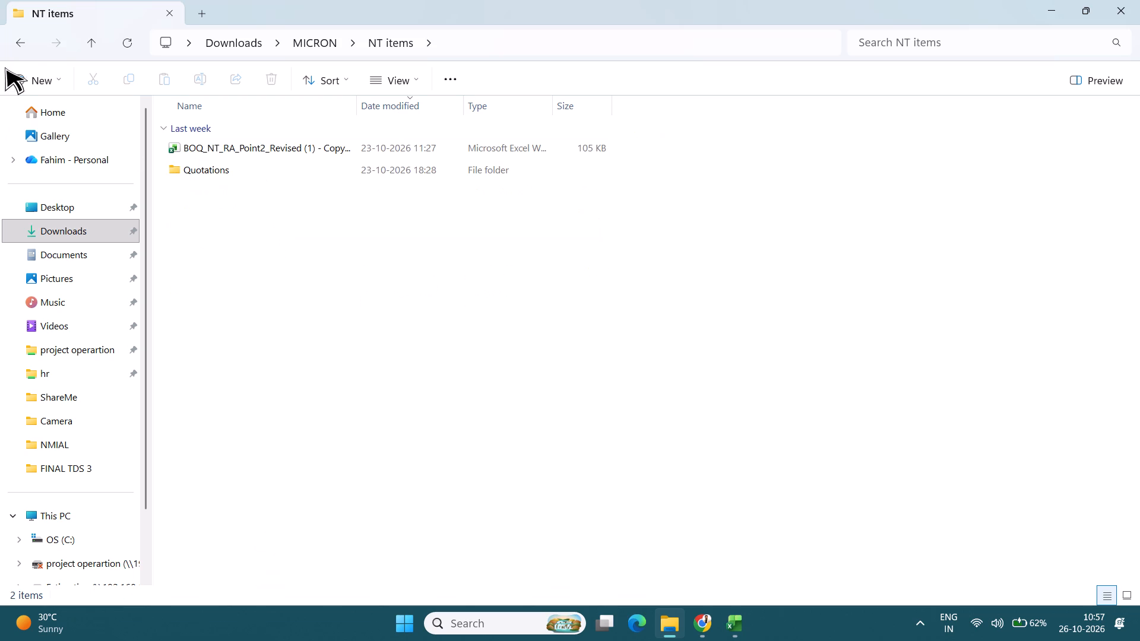
left_click(16, 45)
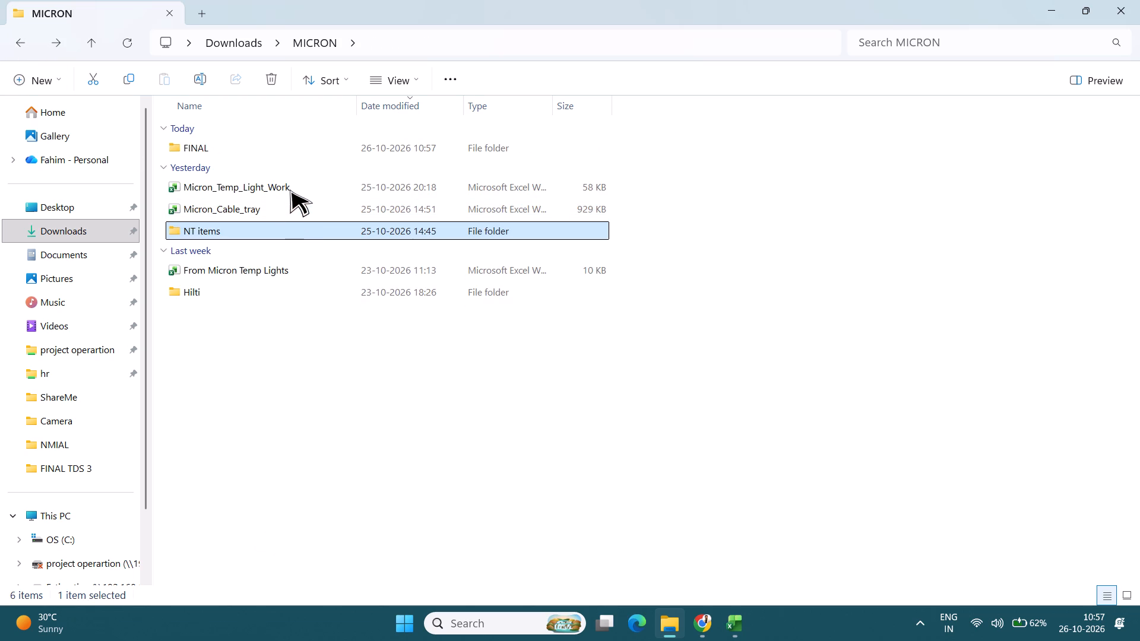
double_click(290, 189)
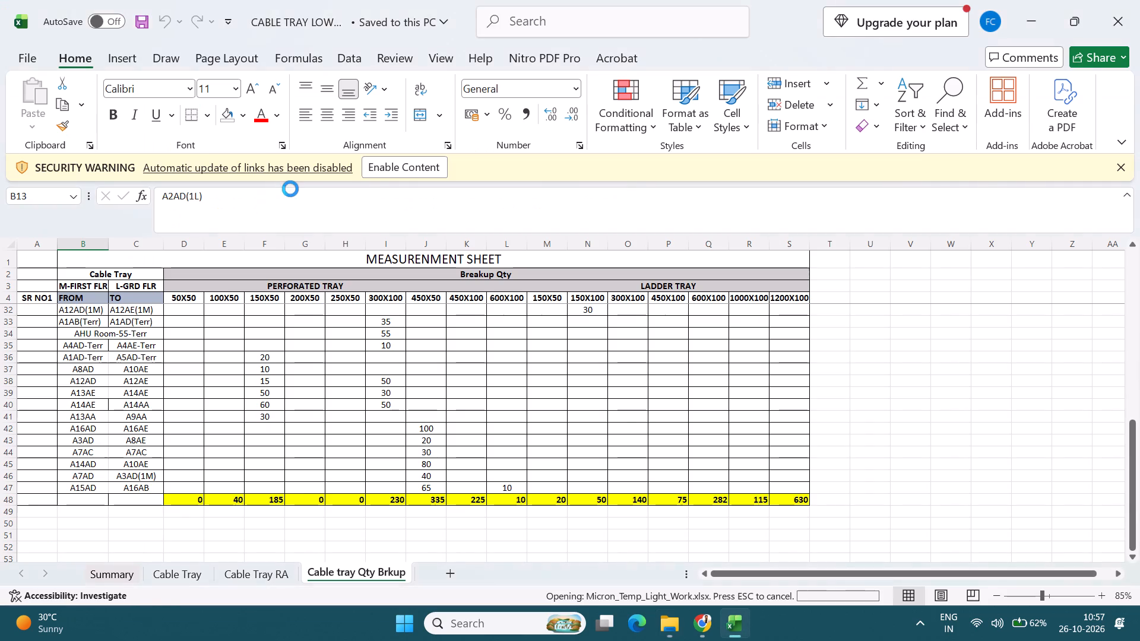
scroll(398, 460, "down", 2)
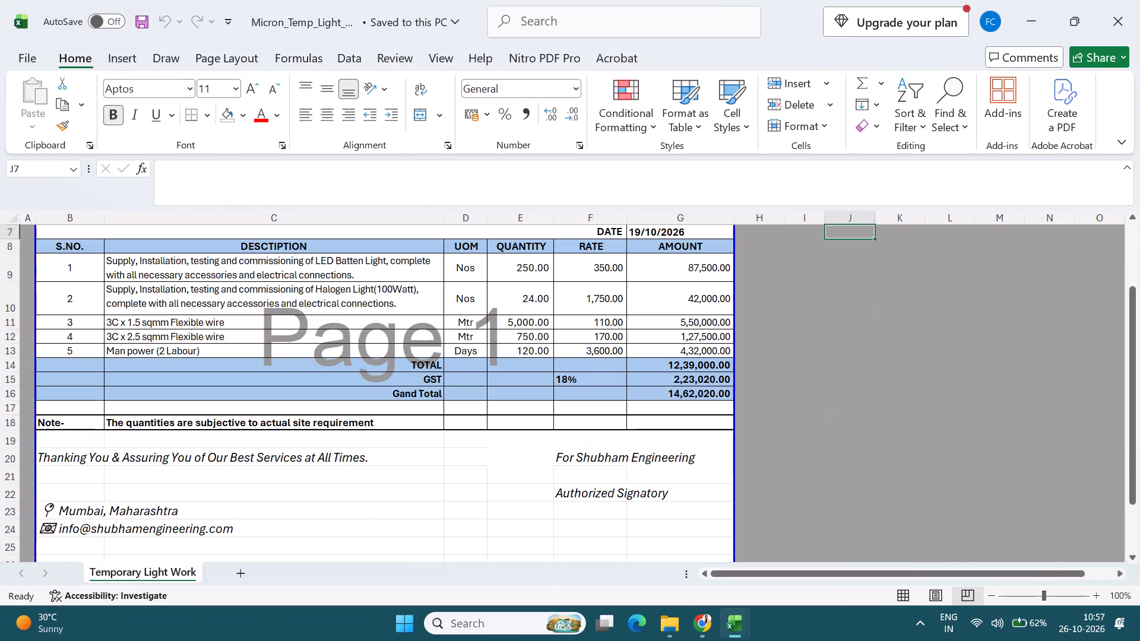
key("ctrl+s")
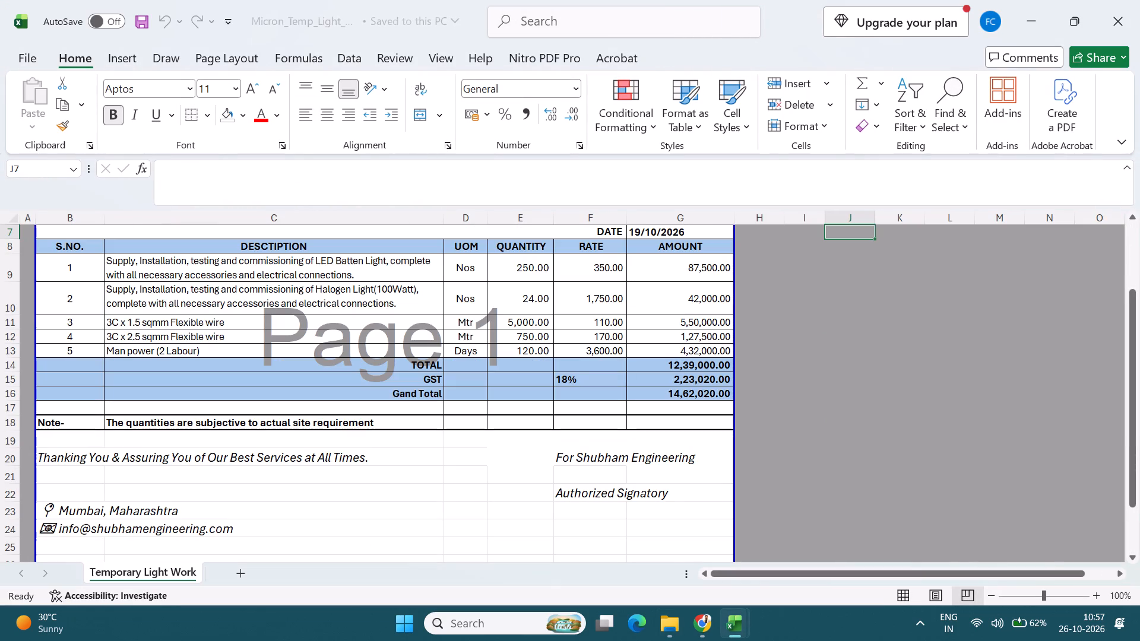
Add a blank sheet after Temporary Light Work in the Micron_Temp_Light_Work workbook.
scroll(401, 436, "up", 3)
scroll(401, 441, "down", 1)
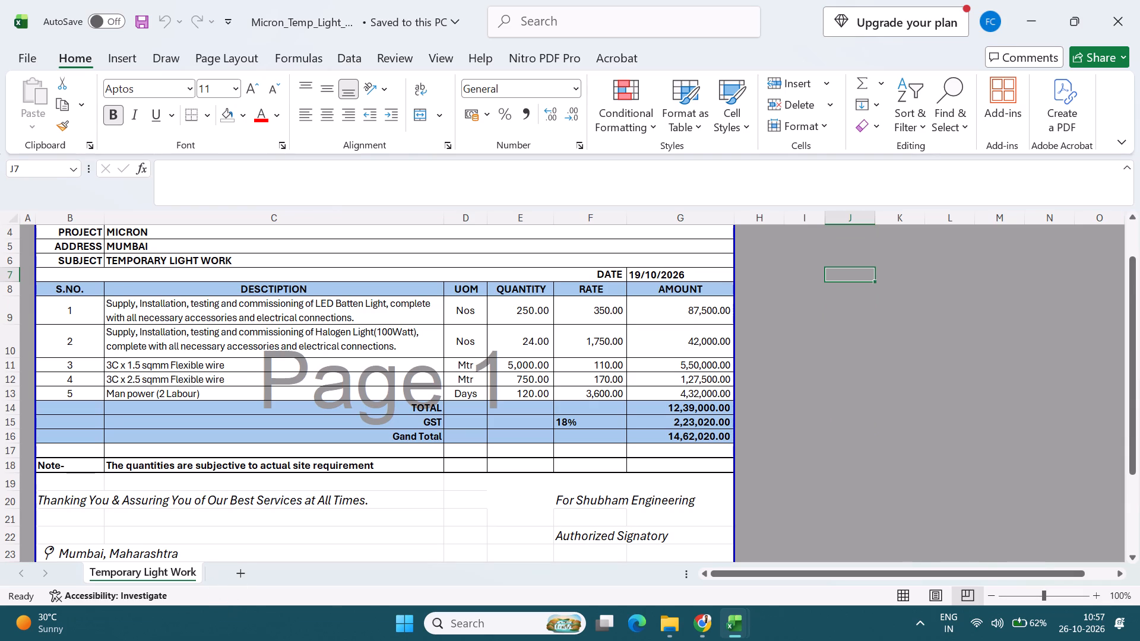
left_click(240, 576)
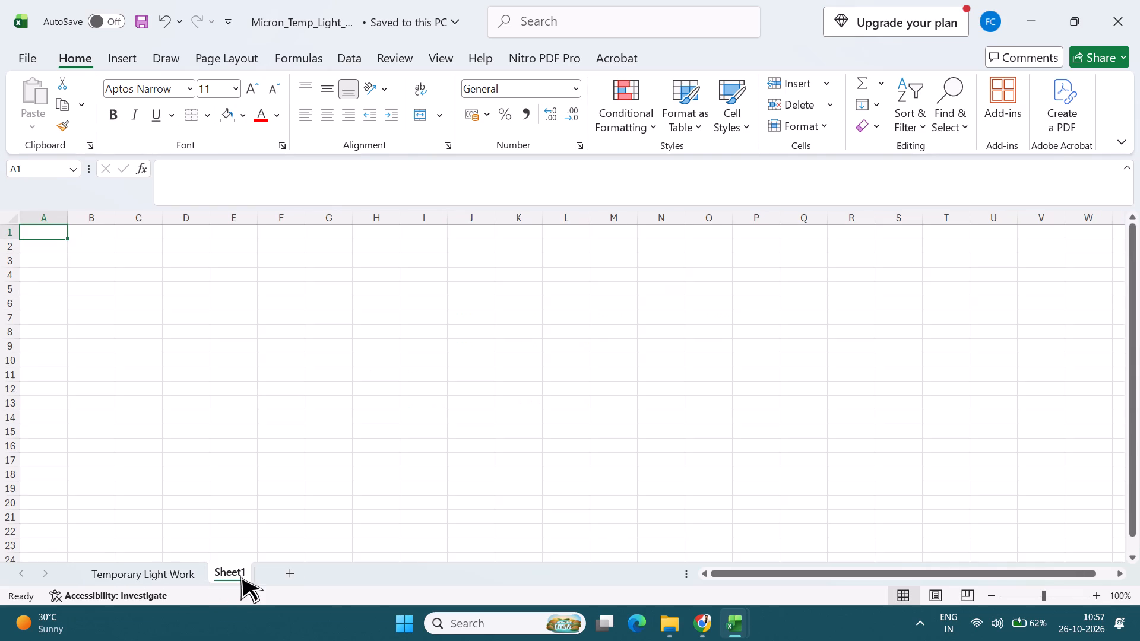
Examine the 150 x 50mm rate analysis and the Cable Tray sheet in the CABLE TRAY LOW SIDE workbook, and close that workbook.
key("alt+Tab")
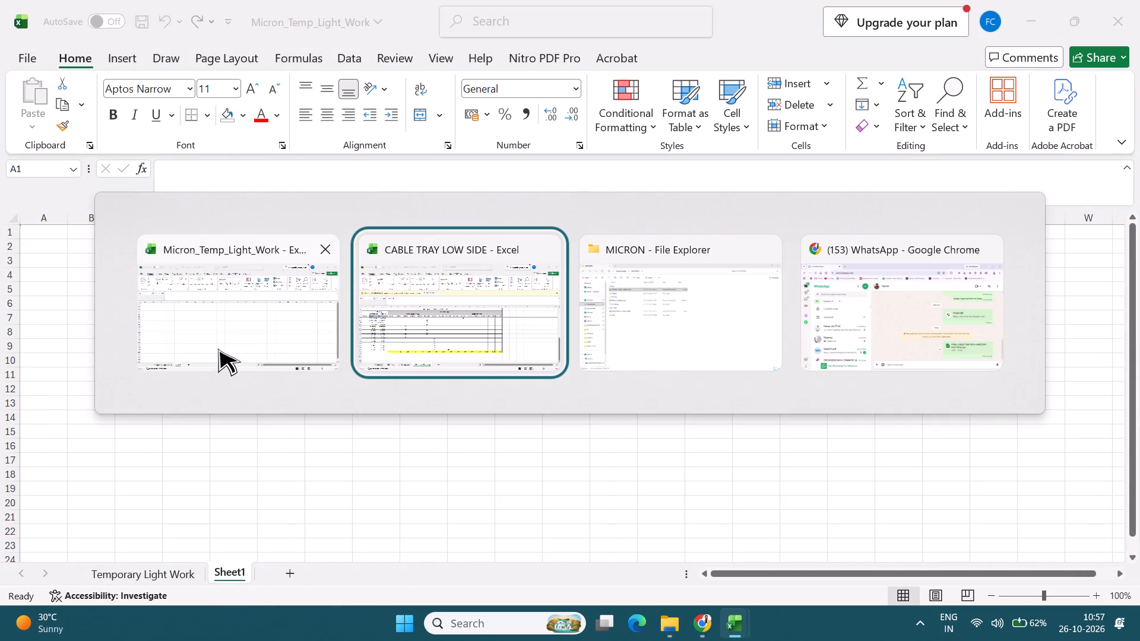
left_click(239, 576)
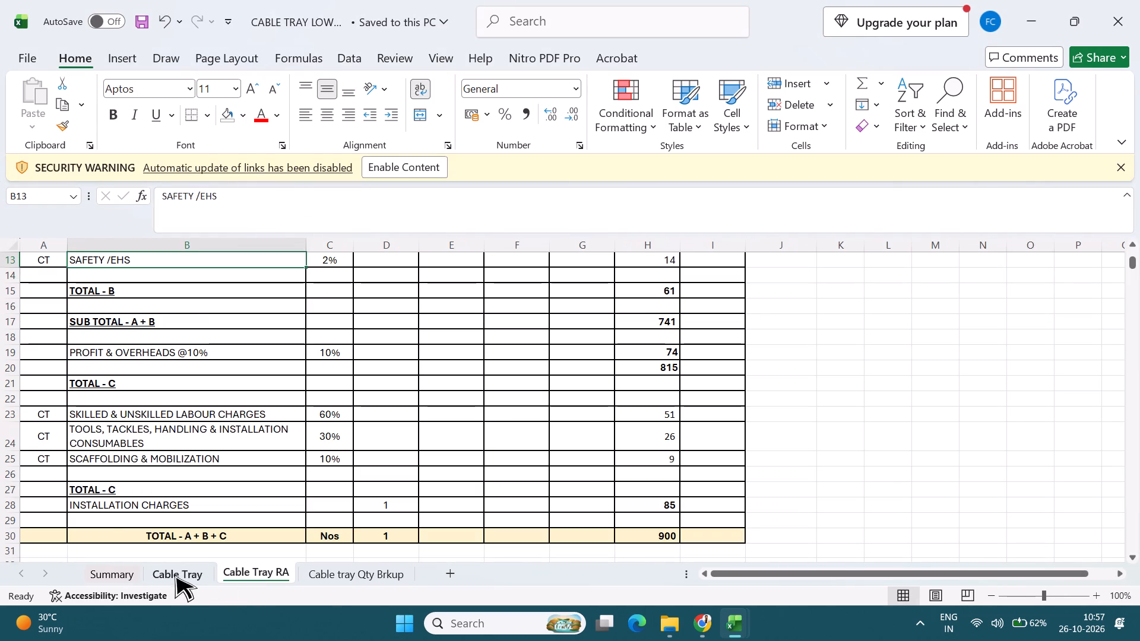
scroll(189, 507, "up", 12)
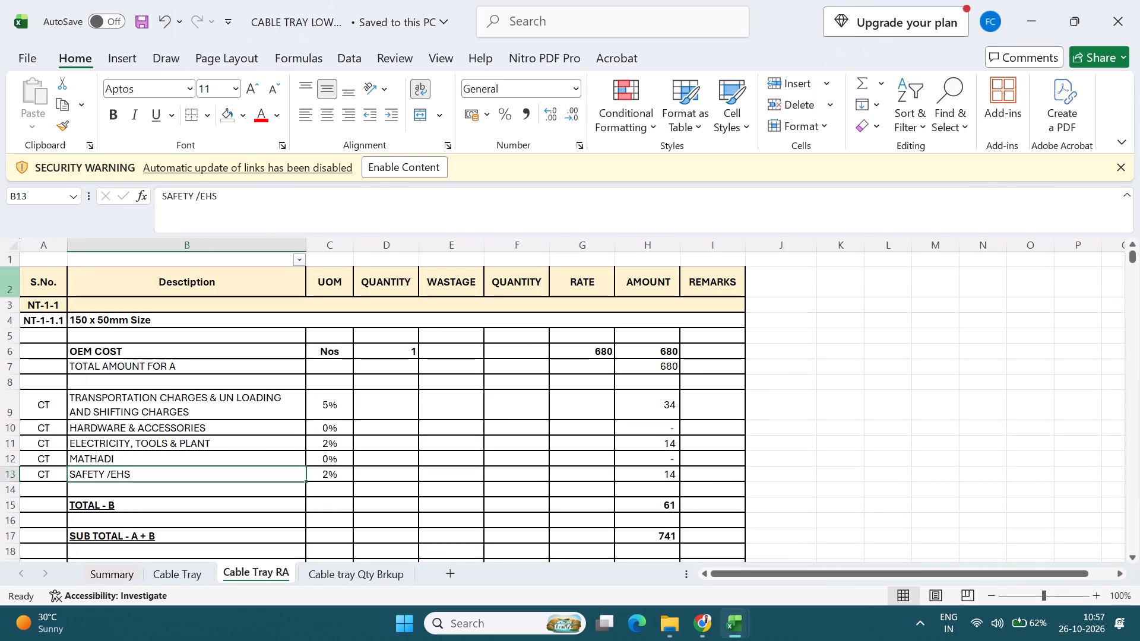
left_click_drag(8, 279, 12, 576)
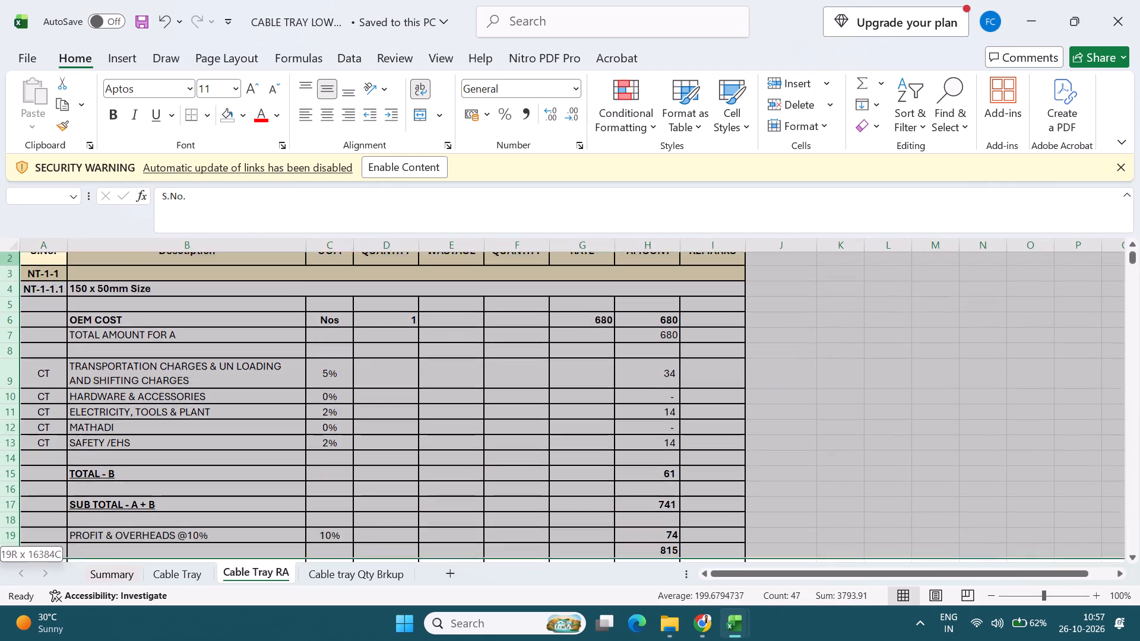
left_click_drag(12, 576, 19, 526)
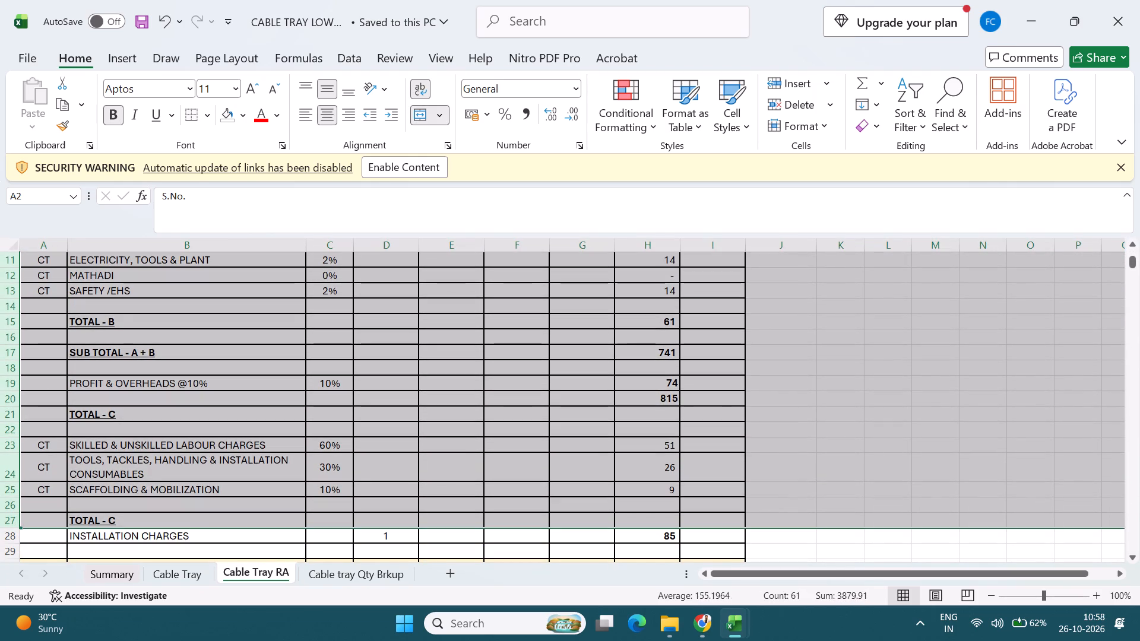
left_click(126, 430)
scroll(147, 488, "up", 7)
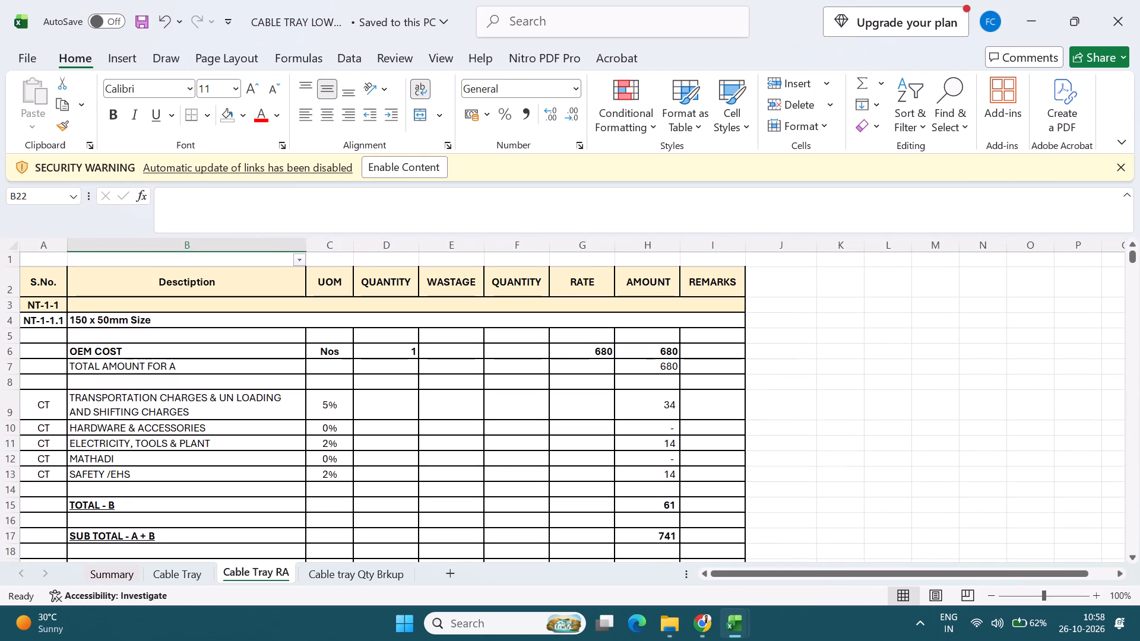
left_click(180, 575)
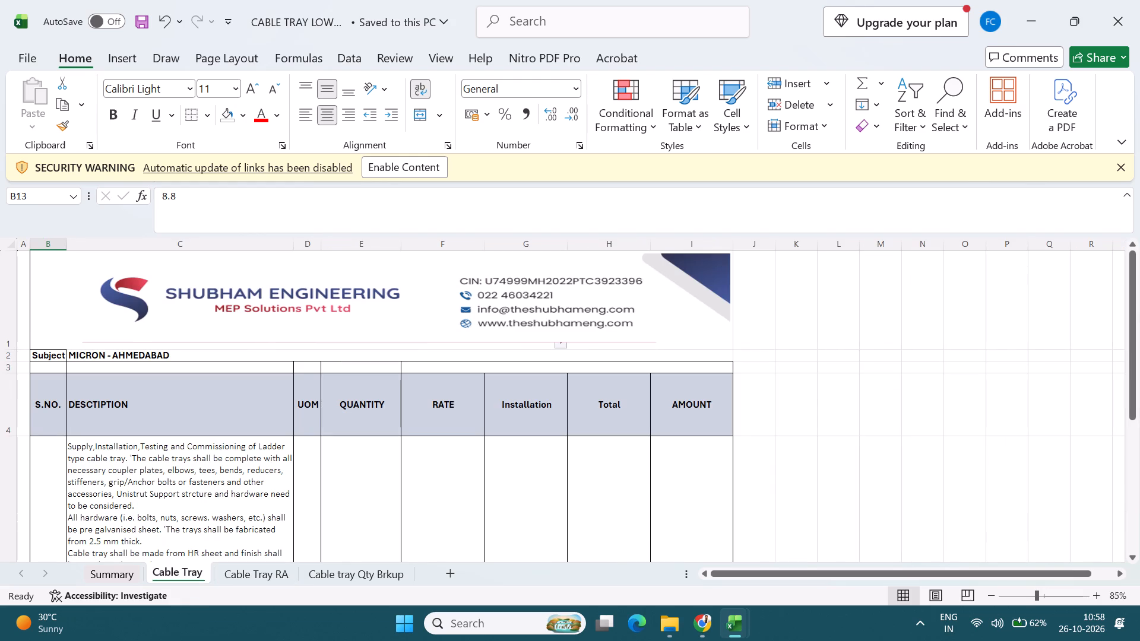
left_click(1139, 0)
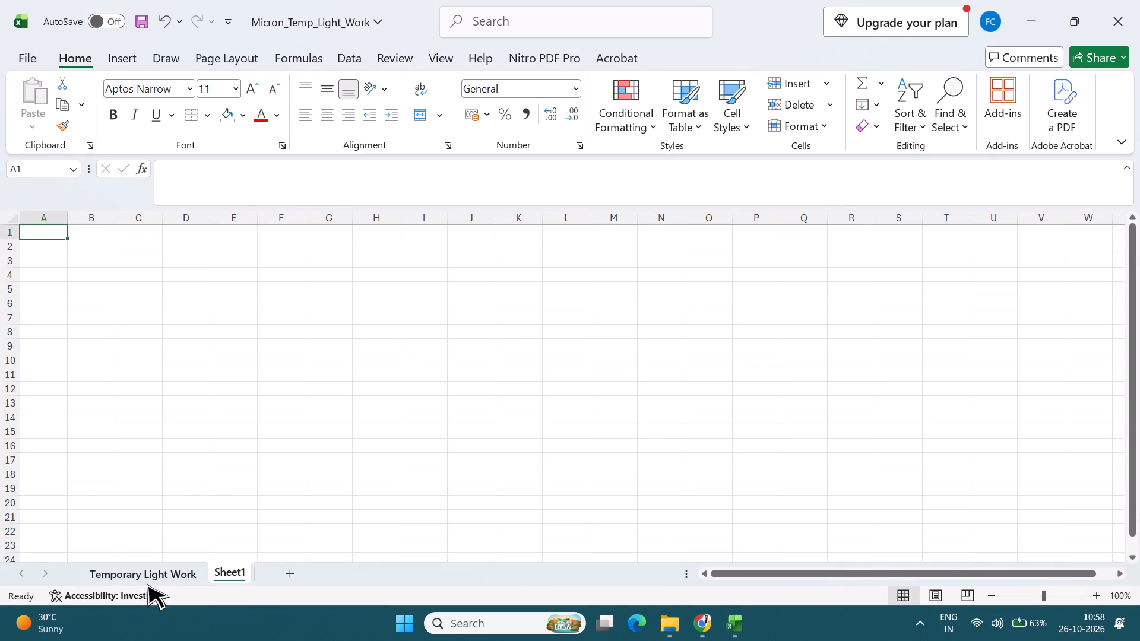
Show the Temporary Light Work sheet, and open the BOQ_NT_RA workbook from the Downloads folder.
left_click(147, 583)
key("alt+Tab")
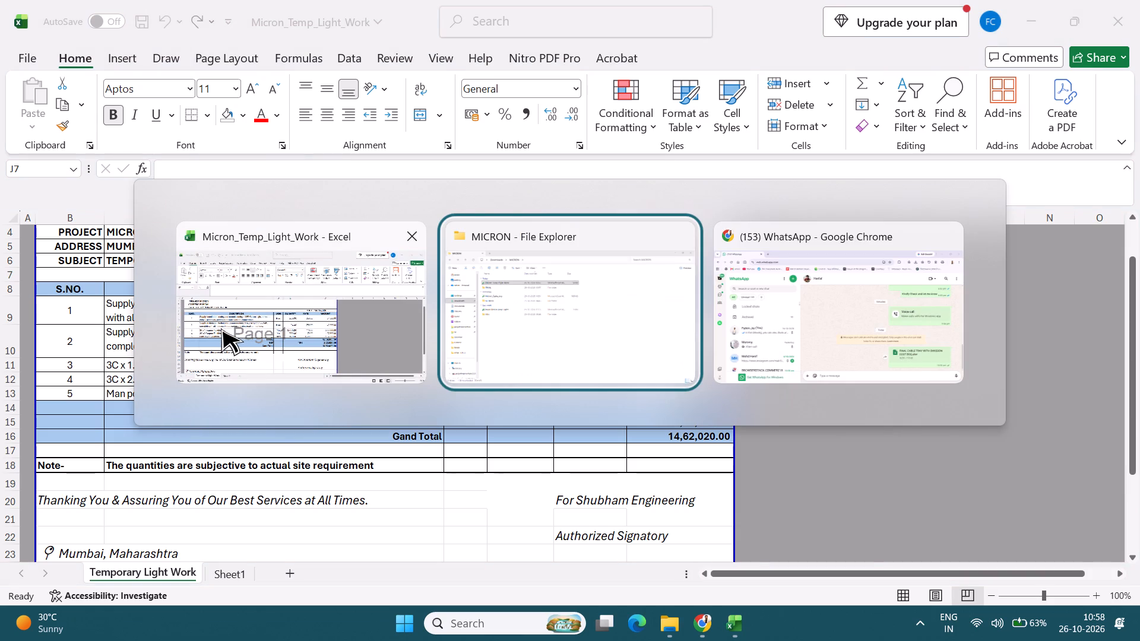
left_click(522, 289, "alt")
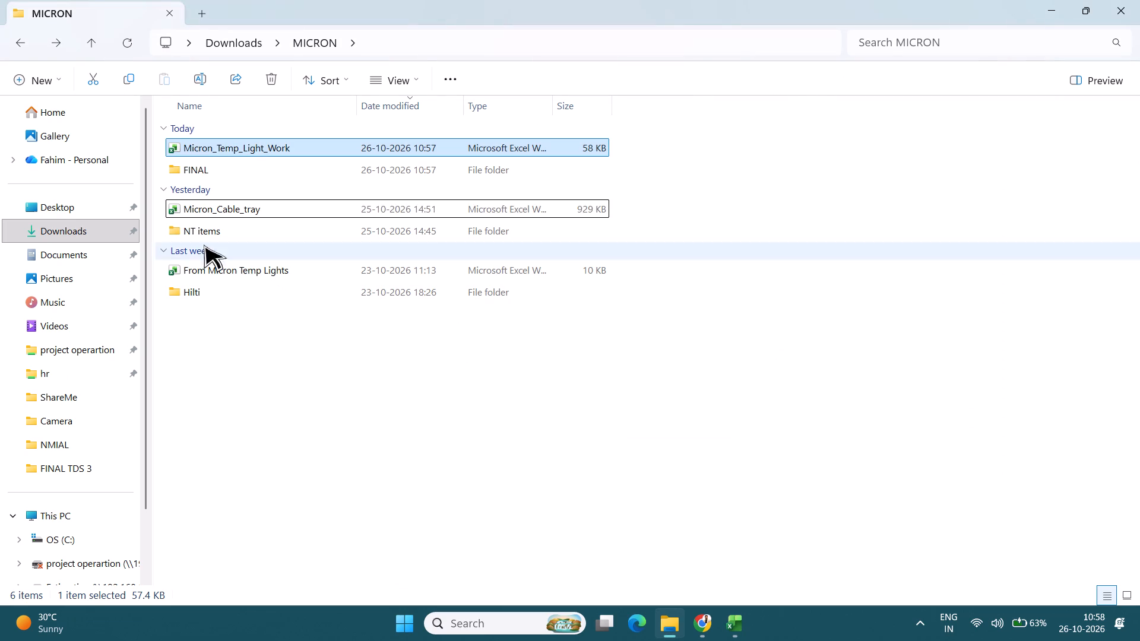
left_click(15, 40)
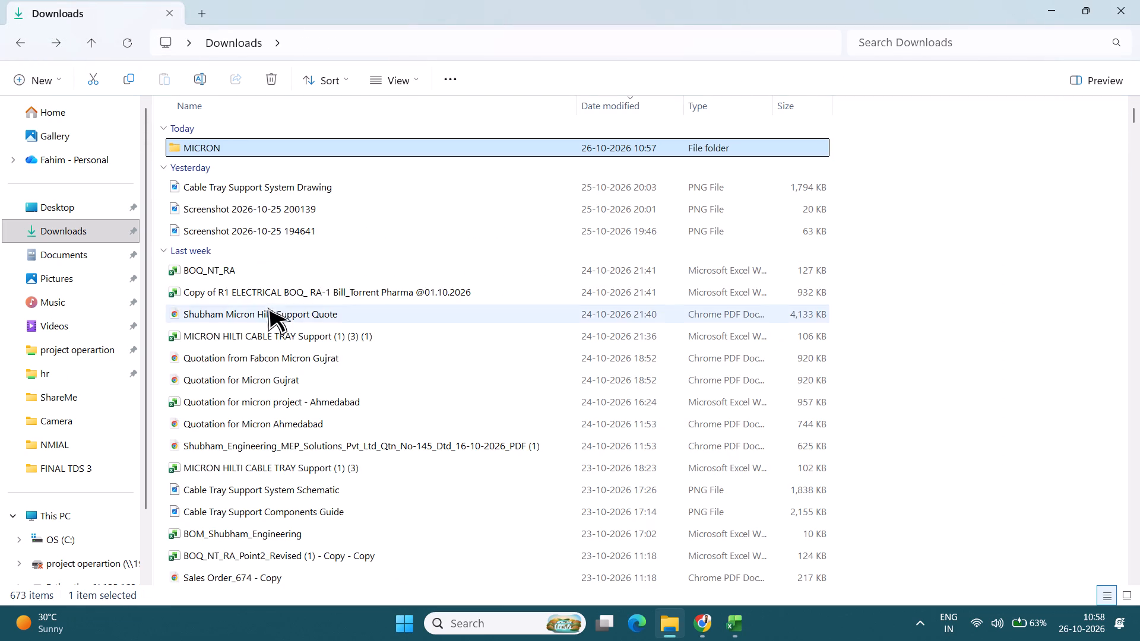
left_click(281, 270)
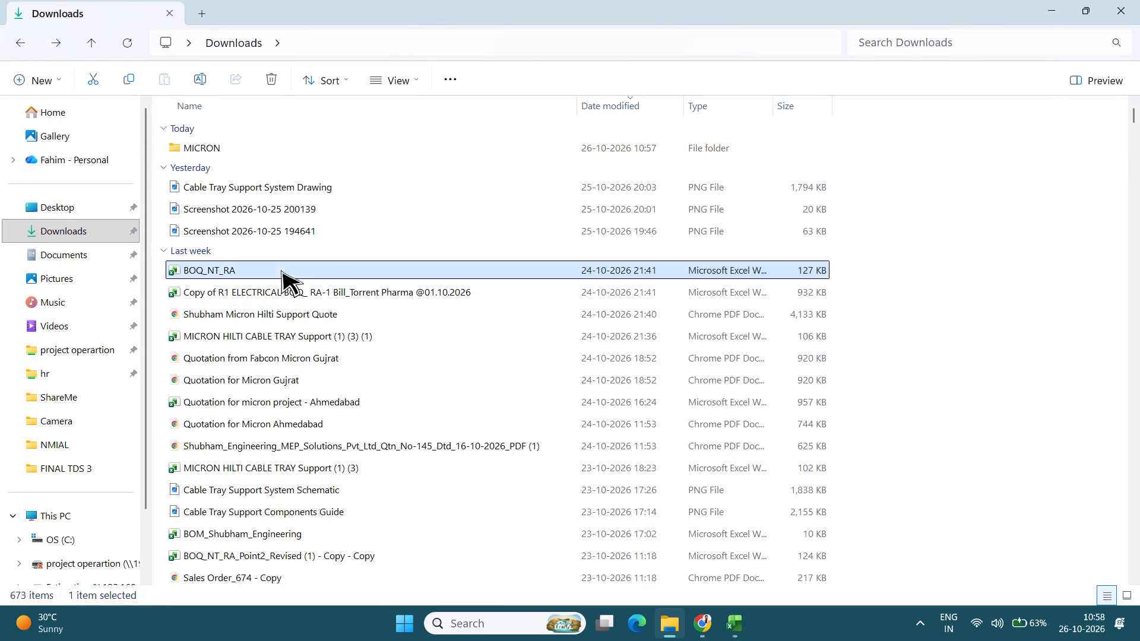
scroll(261, 198, "up", 1)
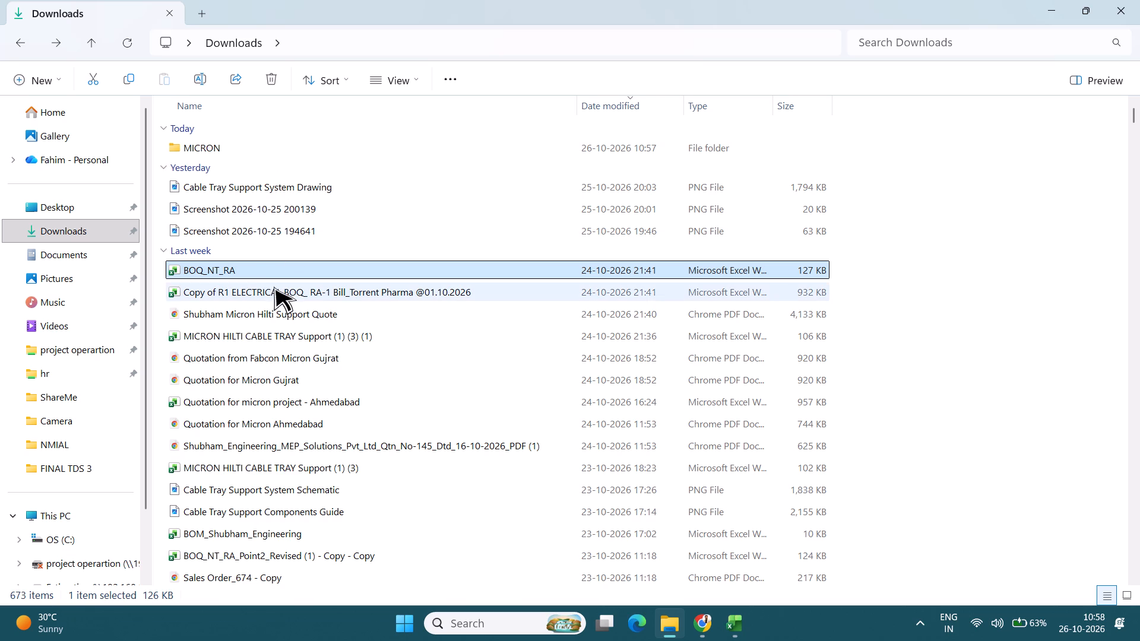
double_click(275, 268)
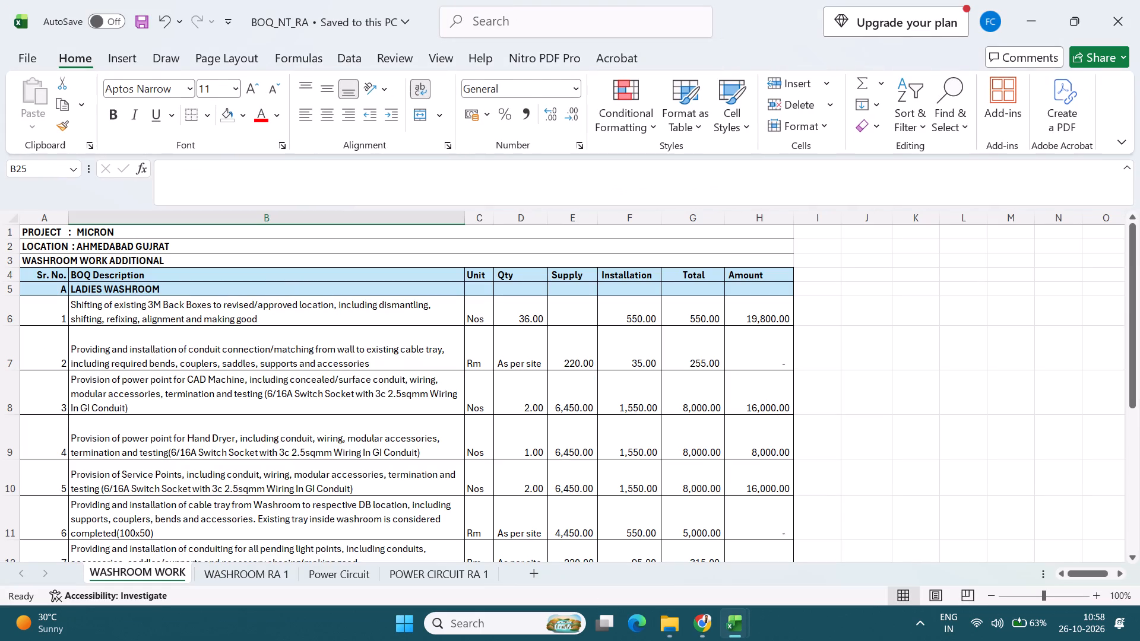
Examine the sheets of BOQ_NT_RA, especially the flexible-wire rate analyses on the POWER CIRCUIT RA 1 sheet.
scroll(229, 522, "down", 2)
left_click(246, 580)
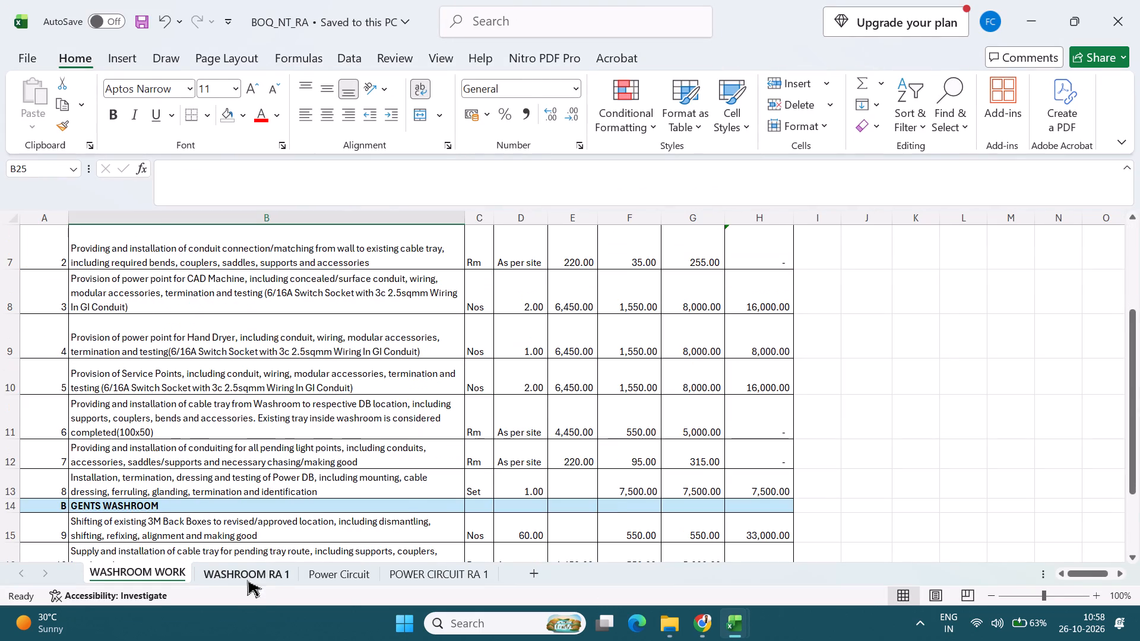
left_click(338, 574)
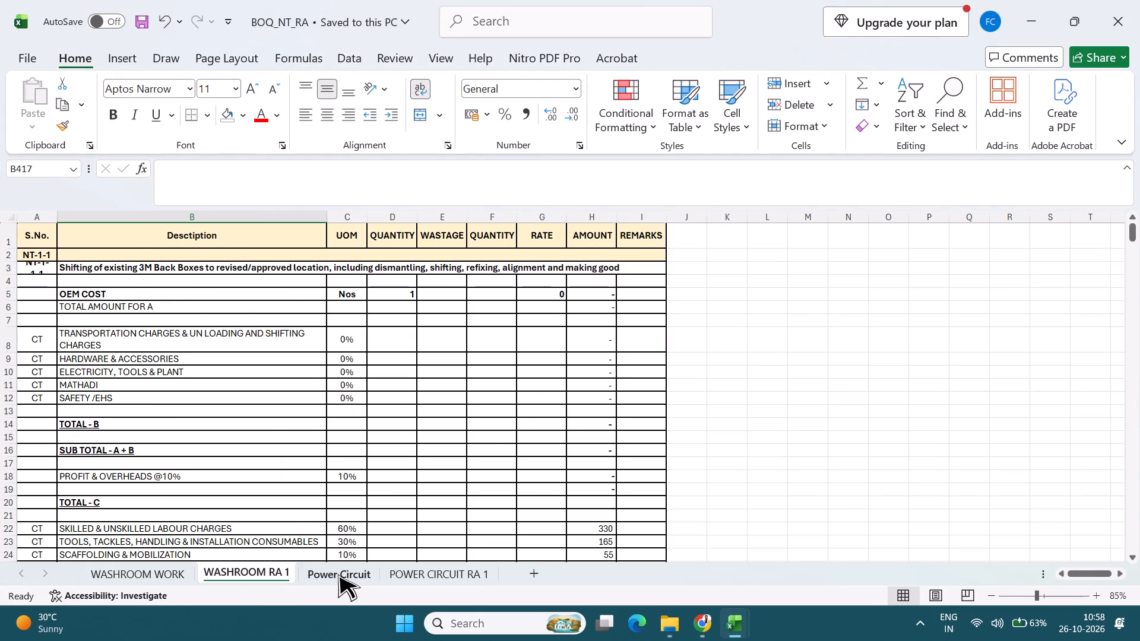
left_click(445, 575)
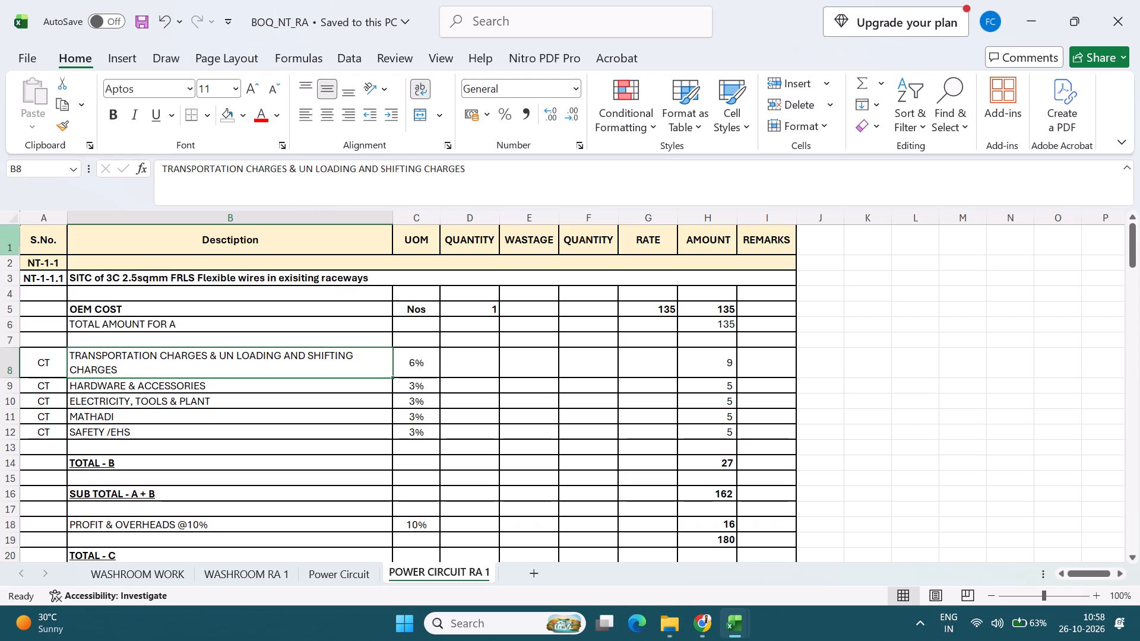
key("alt+Tab")
key("alt+Tab")
scroll(154, 434, "down", 4)
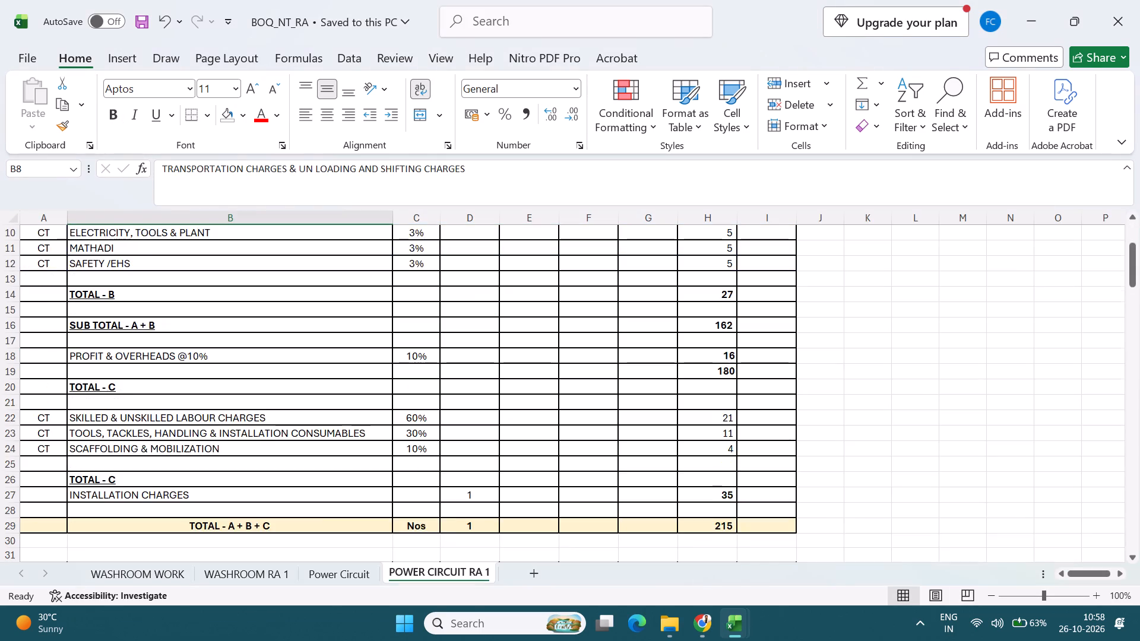
scroll(157, 448, "down", 11)
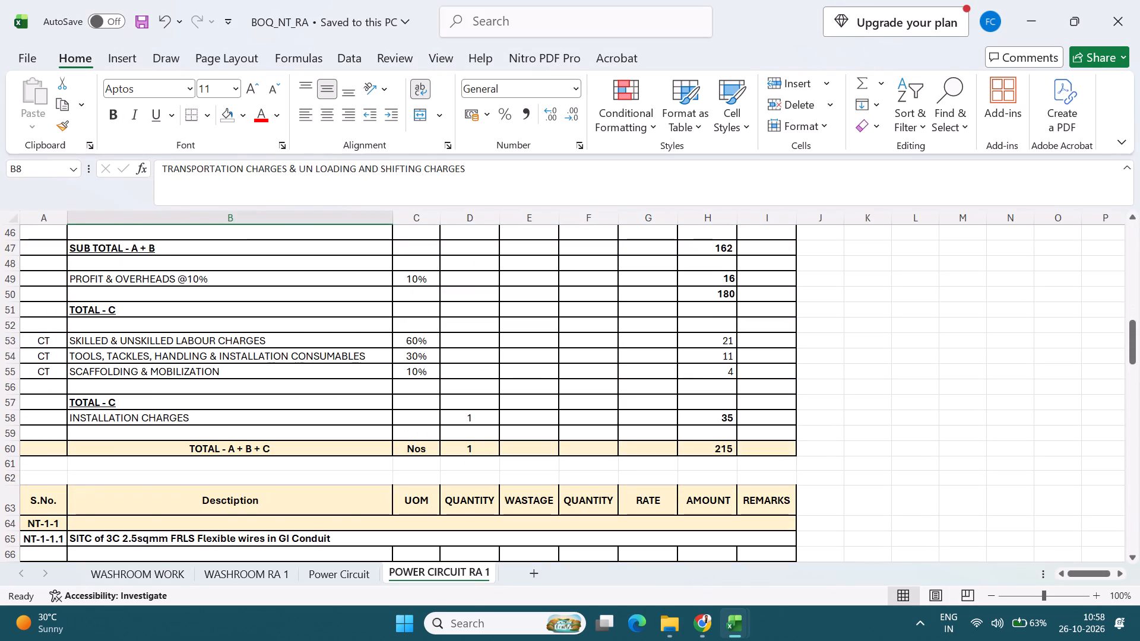
scroll(159, 465, "down", 15)
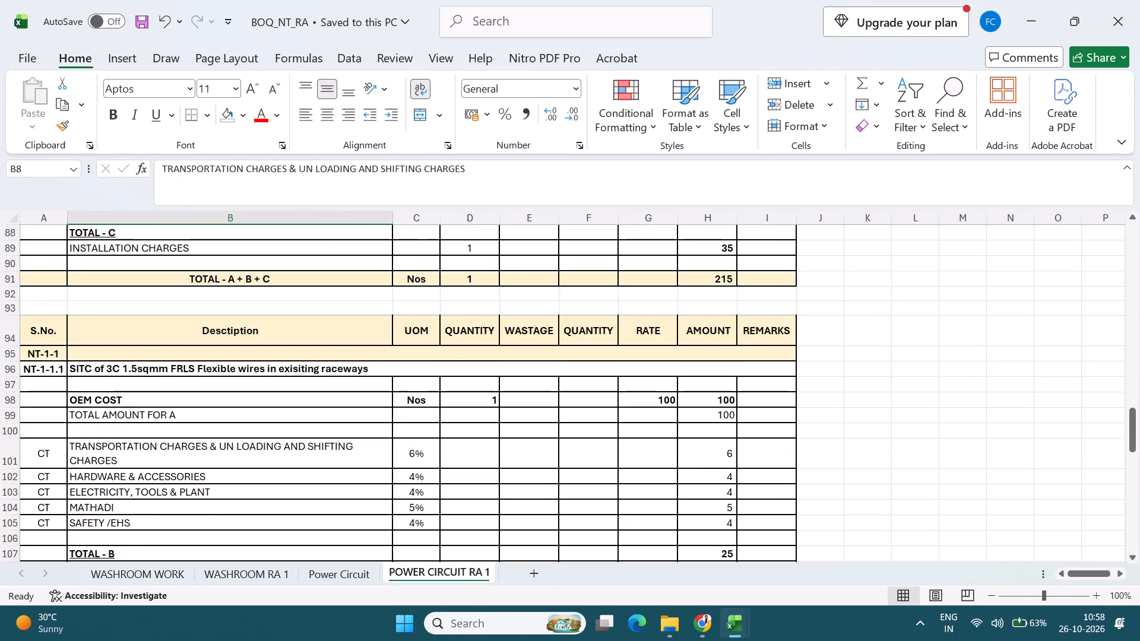
scroll(159, 465, "down", 3)
scroll(159, 465, "up", 2)
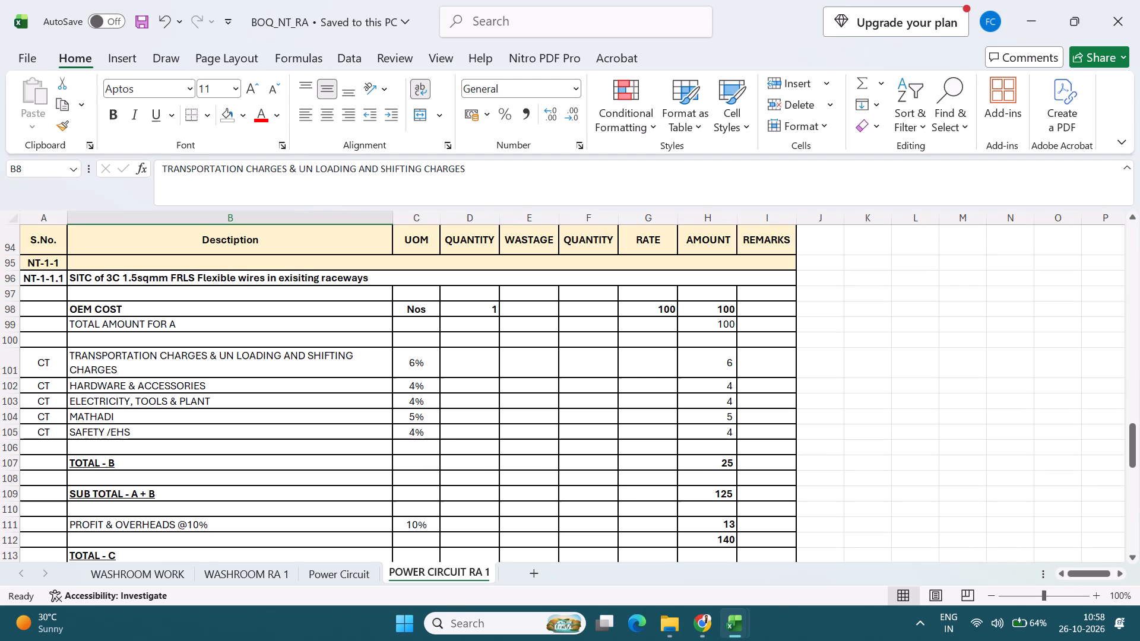
Compare the flexible-wire rates on the Power Circuit sheet with those on the Temporary Light Work sheet.
key("alt+Tab")
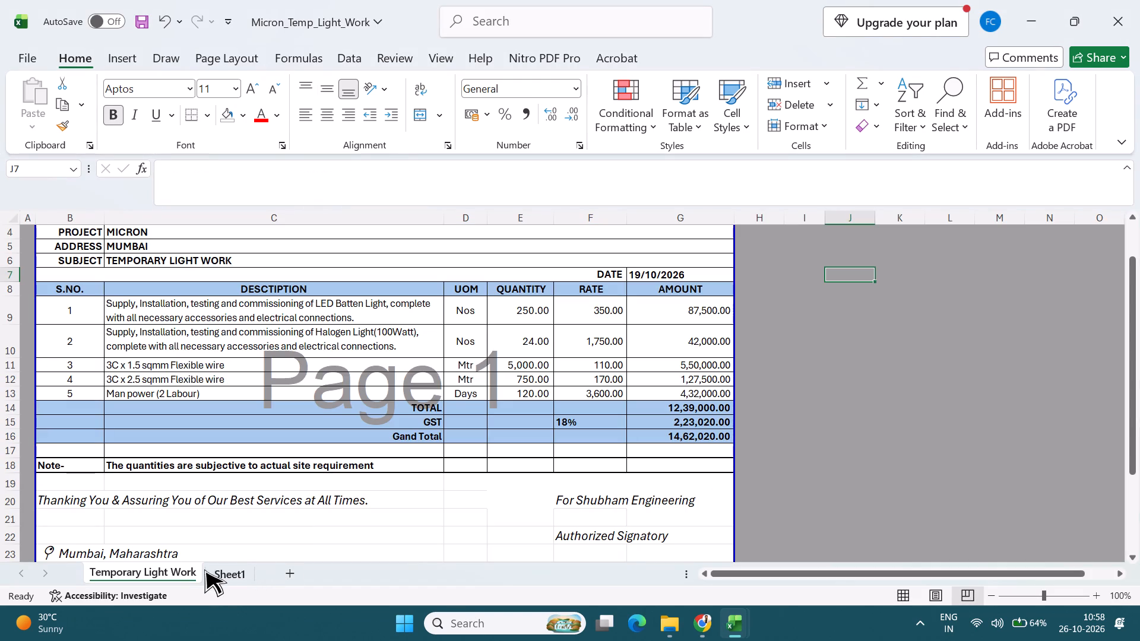
key("alt+Tab")
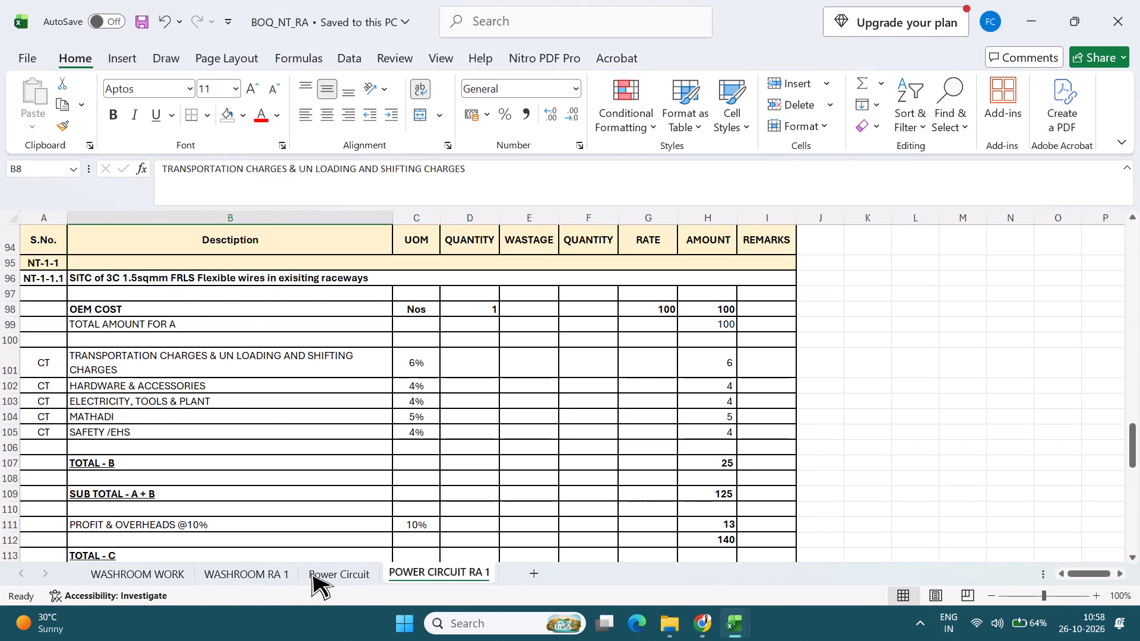
left_click(324, 573)
scroll(305, 504, "up", 1)
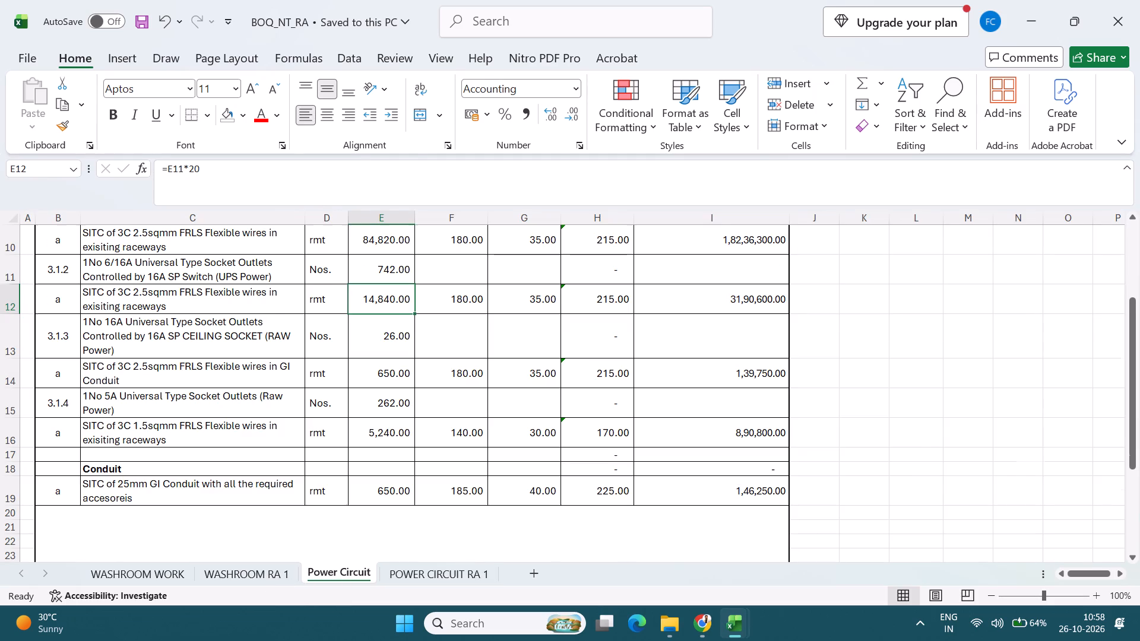
scroll(305, 504, "up", 1)
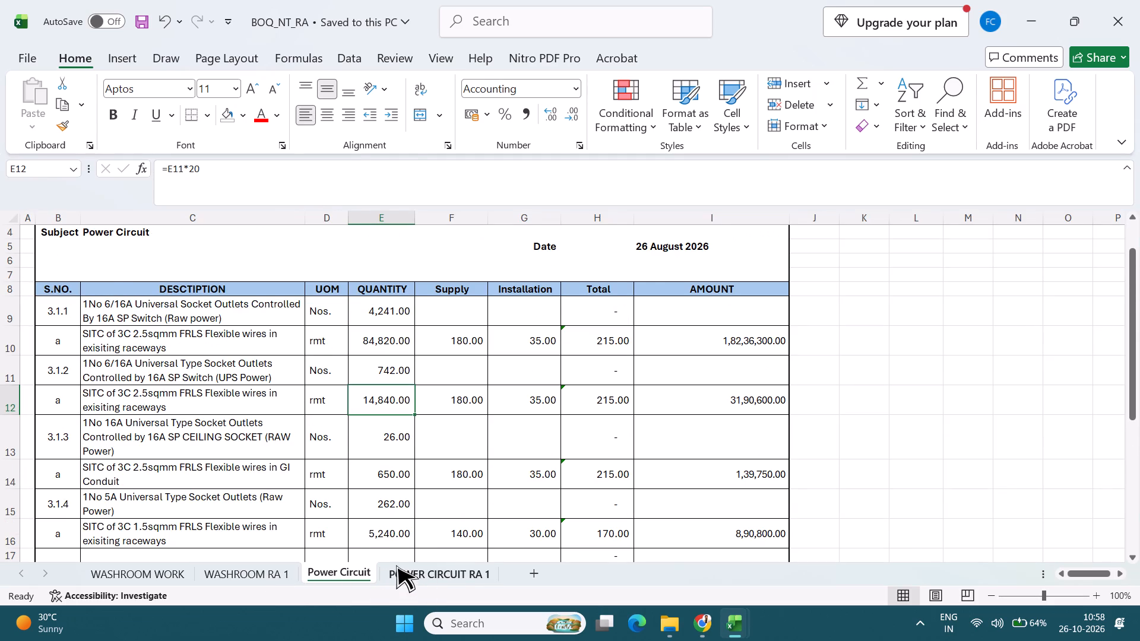
key("alt+Tab")
key("alt+Tab")
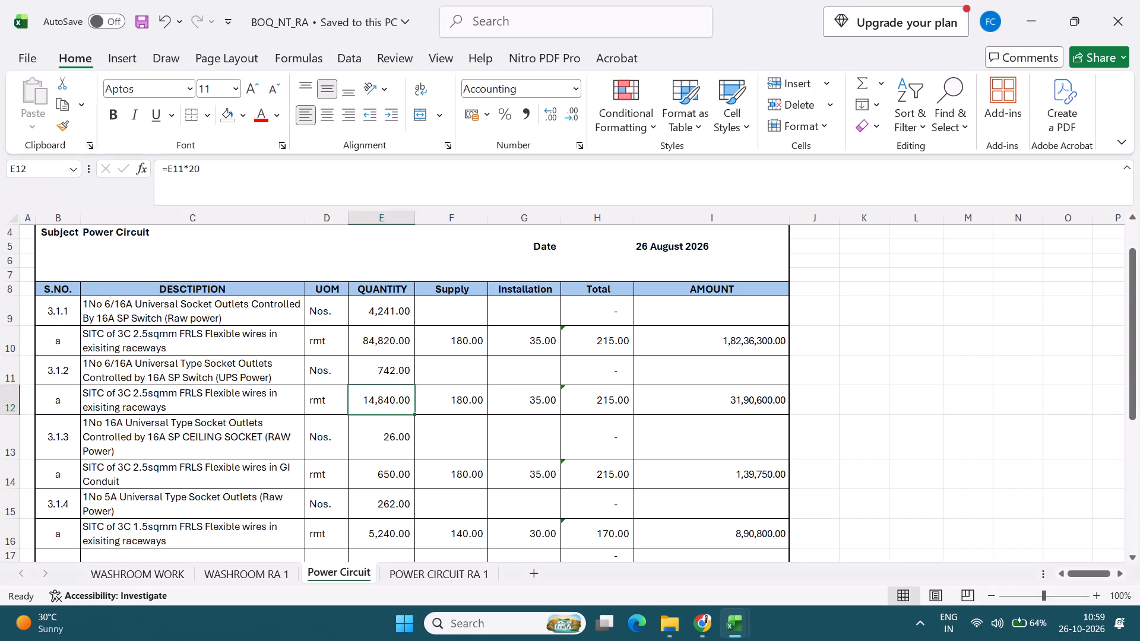
key("alt+Tab")
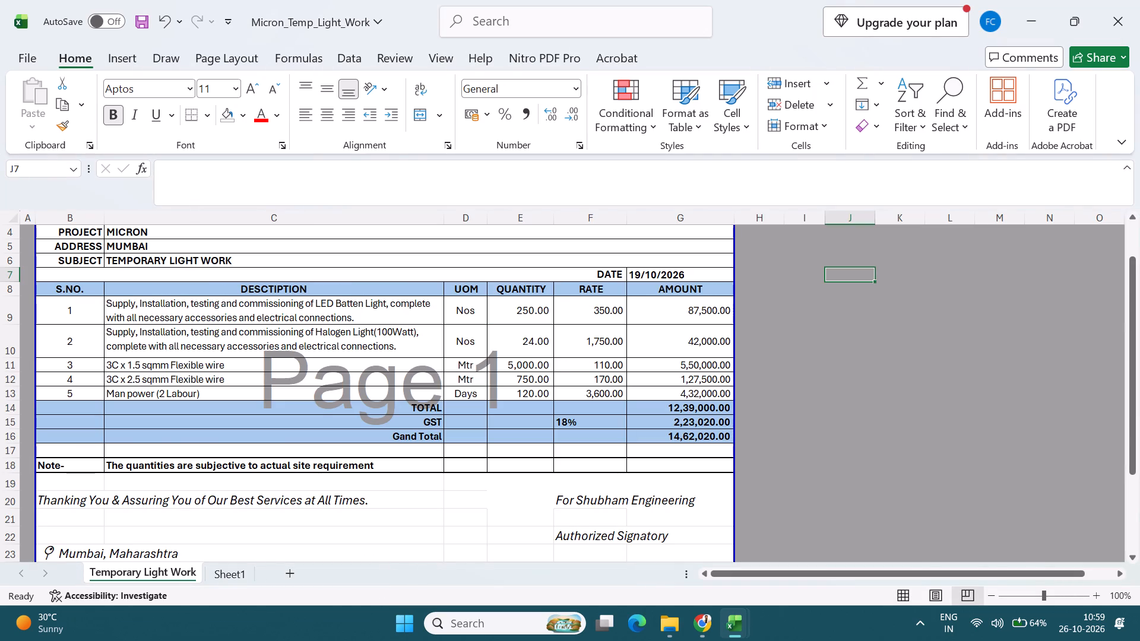
key("alt+Tab")
scroll(432, 536, "down", 3)
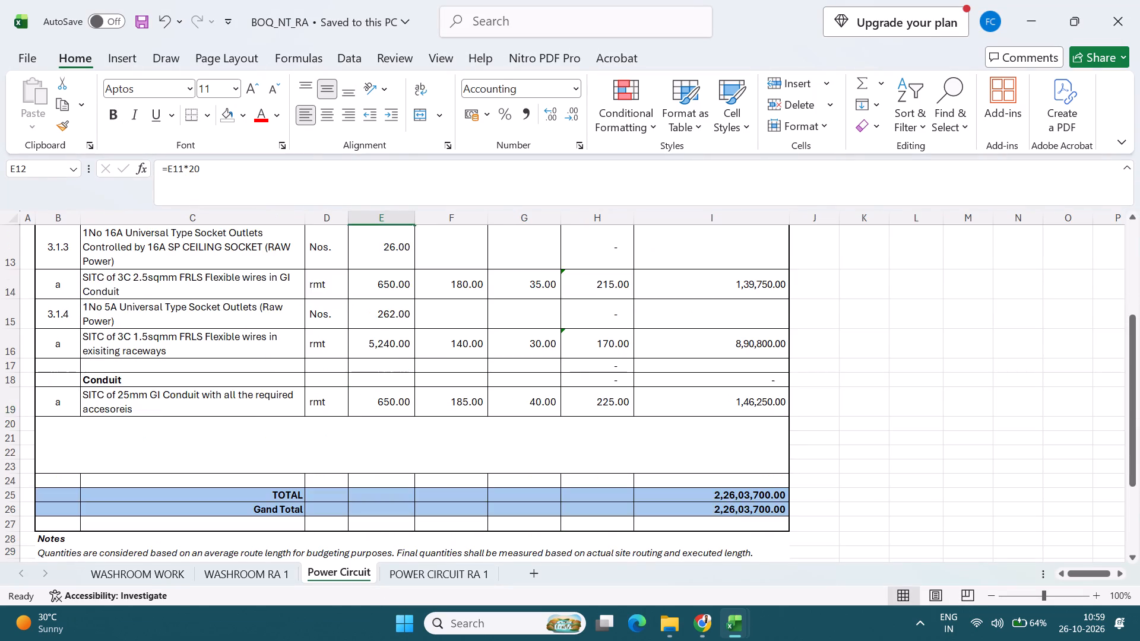
scroll(433, 531, "up", 1)
key("alt+Tab")
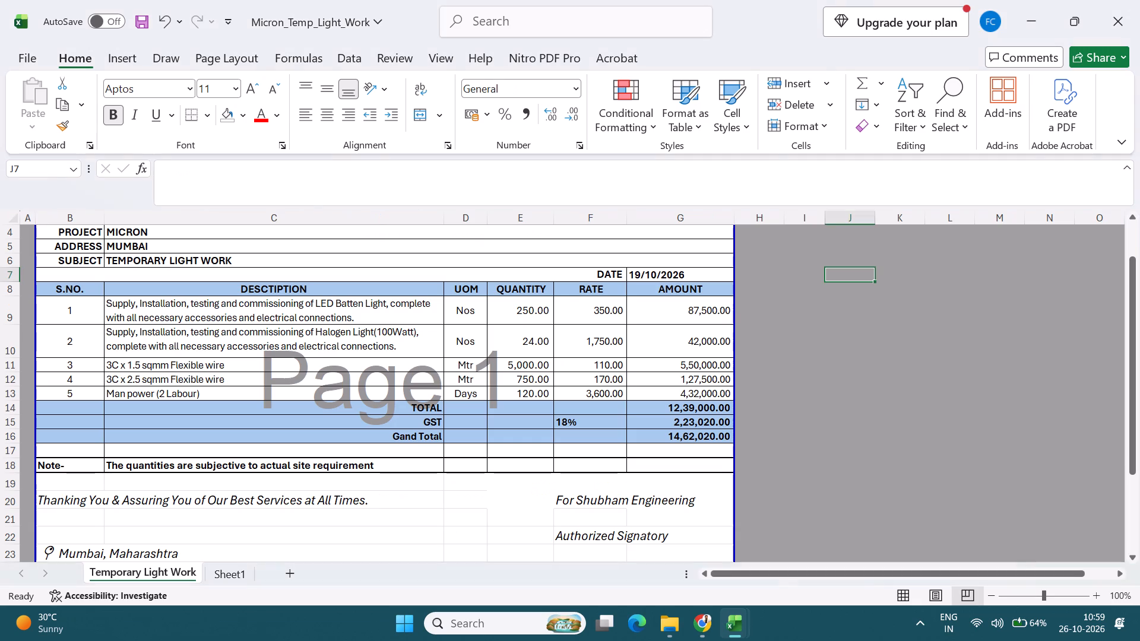
left_click(584, 379)
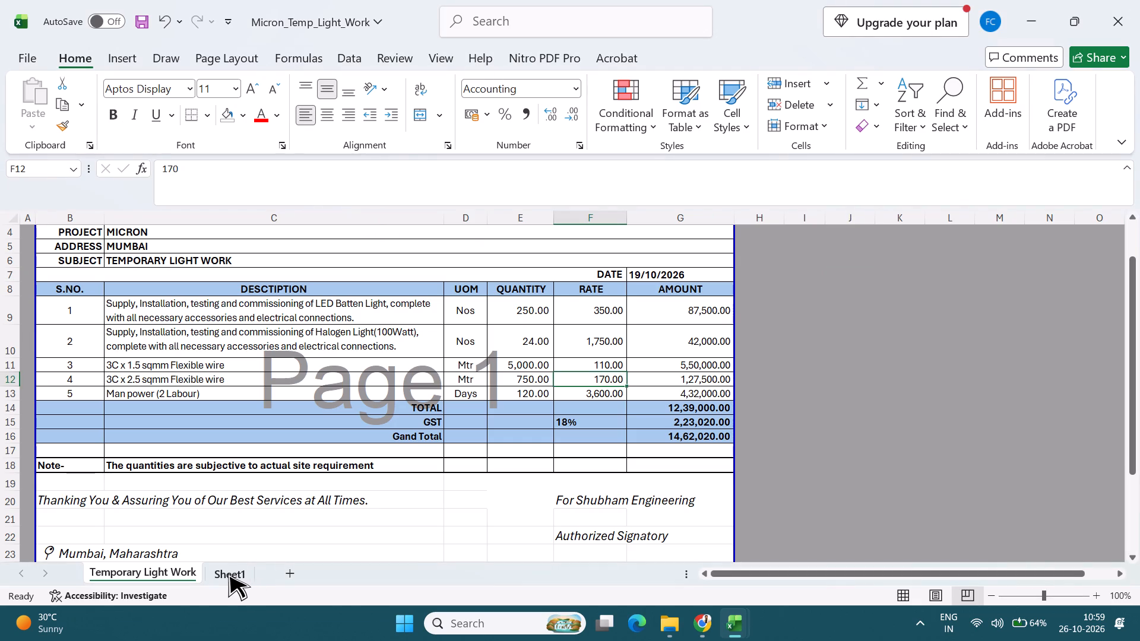
key("alt+Tab")
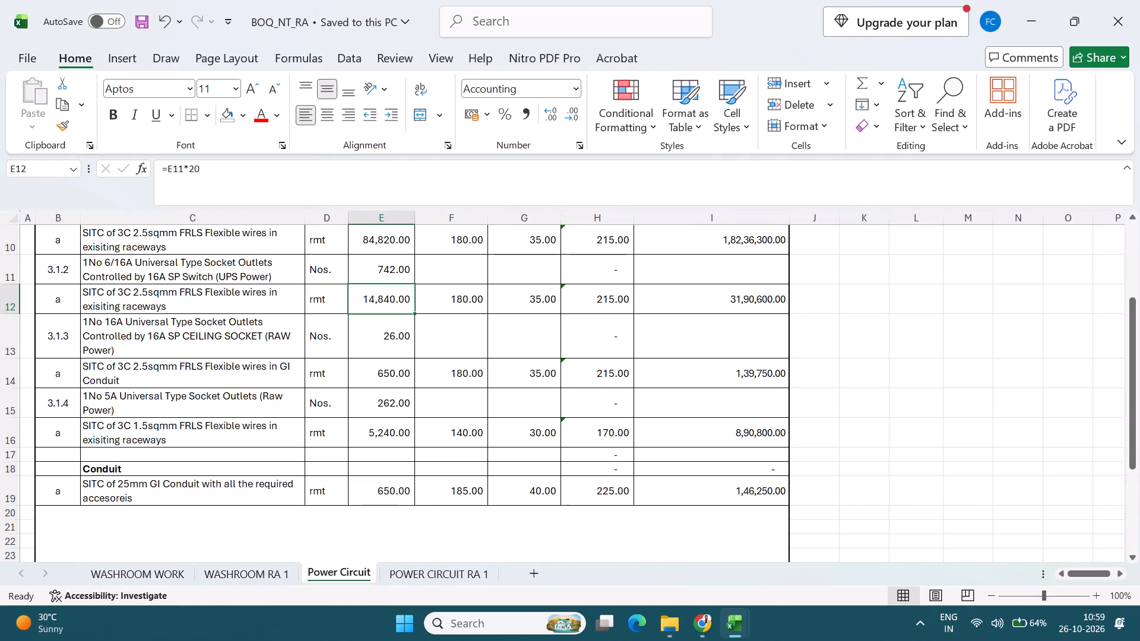
key("alt+Tab")
key("alt+Tab")
scroll(189, 419, "up", 5)
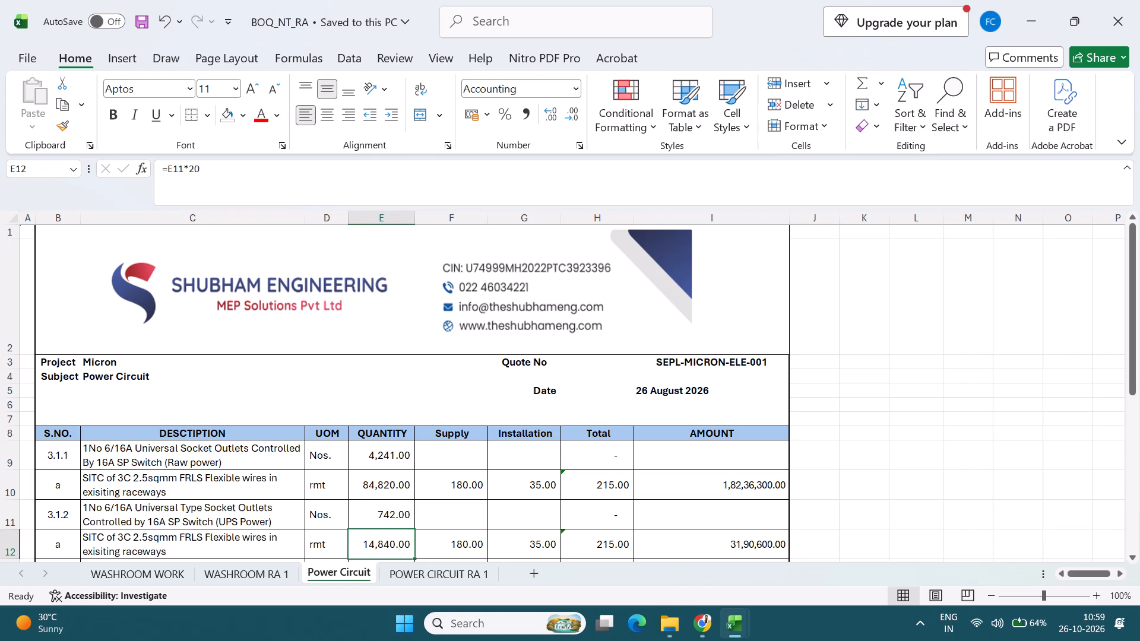
Copy the rate analyses for 3C 2.5sqmm wires in GI Conduit and 3C 1.5sqmm wires, rows 63 to 122, from POWER CIRCUIT RA 1.
left_click(408, 569)
scroll(176, 348, "up", 3)
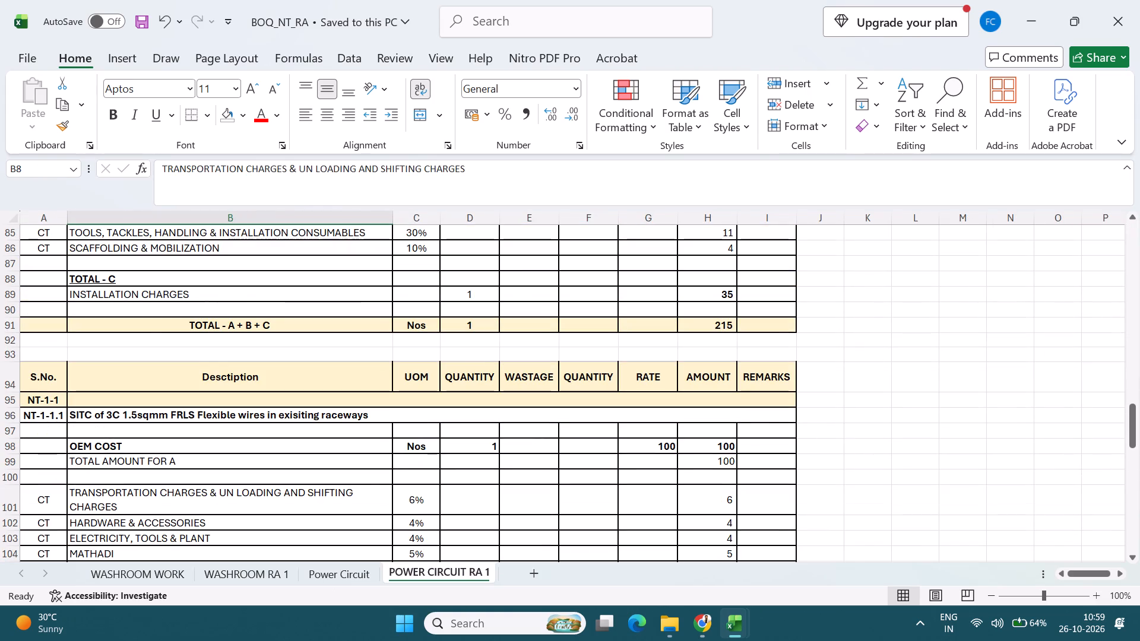
scroll(21, 388, "down", 8)
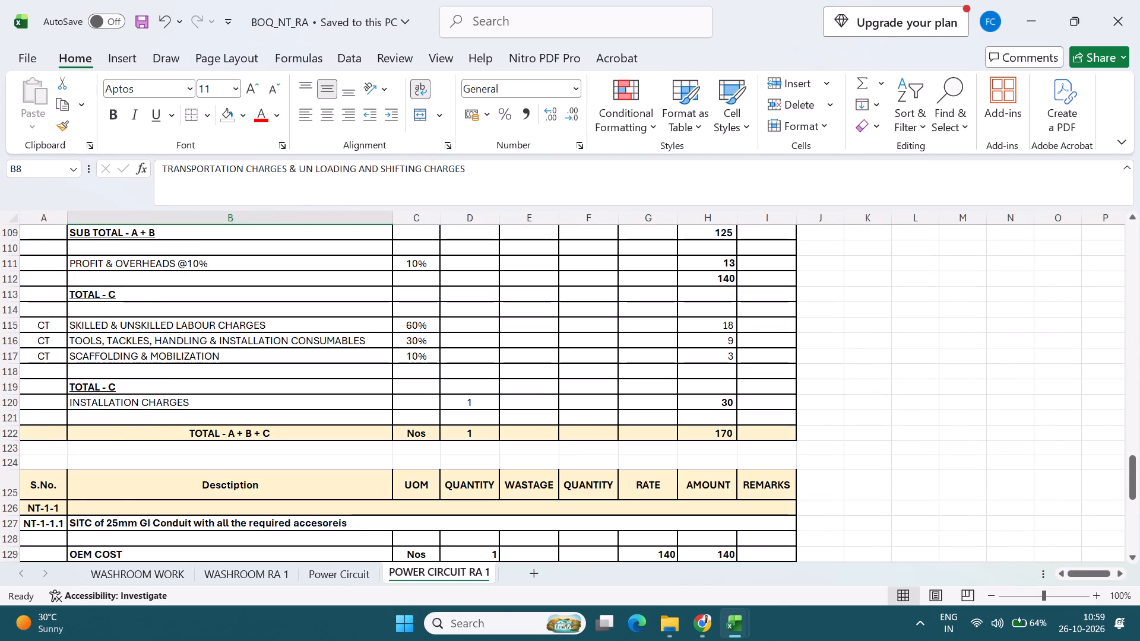
scroll(32, 461, "up", 16)
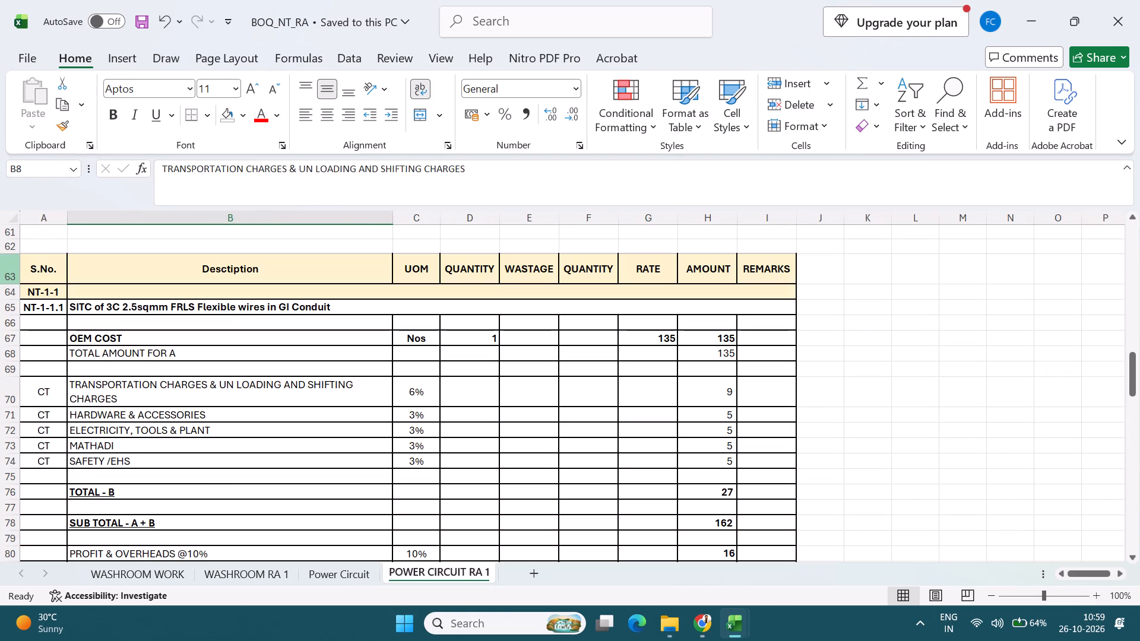
left_click_drag(4, 269, 17, 408)
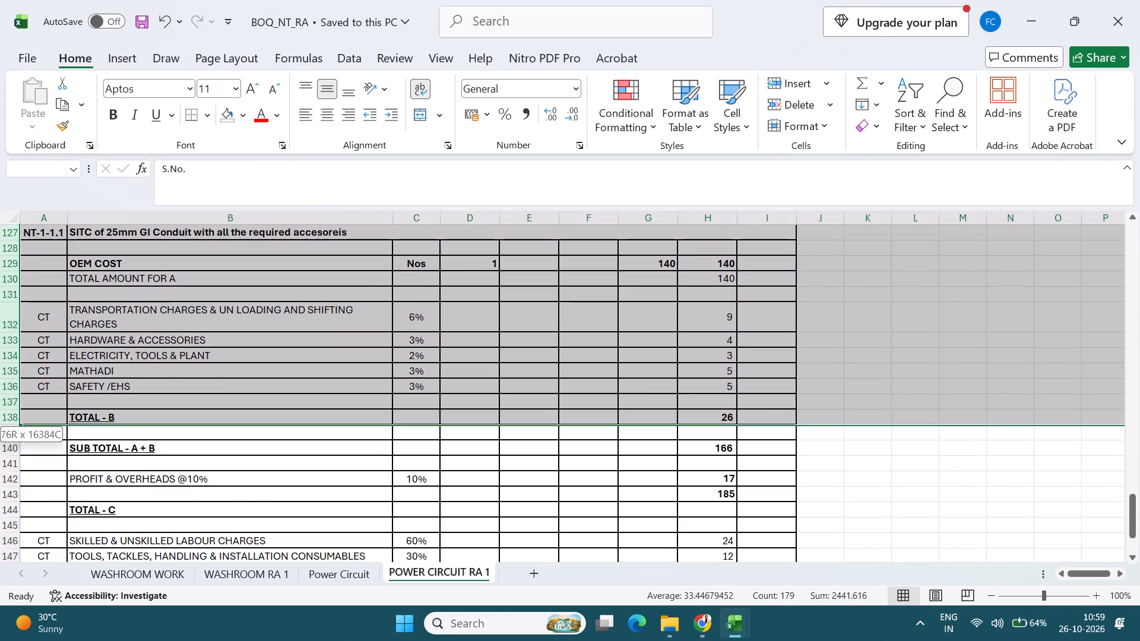
left_click_drag(17, 408, 48, 291)
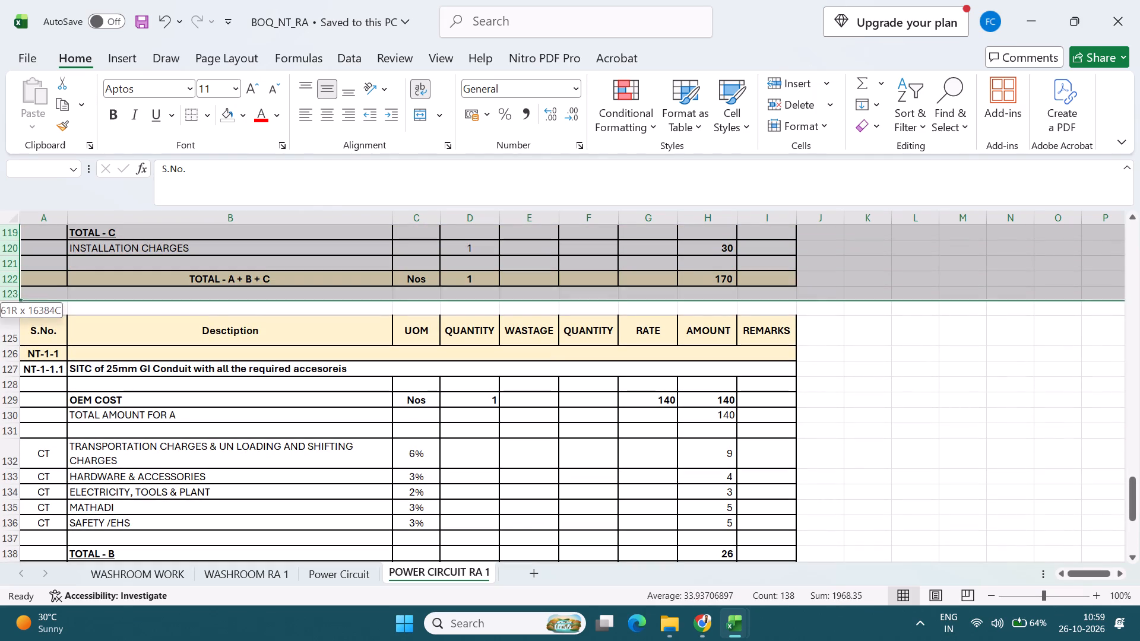
left_click_drag(48, 291, 51, 277)
key("ctrl+c")
Widen column B of Sheet1 in Micron_Temp_Light_Work and paste the copied rate analysis rows starting at row 1.
key("alt+Tab")
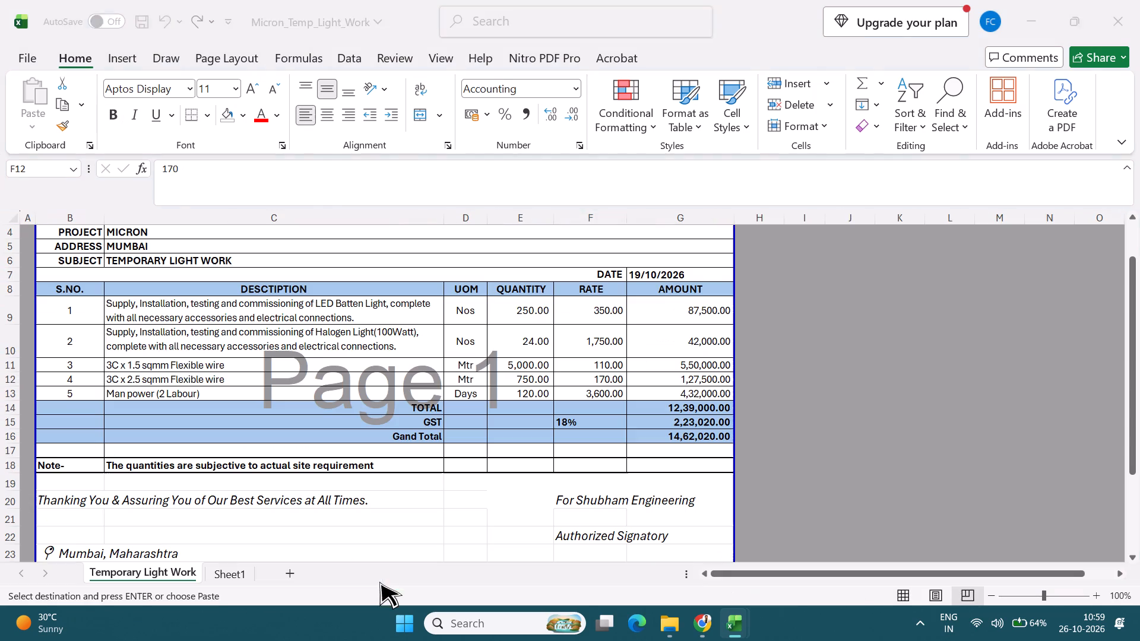
left_click(233, 572)
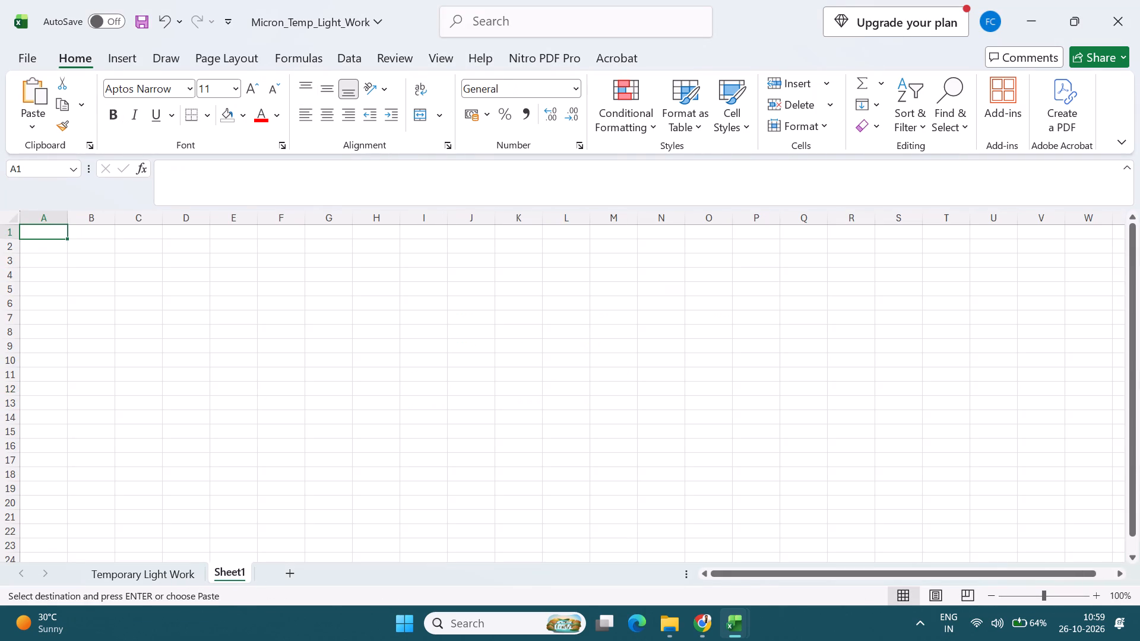
left_click(0, 237)
left_click(0, 235)
left_click(102, 294)
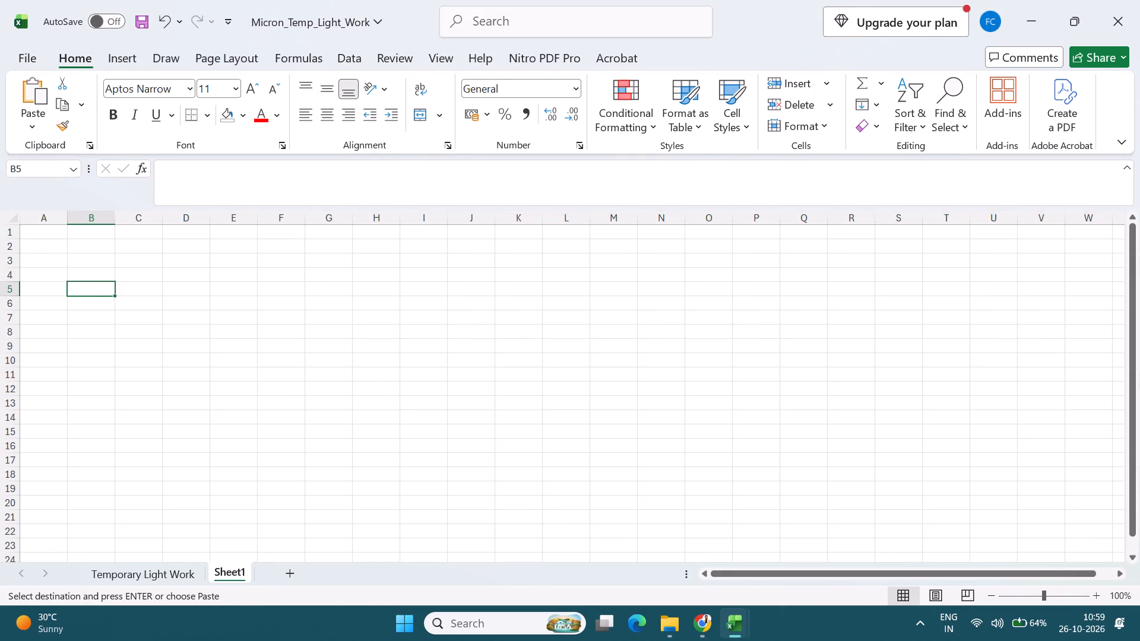
left_click_drag(115, 215, 419, 217)
left_click(4, 235)
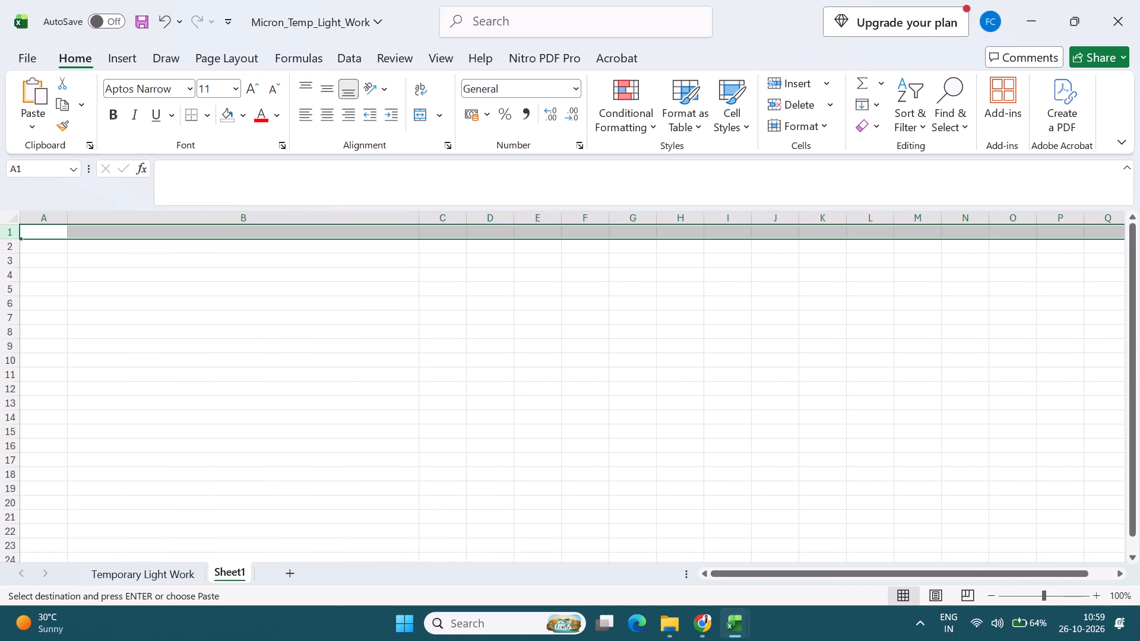
key("ctrl+v")
Widen columns D to I of Sheet1 together so the quantity, wastage, rate, amount and remarks headers fit.
left_click(427, 391)
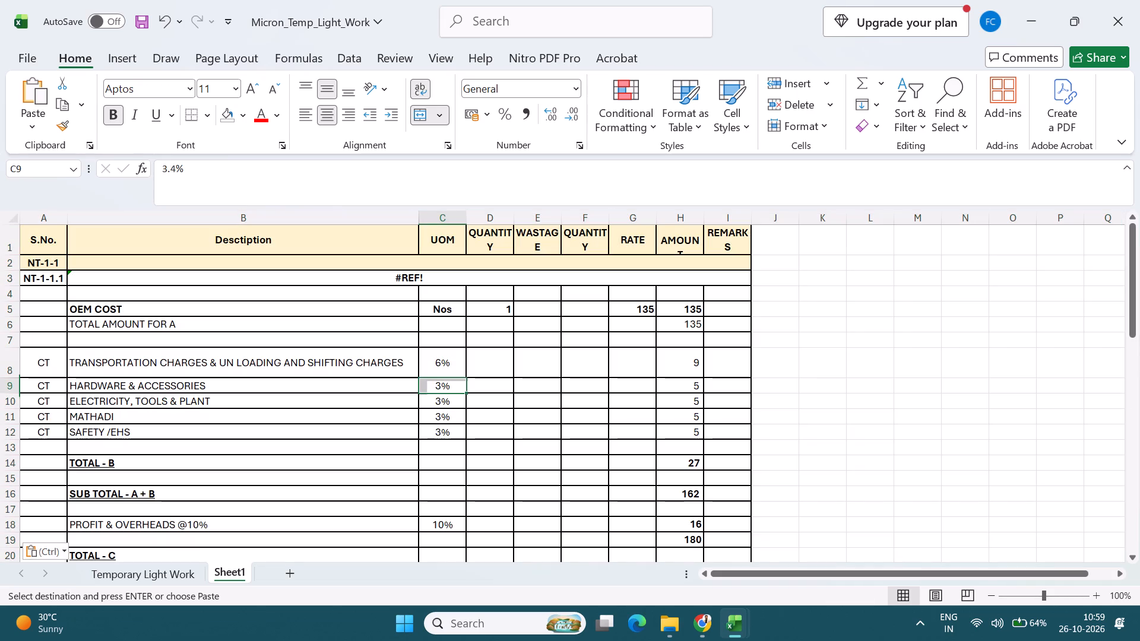
left_click_drag(504, 216, 718, 218)
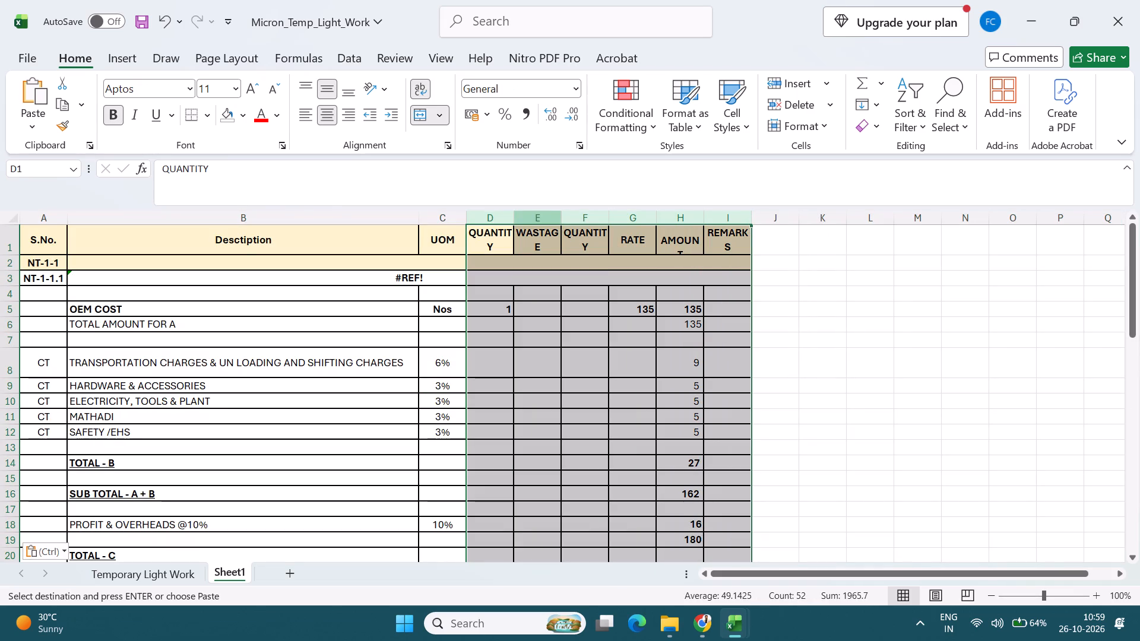
left_click_drag(515, 214, 527, 216)
left_click(479, 400)
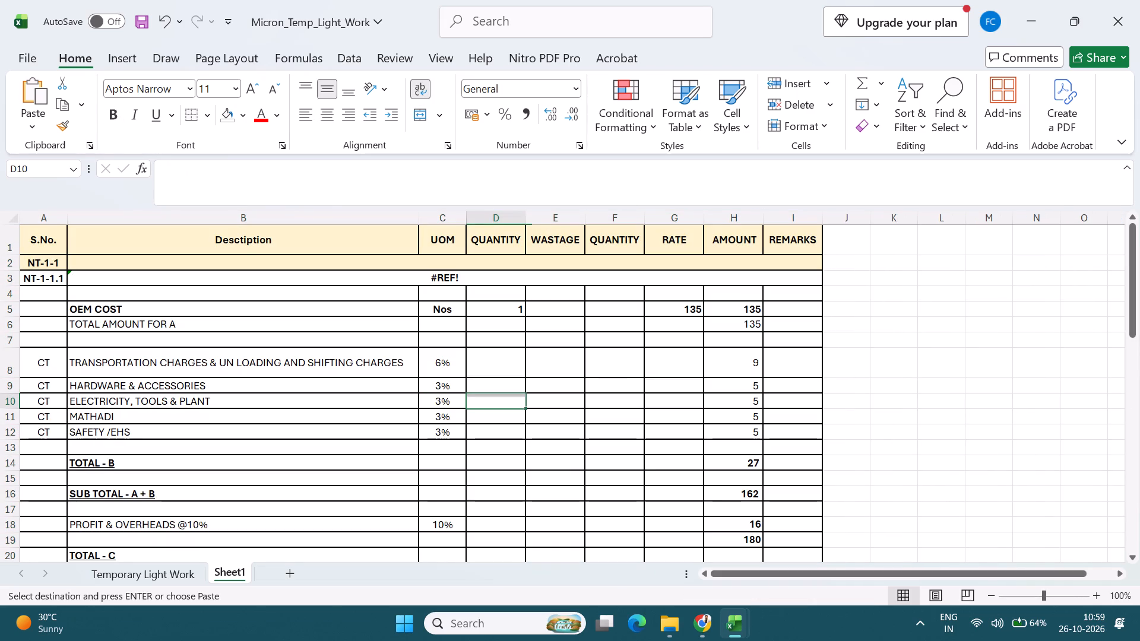
Link the description in B3 of Sheet1 to the 3C x 1.5 sqmm Flexible wire description on Temporary Light Work.
left_click(353, 281)
key("equal")
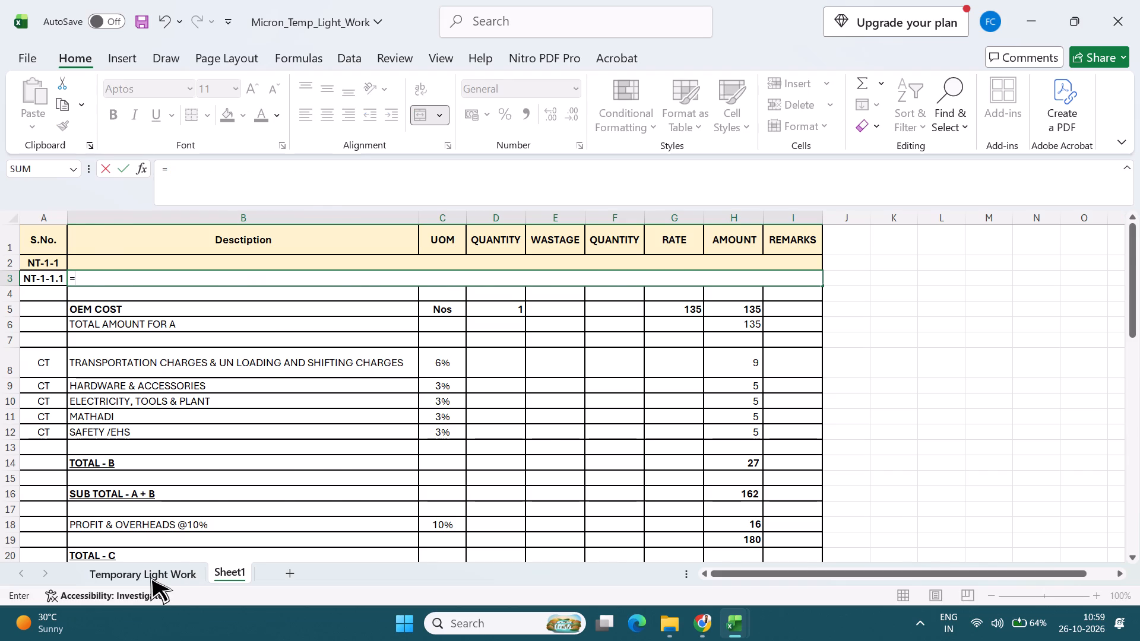
left_click(150, 577)
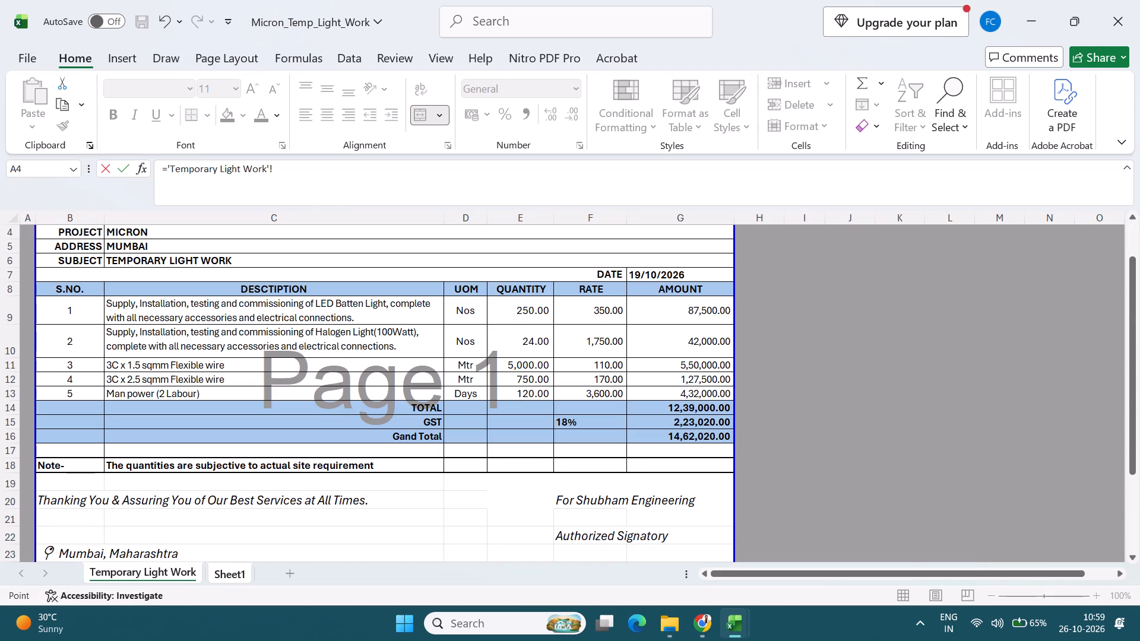
left_click(308, 368)
key("Return")
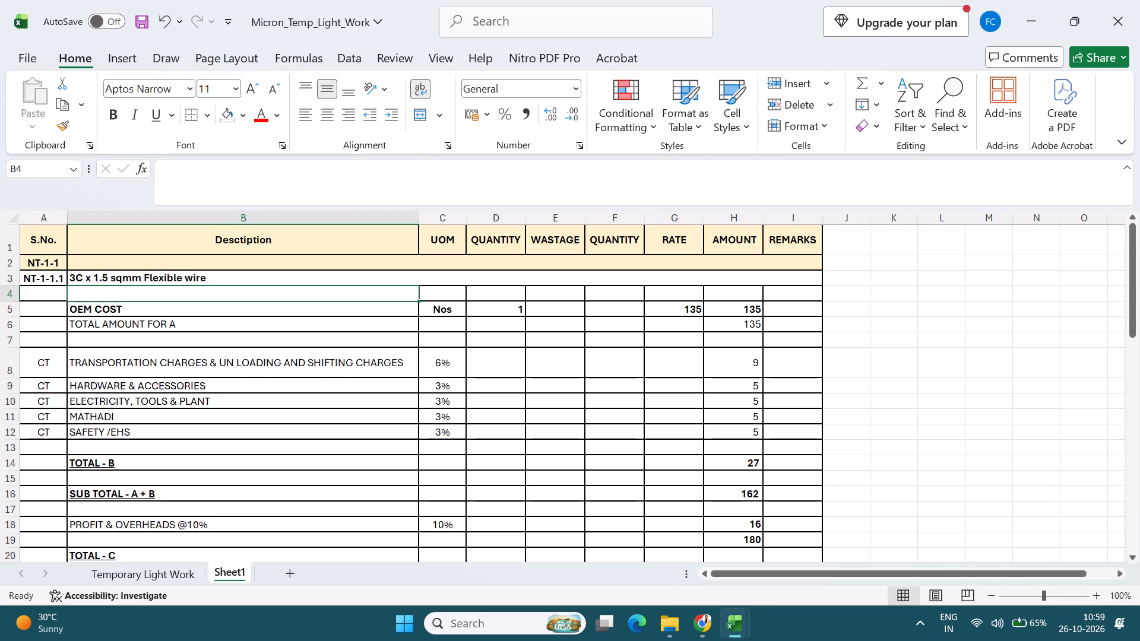
Check the first pasted rate analysis on Sheet1 against the flexible-wire rates on Temporary Light Work.
scroll(626, 415, "down", 2)
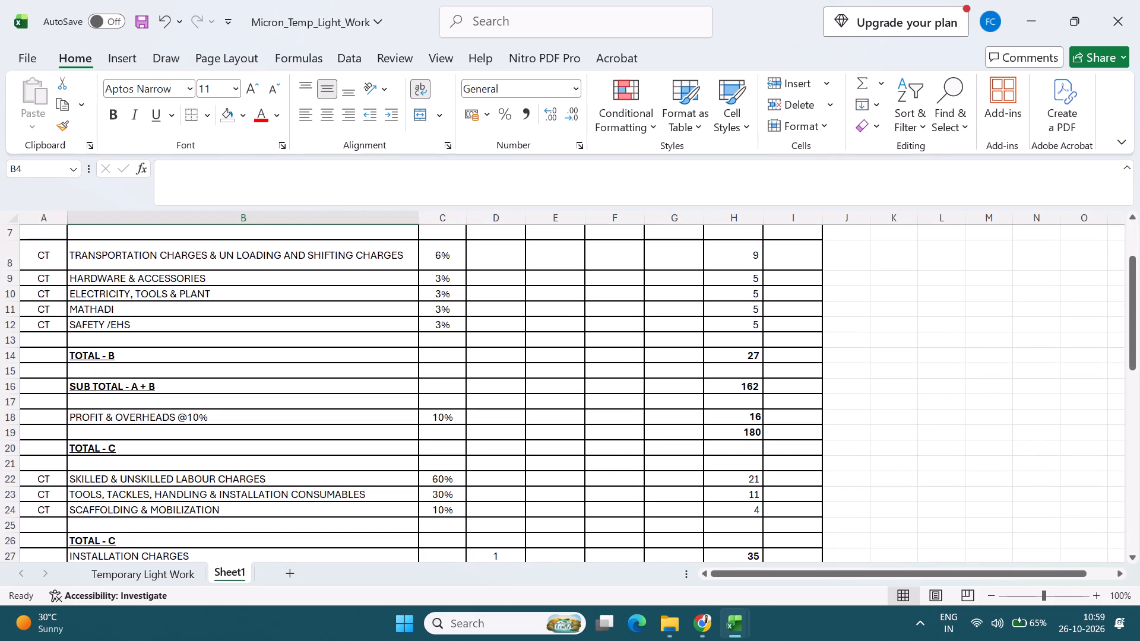
scroll(672, 458, "down", 1)
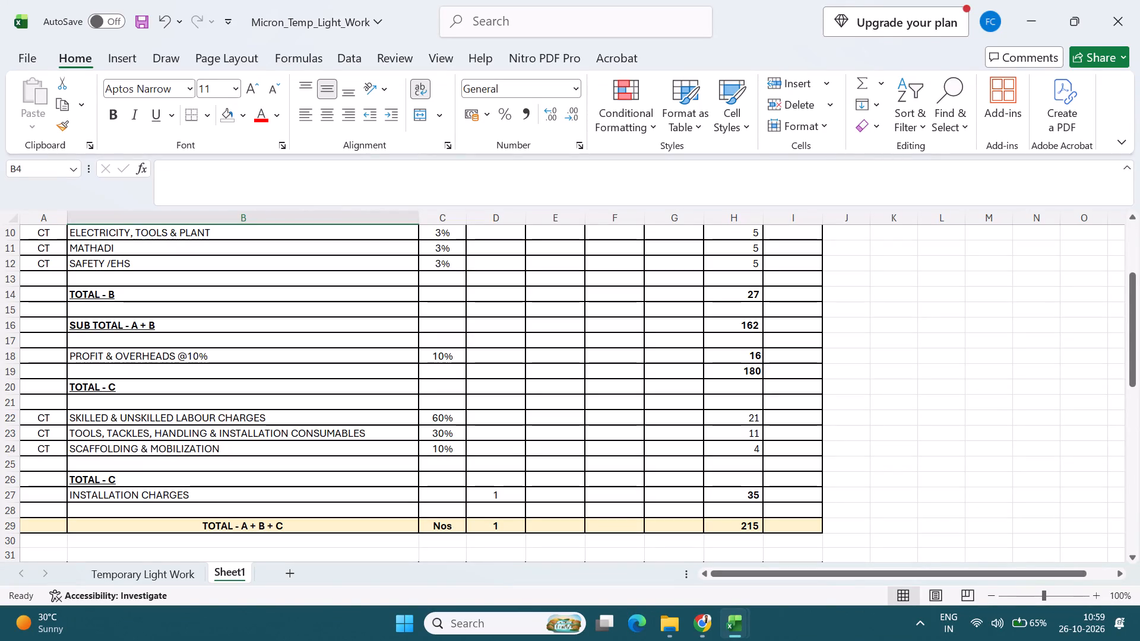
left_click(174, 577)
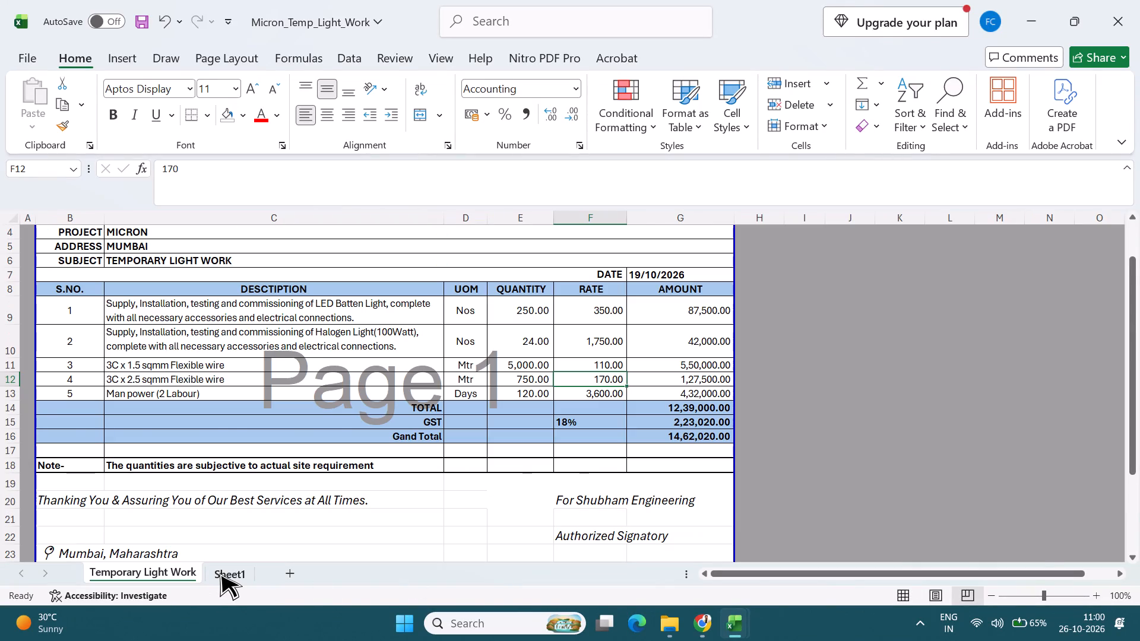
left_click(220, 573)
Switch to BOQ_NT_RA and examine the 2.5sqmm and 1.5sqmm wire analyses on POWER CIRCUIT RA 1 alongside the Power Circuit sheet.
key("alt+Tab")
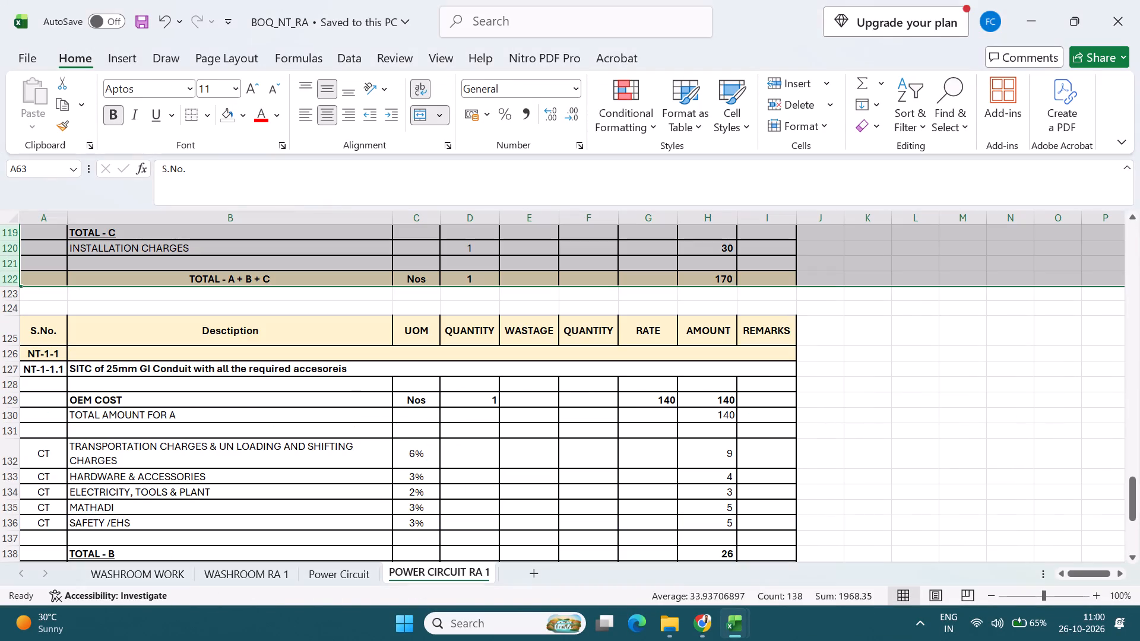
scroll(330, 526, "up", 7)
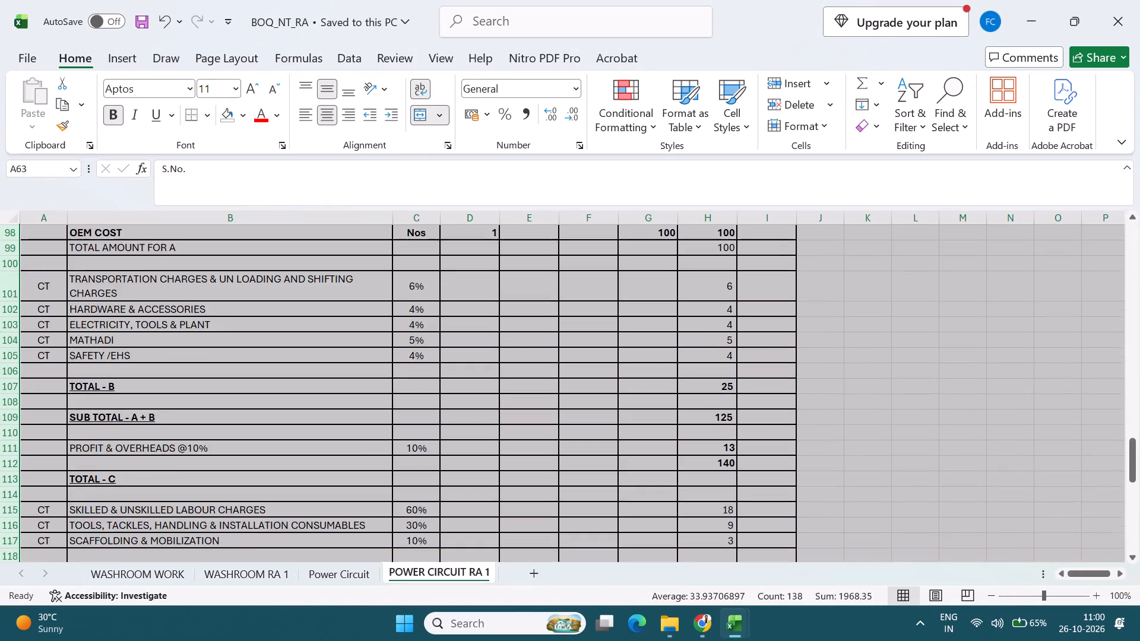
scroll(330, 526, "up", 2)
scroll(330, 526, "down", 2)
scroll(330, 526, "up", 2)
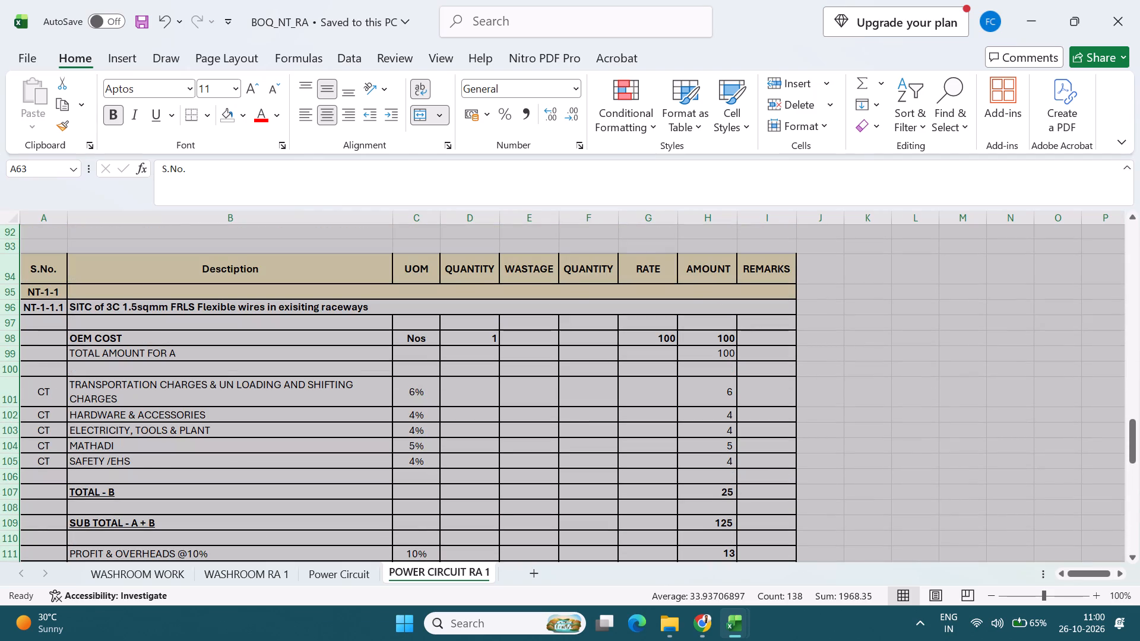
scroll(330, 526, "up", 11)
scroll(330, 526, "down", 6)
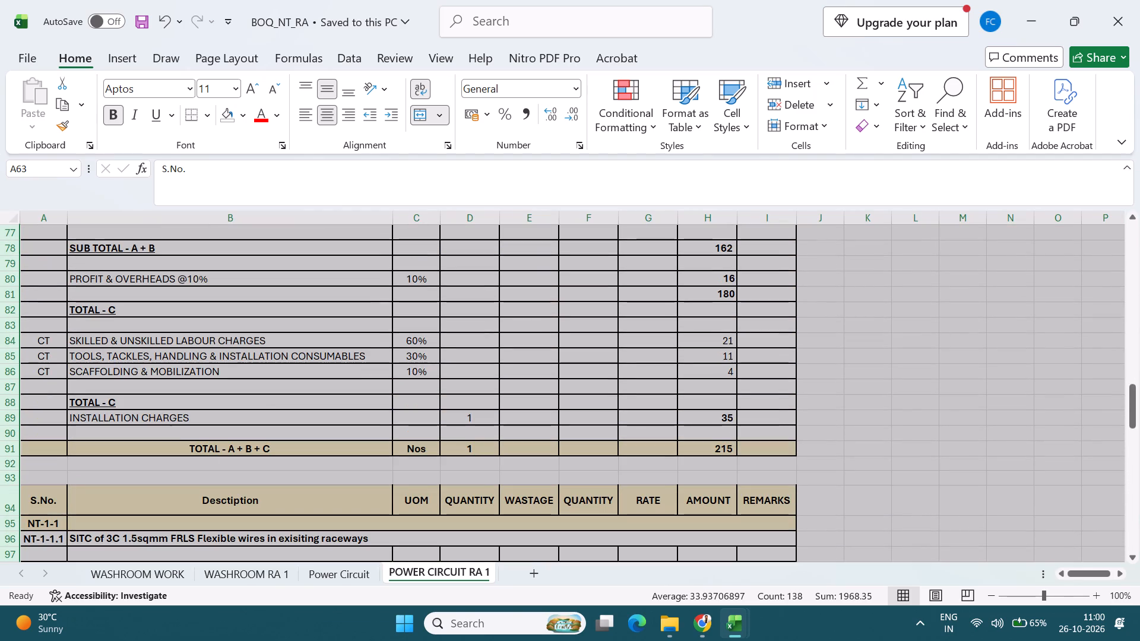
left_click(315, 571)
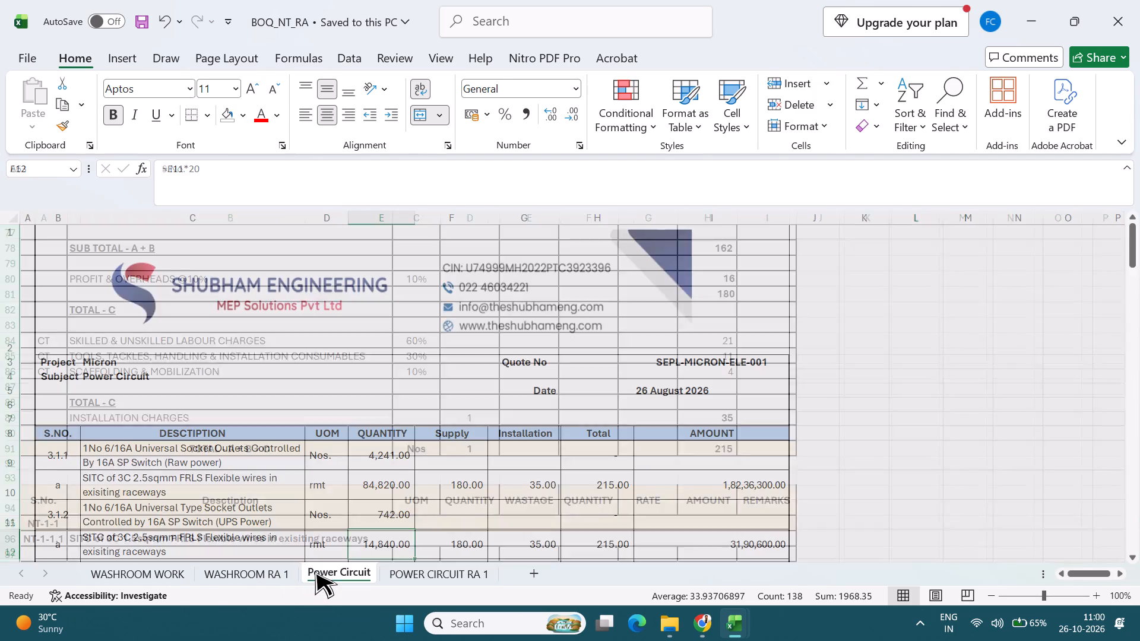
left_click(264, 579)
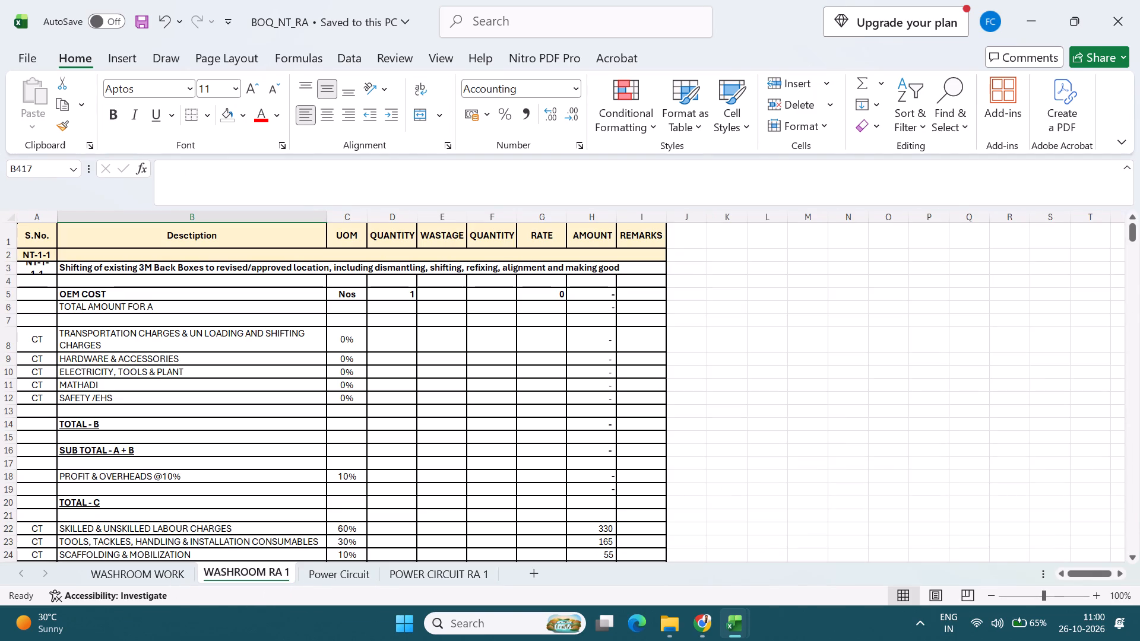
left_click(328, 572)
scroll(370, 488, "down", 3)
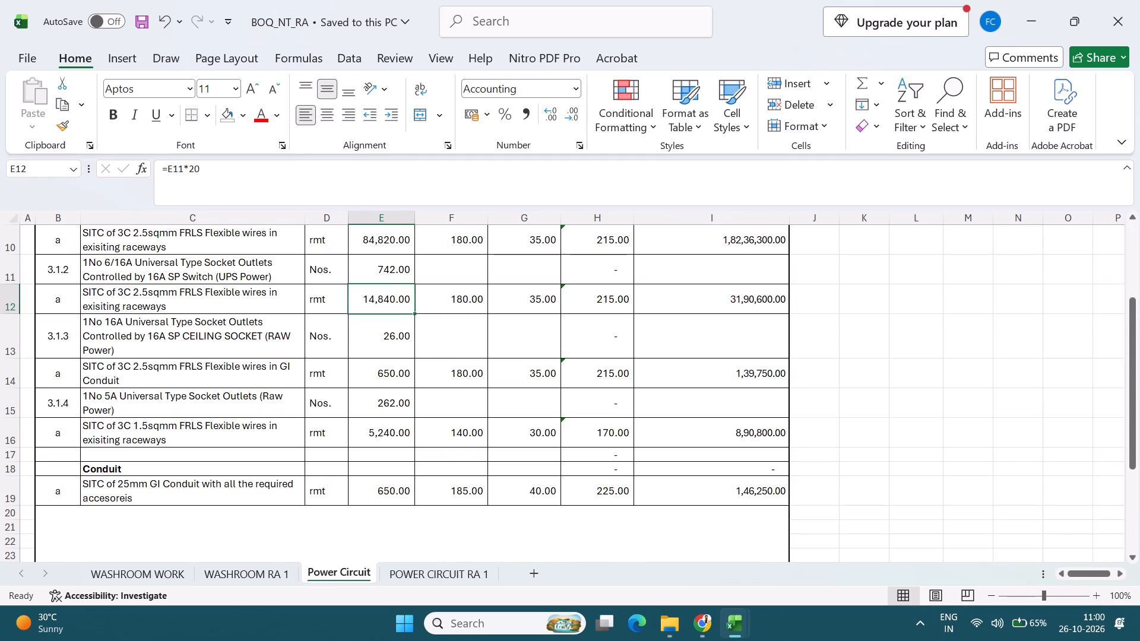
scroll(370, 493, "up", 1)
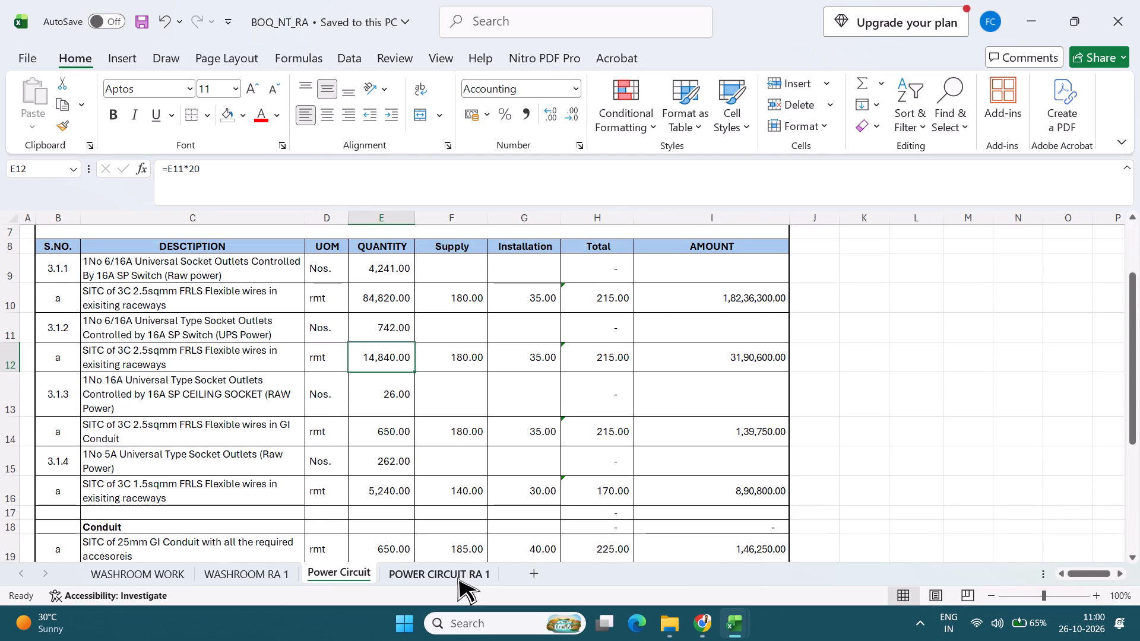
left_click(457, 577)
scroll(474, 483, "up", 4)
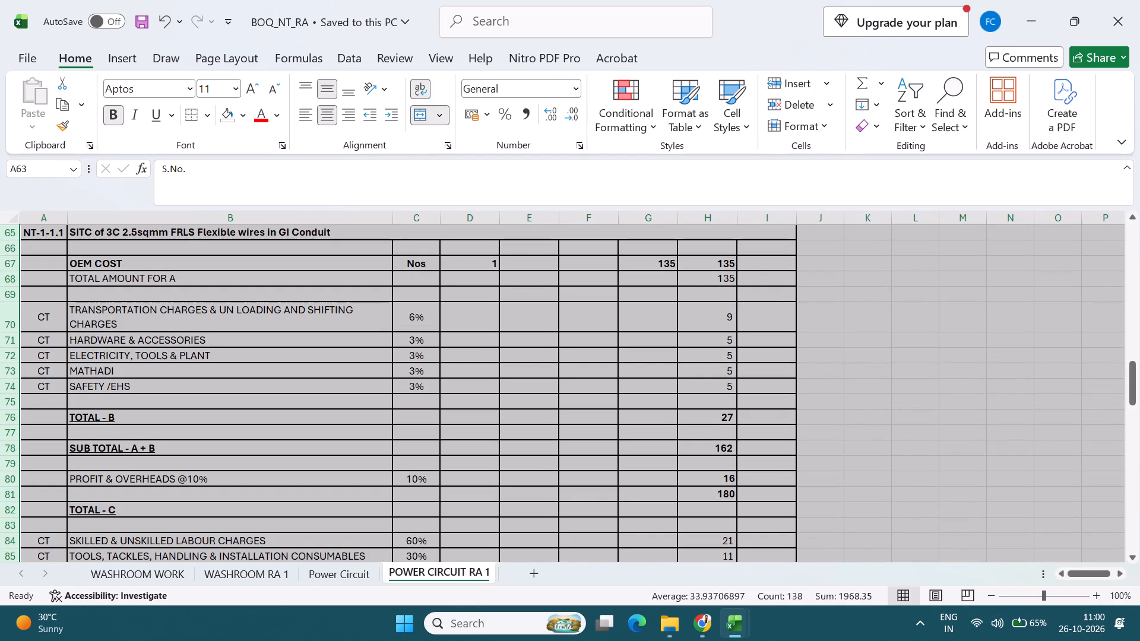
left_click(483, 433)
key("alt+Tab")
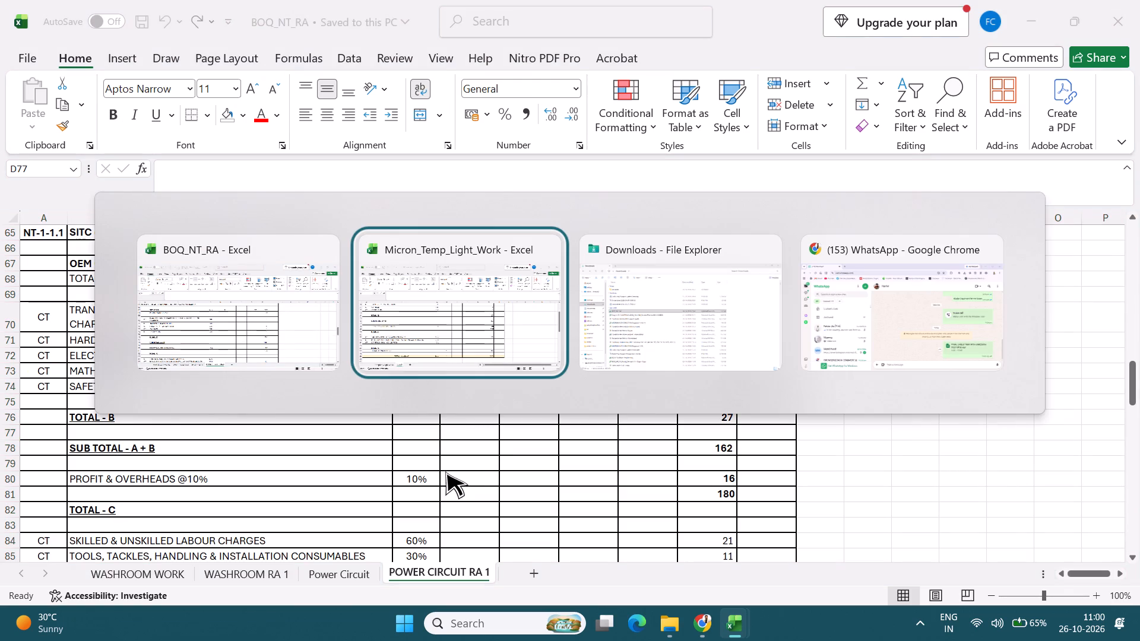
left_click(446, 477, "alt")
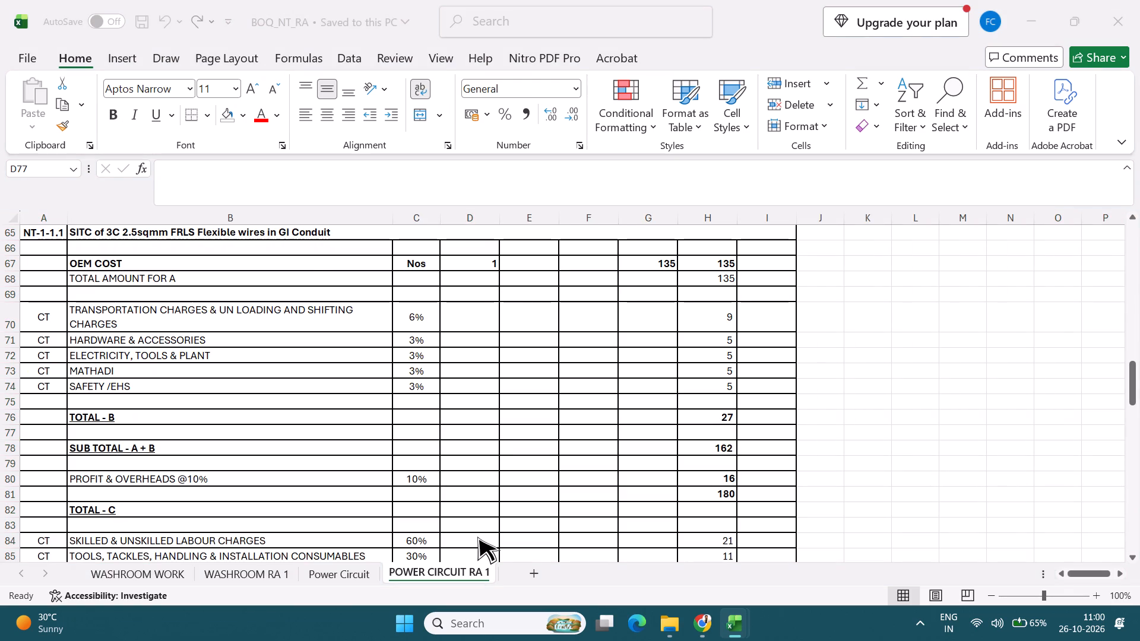
scroll(477, 536, "down", 2)
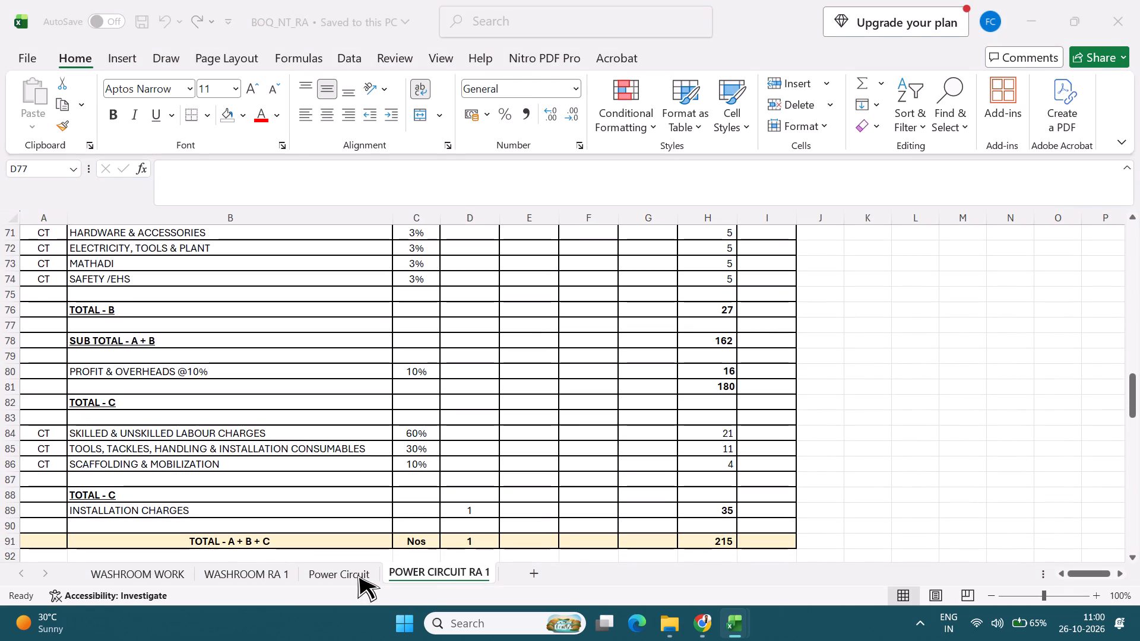
left_click(357, 576)
left_click(335, 576)
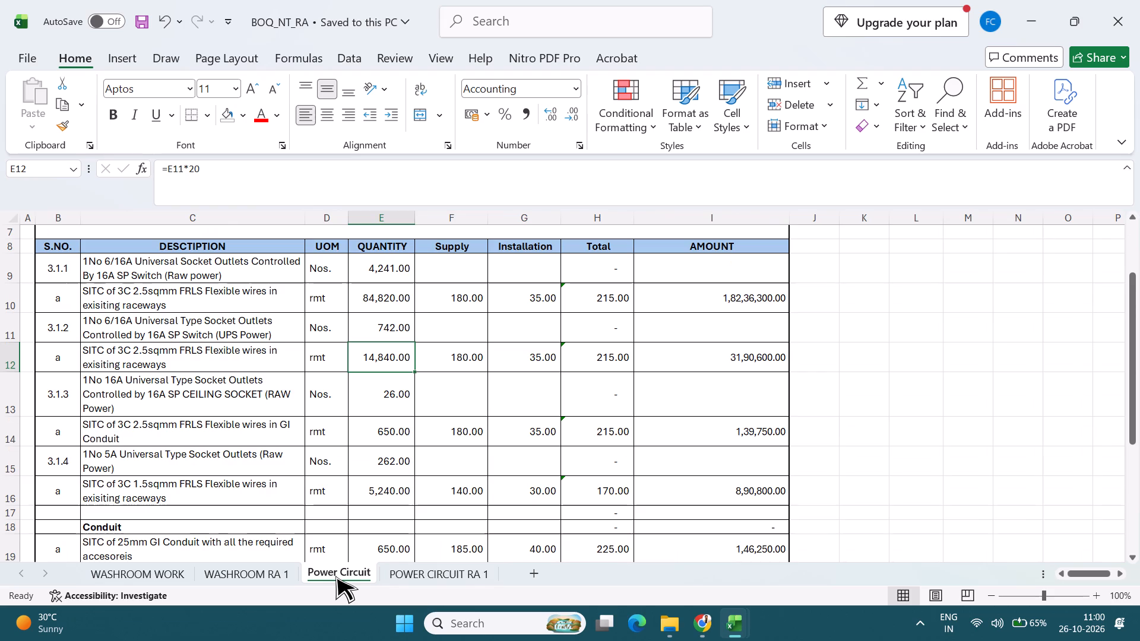
left_click(444, 577)
key("alt+Tab")
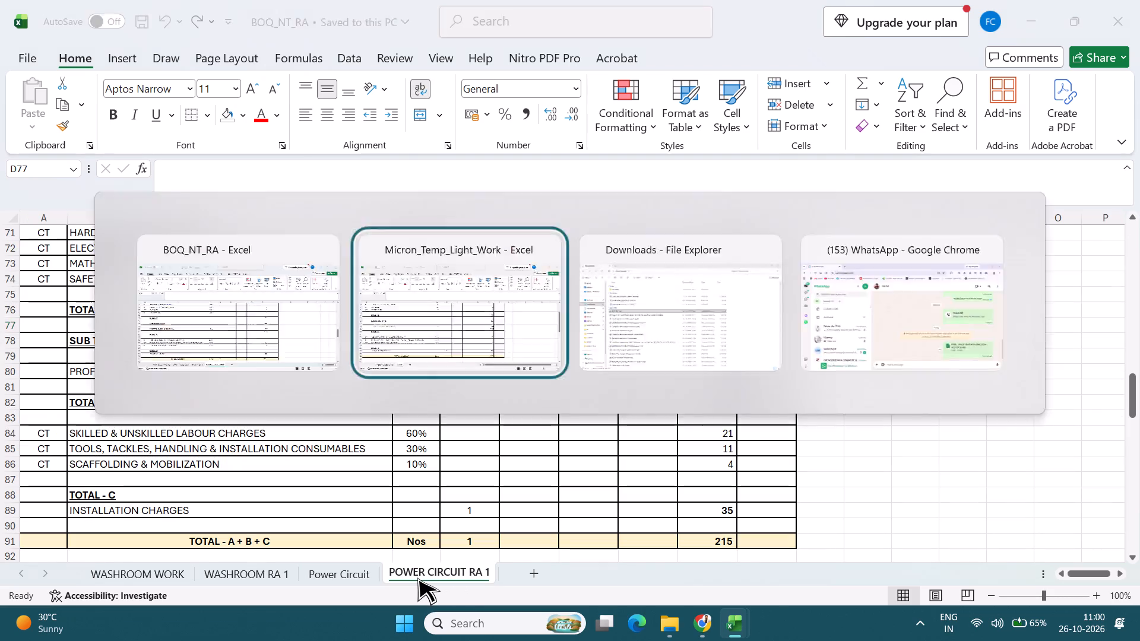
In Micron_Temp_Light_Work, link the 3C x 2.5 sqmm Flexible wire rate in F12 of Temporary Light Work to Sheet1 cell H29.
left_click(145, 576)
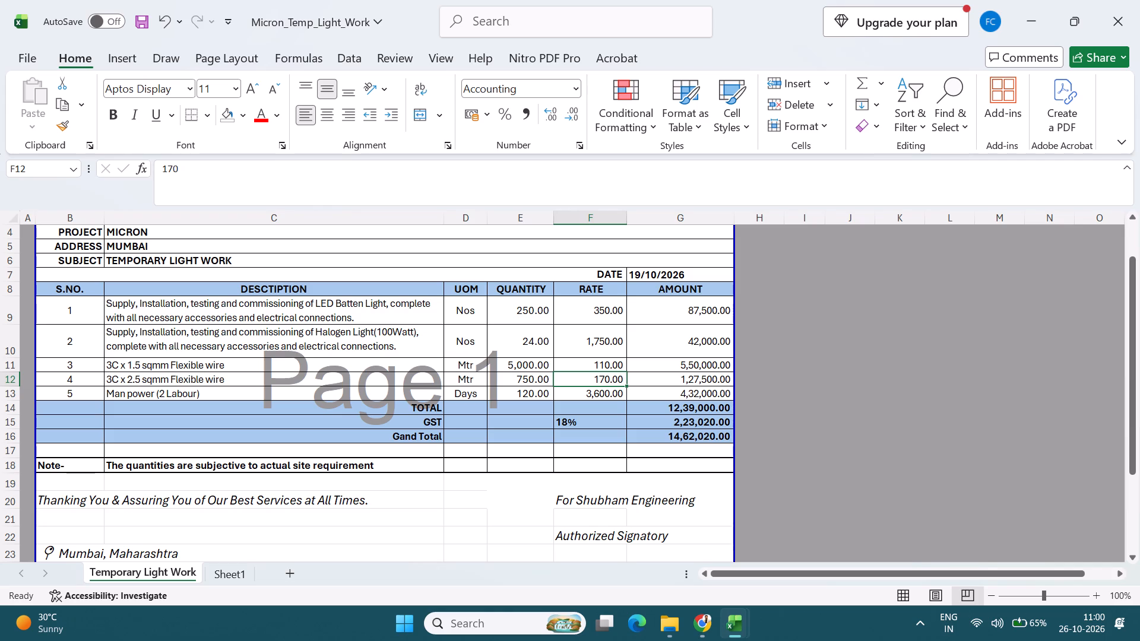
left_click(234, 576)
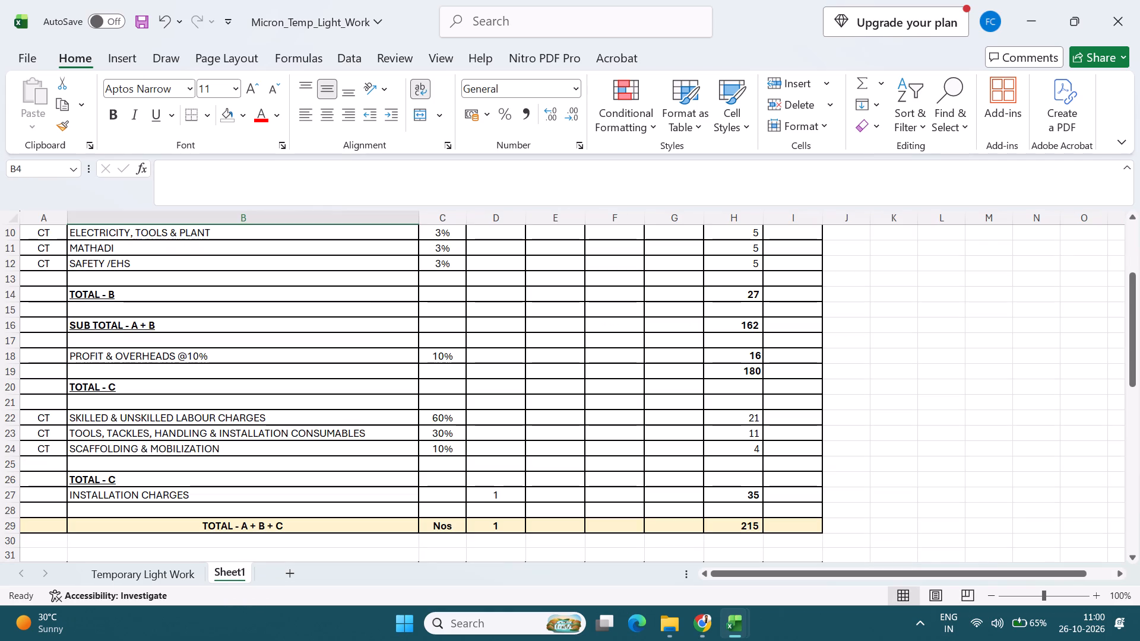
left_click(721, 528)
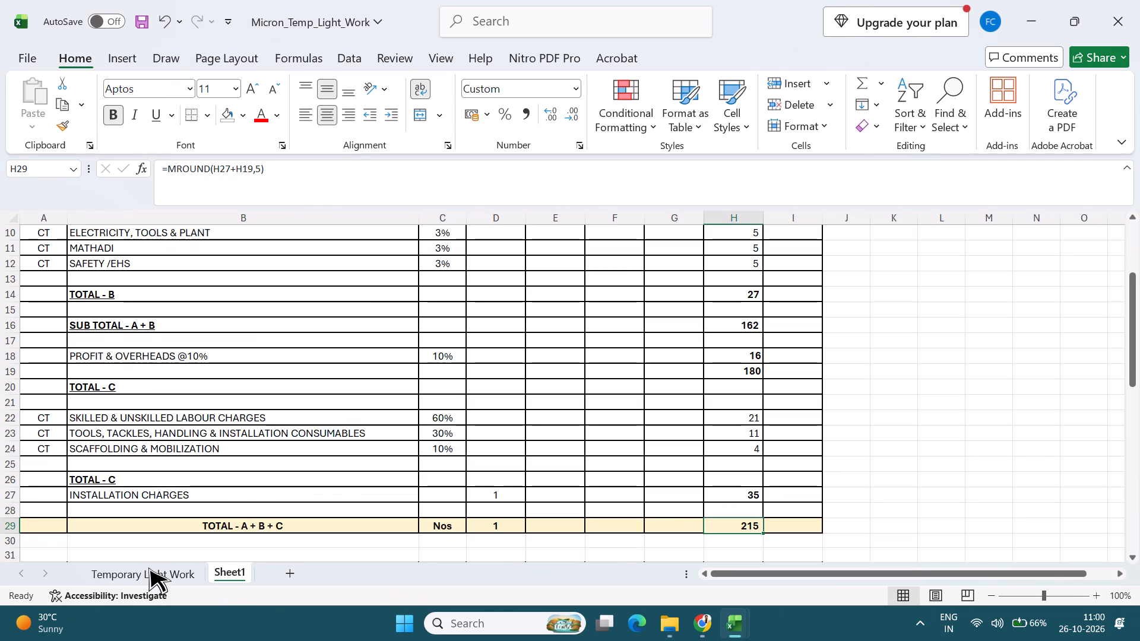
left_click(148, 567)
key("equal")
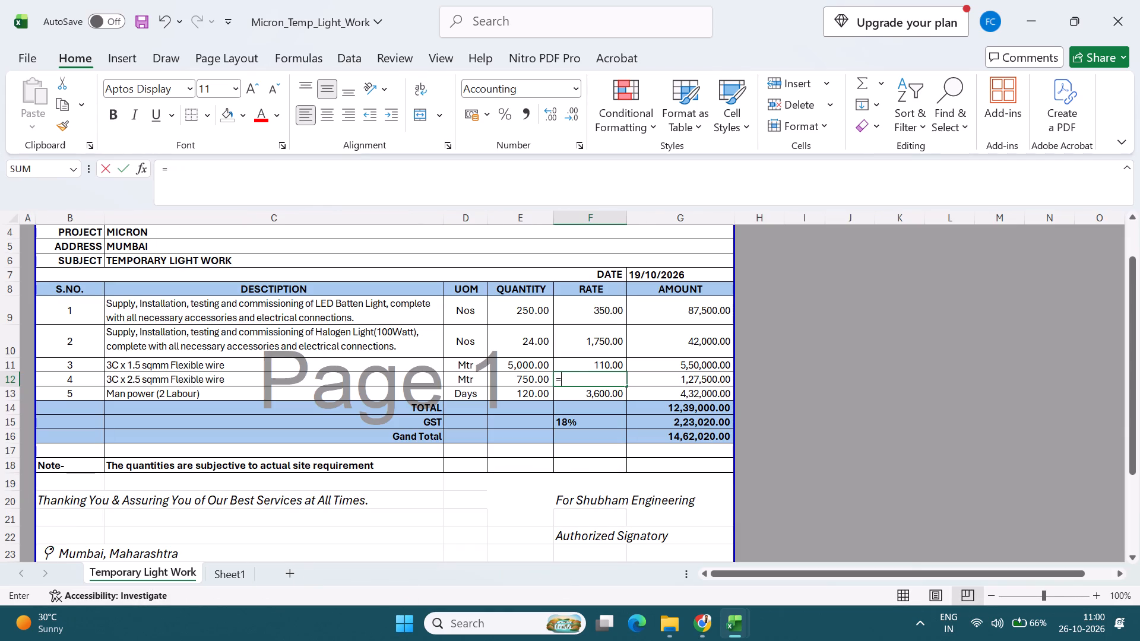
left_click(226, 572)
left_click(733, 523)
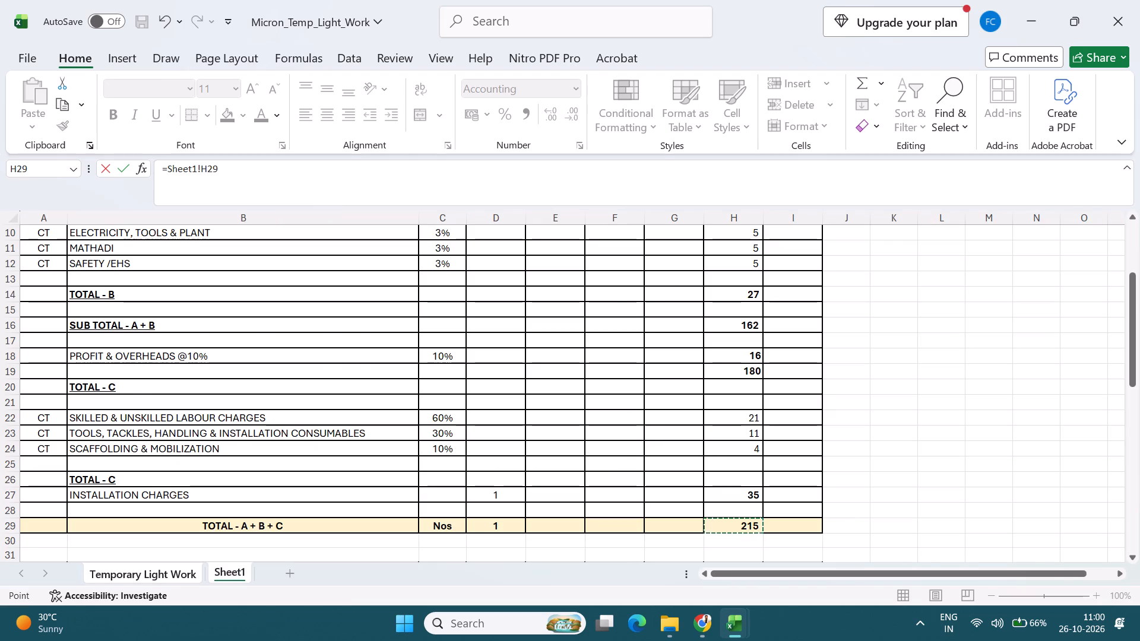
key("Return")
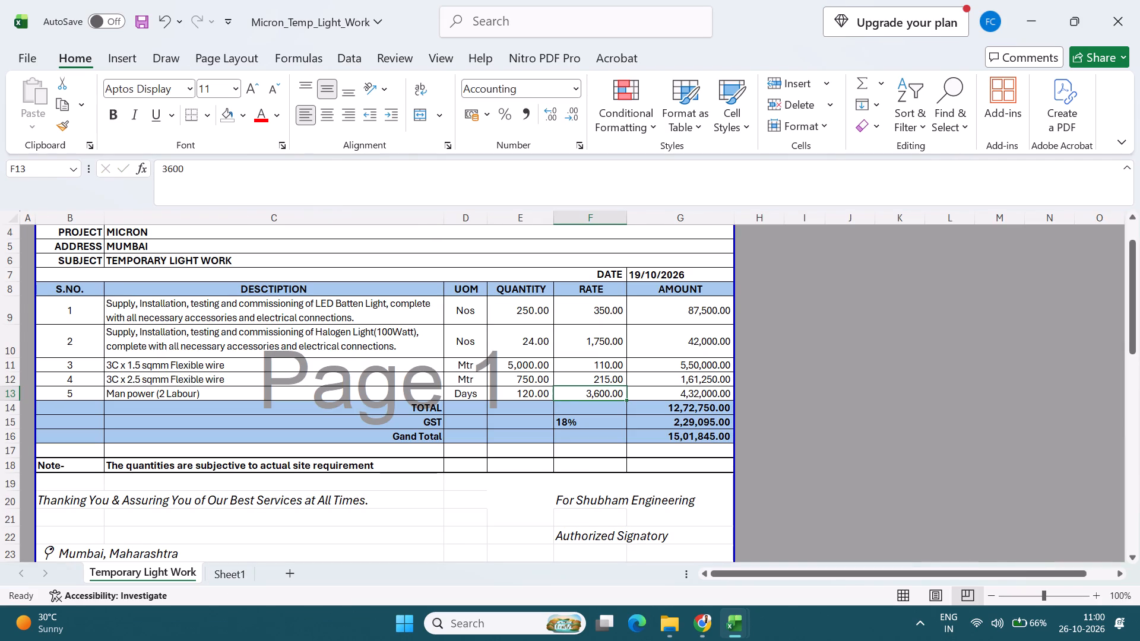
Rename Sheet1 as RA.
double_click(231, 572)
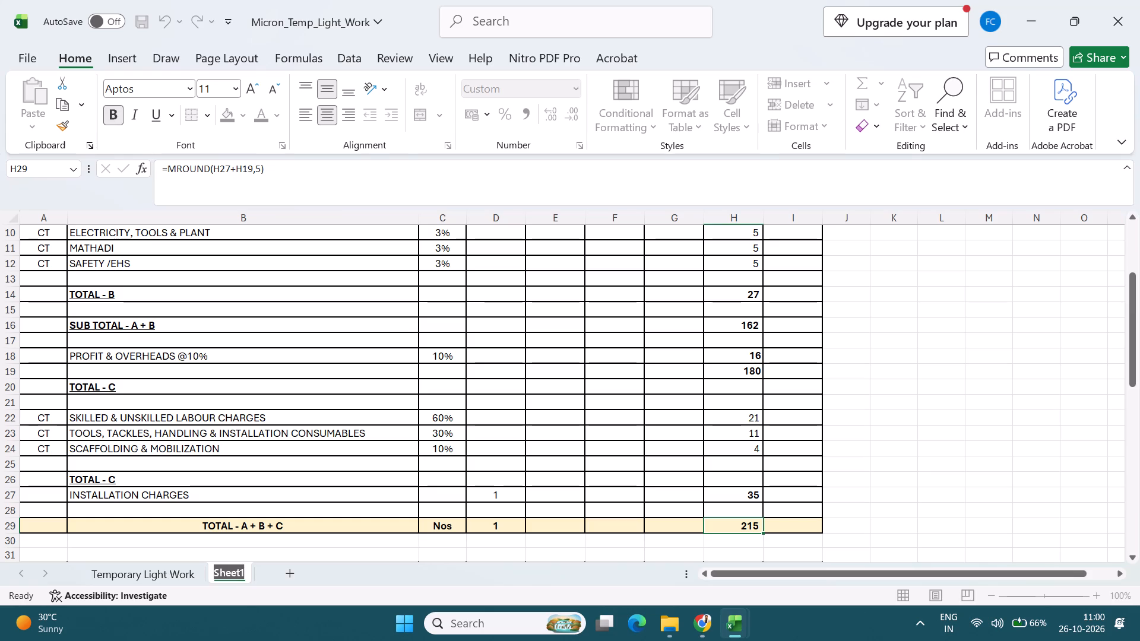
type("RA")
left_click(163, 357)
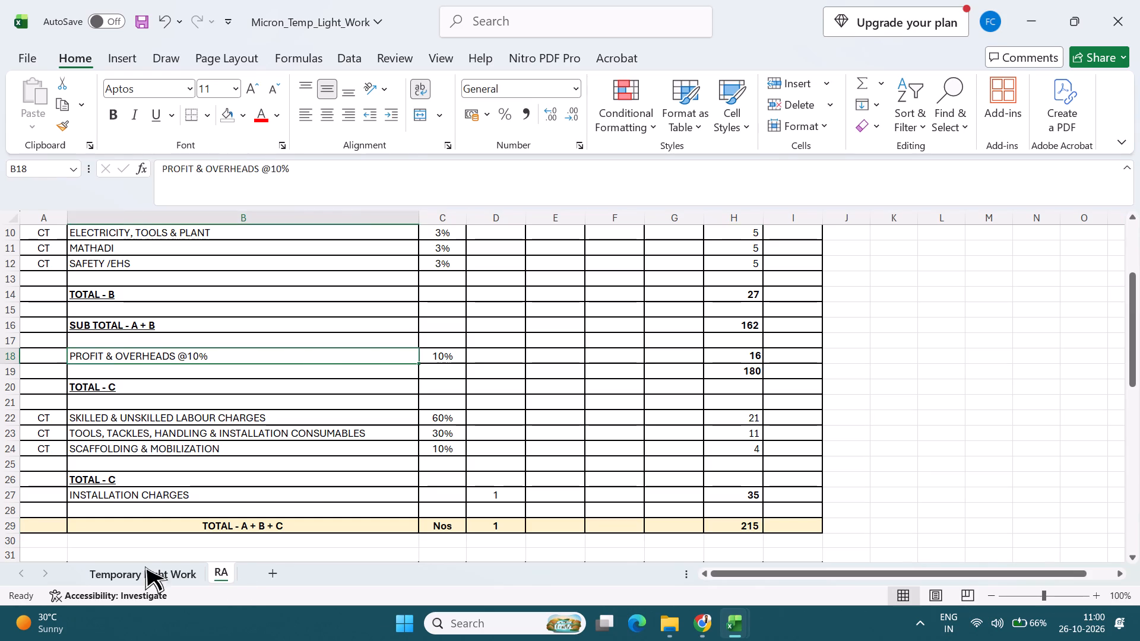
Link the 3C x 1.5 sqmm Flexible wire rate in F11 of Temporary Light Work to cell H60 on the RA sheet.
left_click(144, 572)
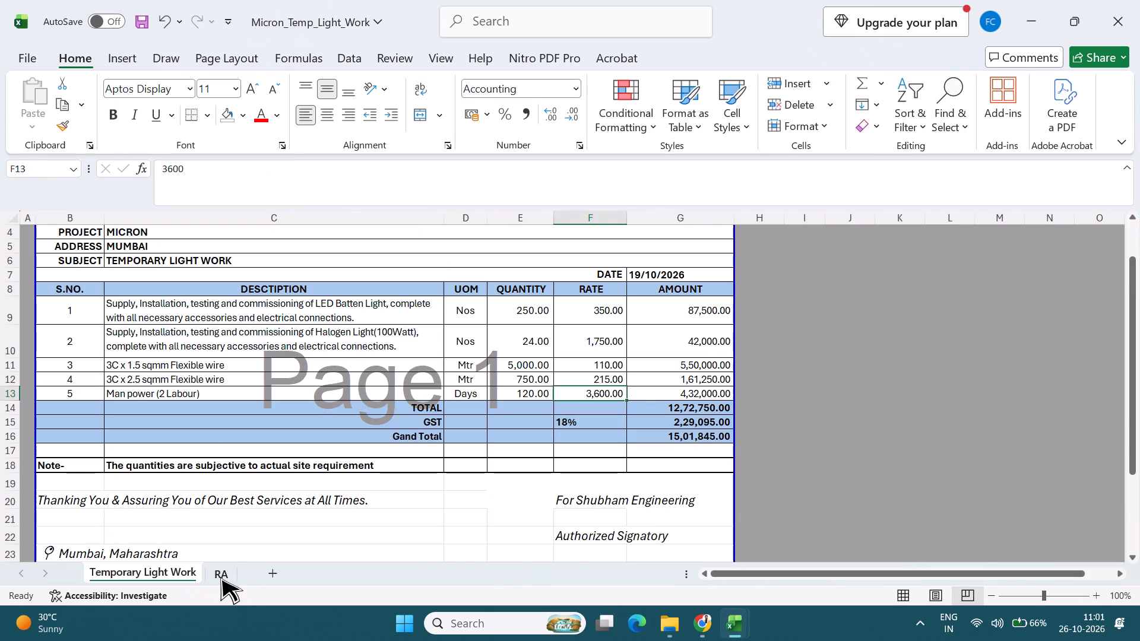
left_click(578, 364)
key("equal")
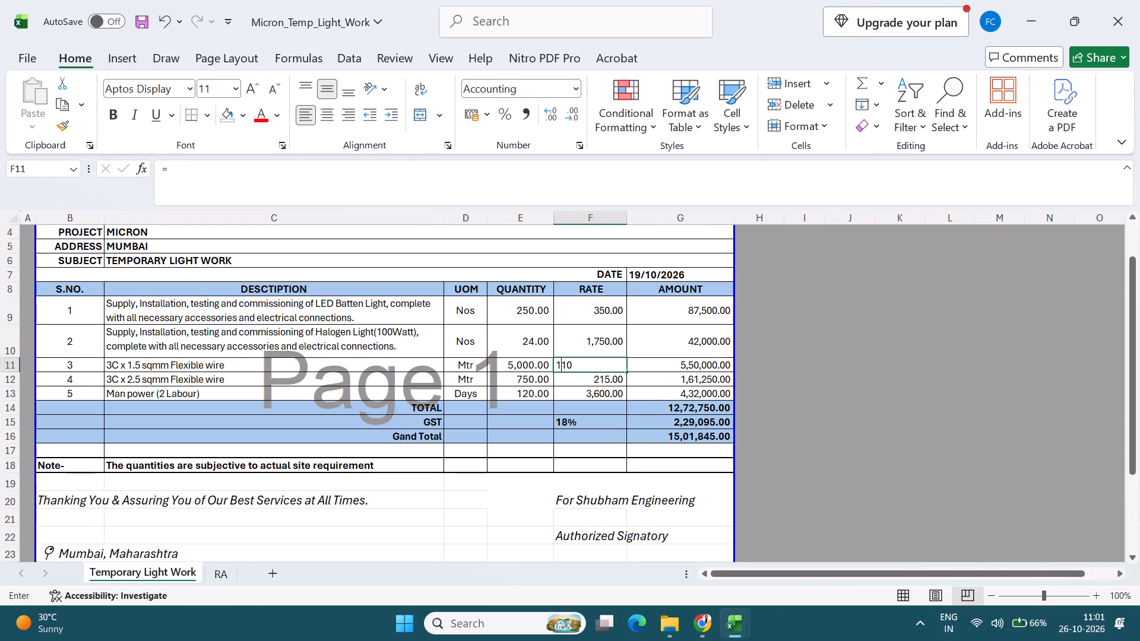
left_click(216, 573)
scroll(411, 483, "down", 3)
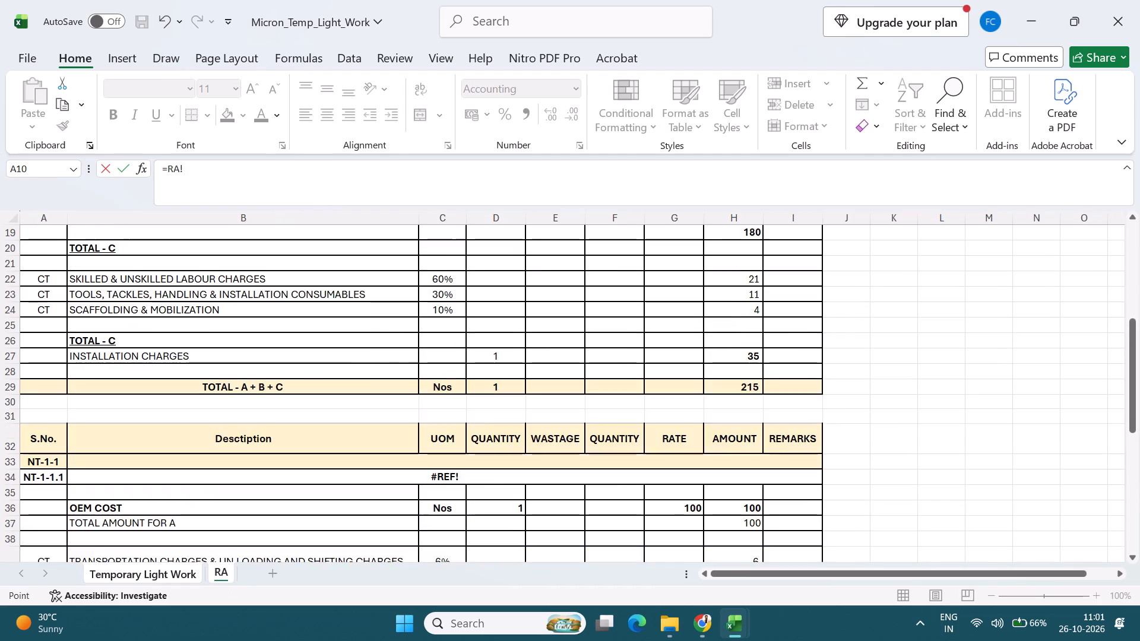
scroll(411, 483, "down", 6)
scroll(541, 497, "down", 2)
left_click(745, 496)
key("Return")
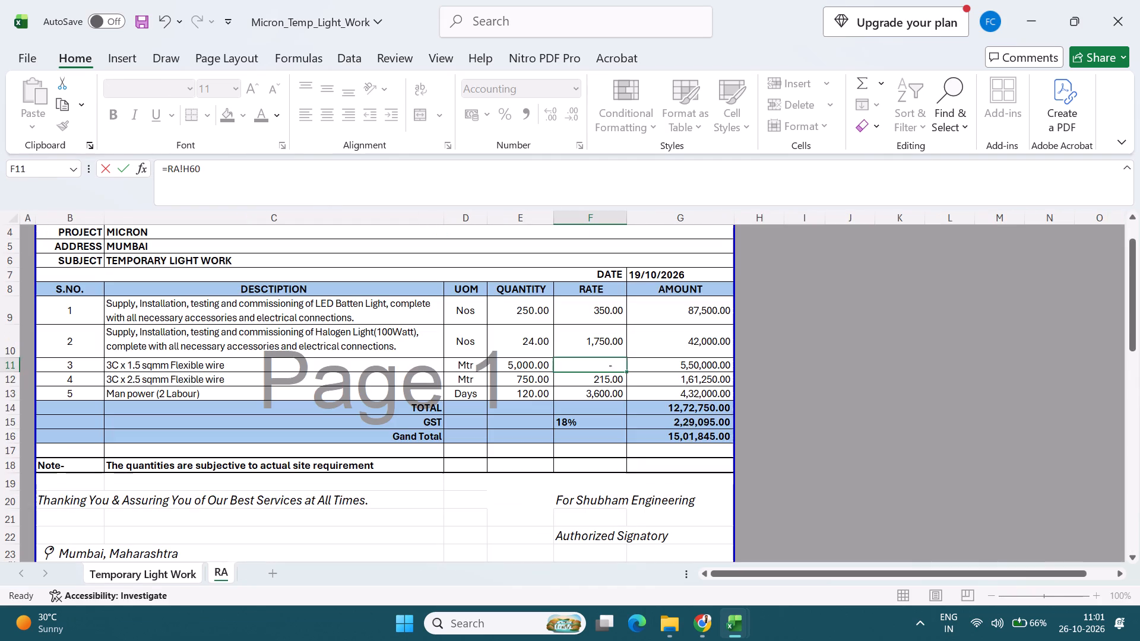
Compare the 3C 1.5sqmm FRLS flexible wire supply and installation rates on BOQ_NT_RA's Power Circuit sheet with F11 of Temporary Light Work.
key("alt+Tab")
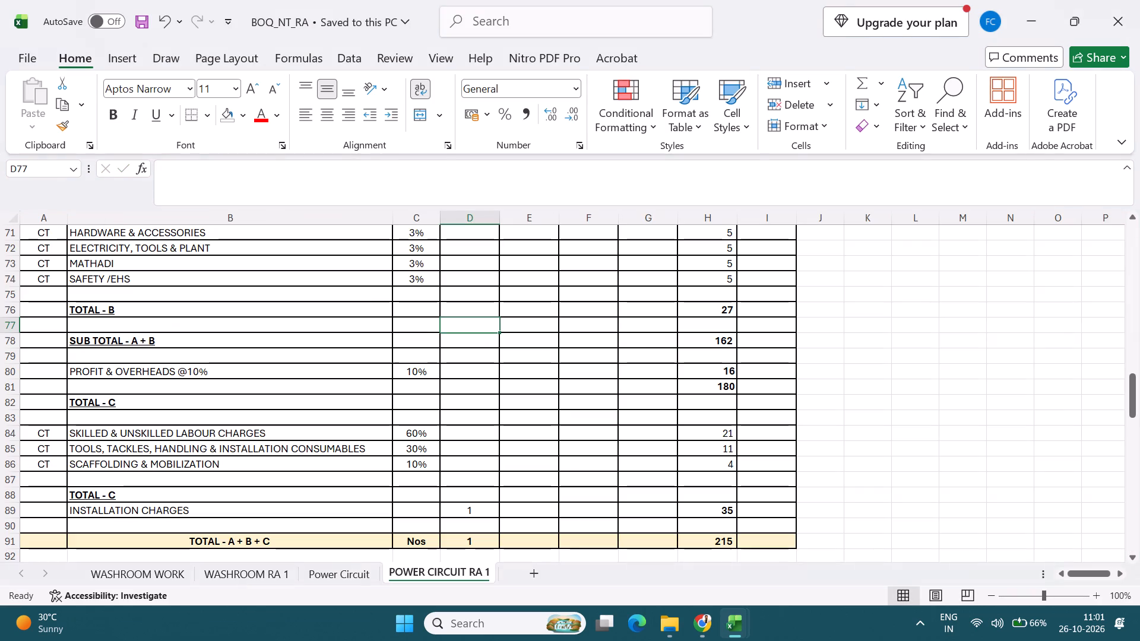
left_click(329, 577)
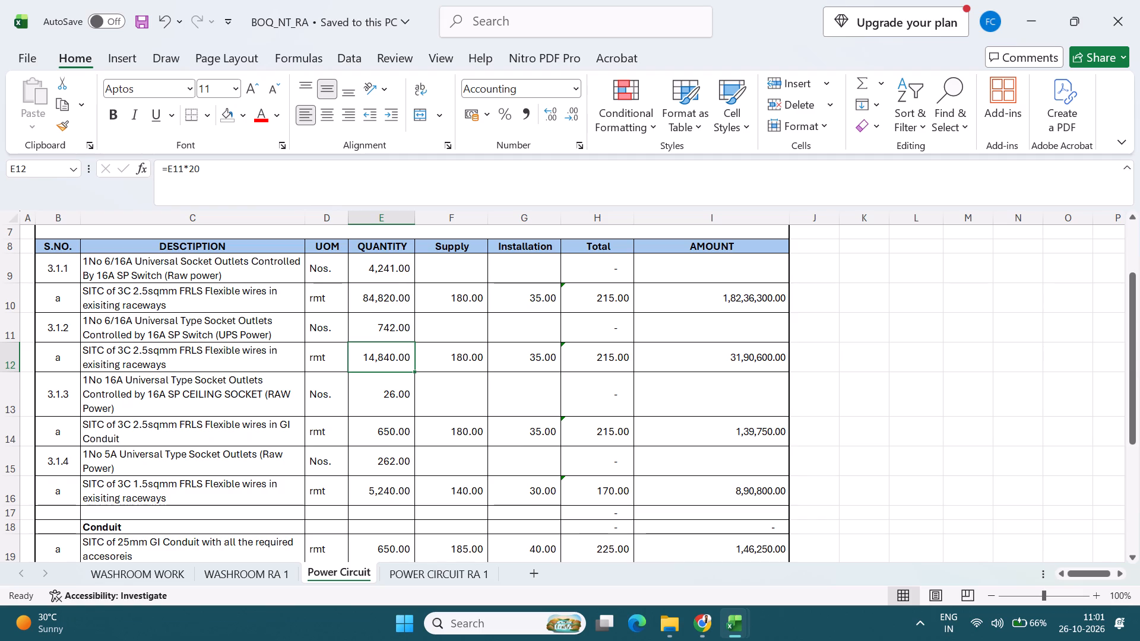
left_click_drag(467, 483, 521, 481)
key("alt+Tab")
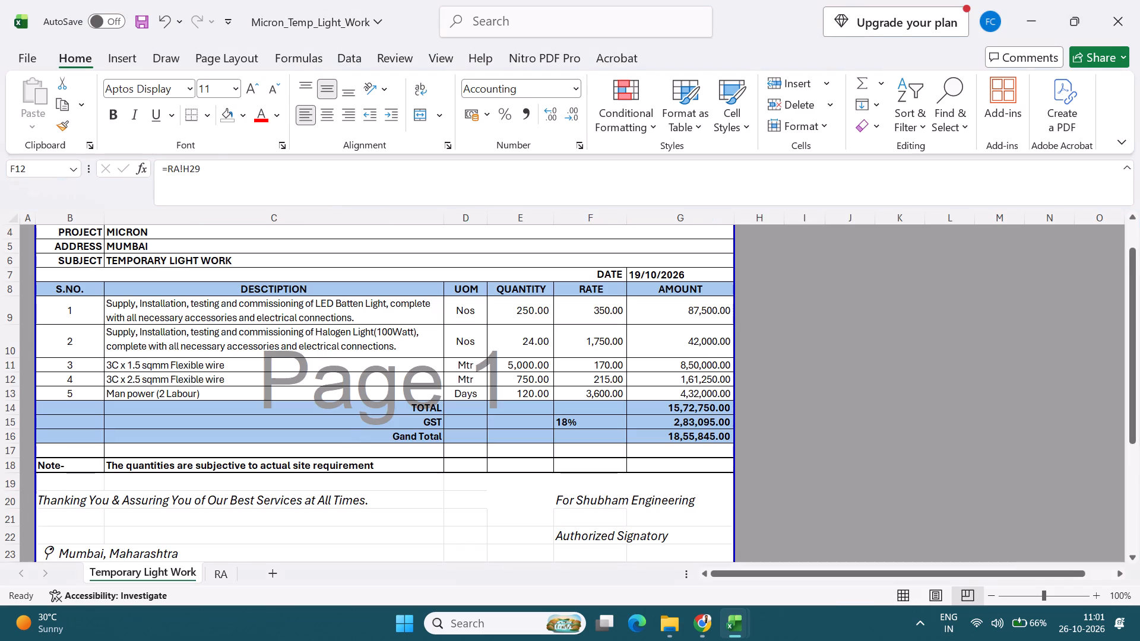
left_click(593, 364)
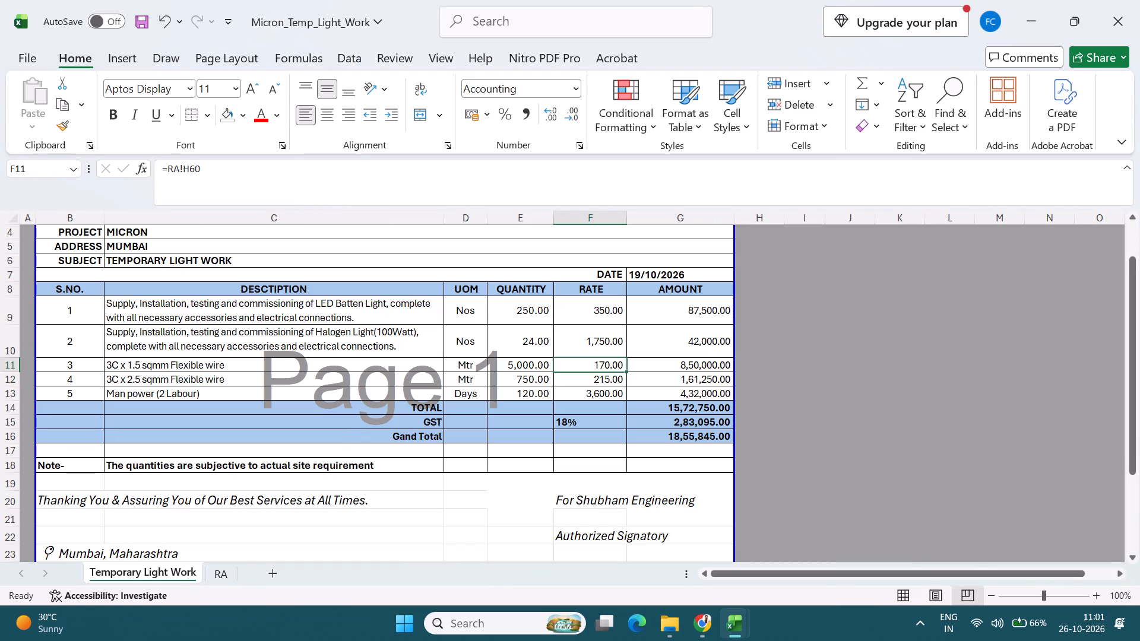
On the RA sheet, link the second analysis's description in B34 to the 3C x 1.5 sqmm Flexible wire description in C11 of Temporary Light Work.
left_click(211, 576)
scroll(320, 474, "up", 2)
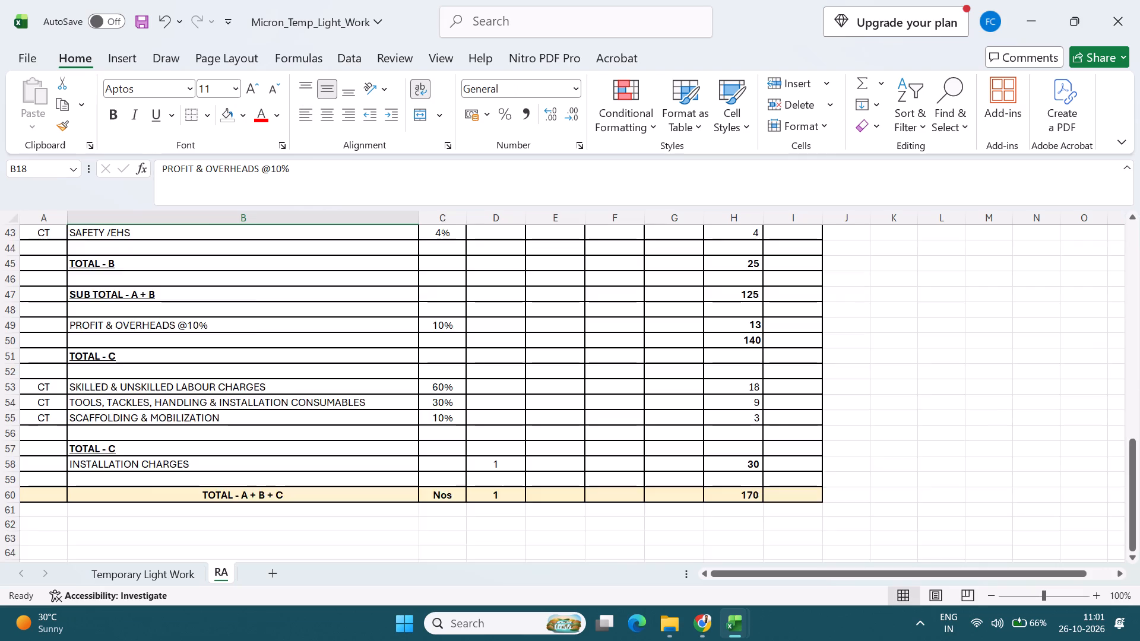
scroll(319, 470, "up", 2)
left_click(201, 293)
key("equal")
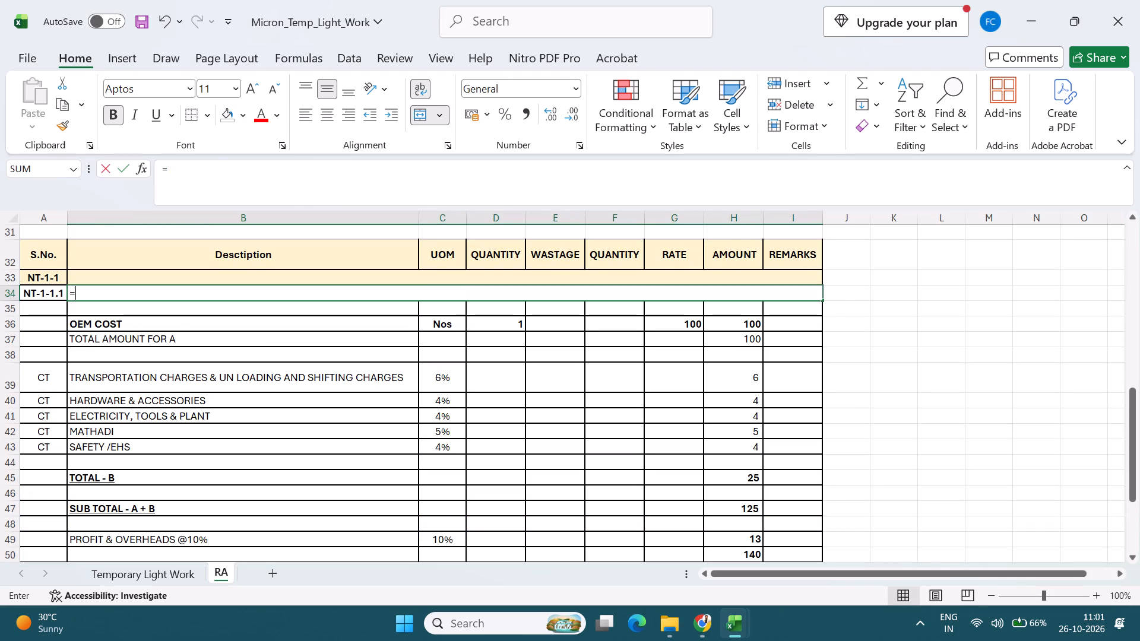
left_click(126, 574)
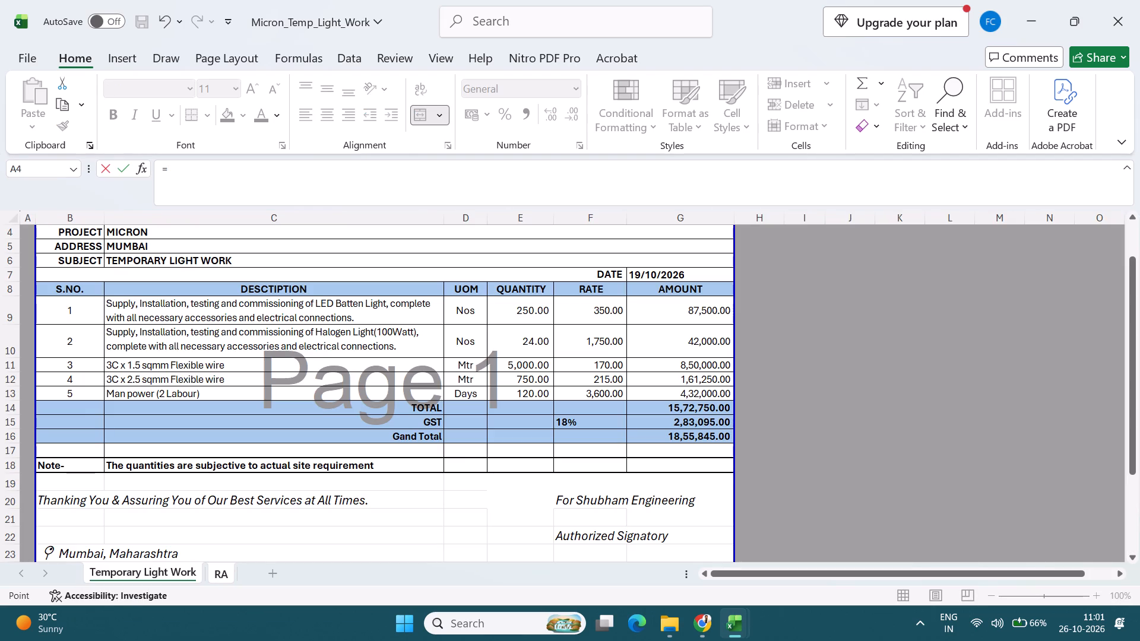
left_click(233, 363)
key("Return")
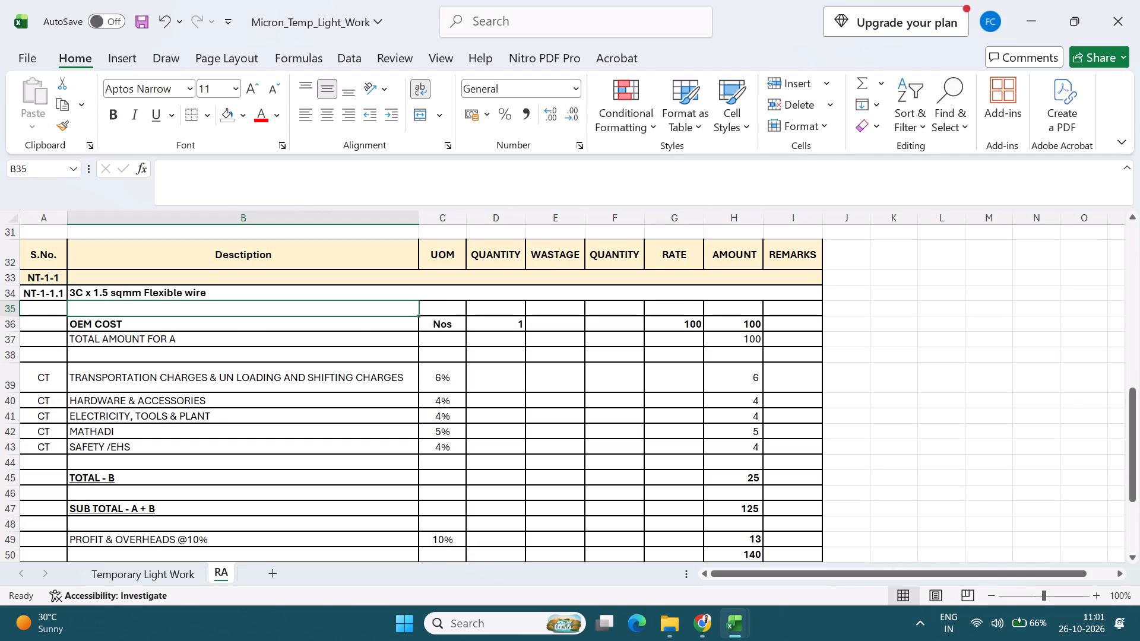
Link the first RA analysis's description in B3 to the 3C x 2.5 sqmm Flexible wire description in C12 of Temporary Light Work.
scroll(230, 396, "up", 14)
left_click(226, 403)
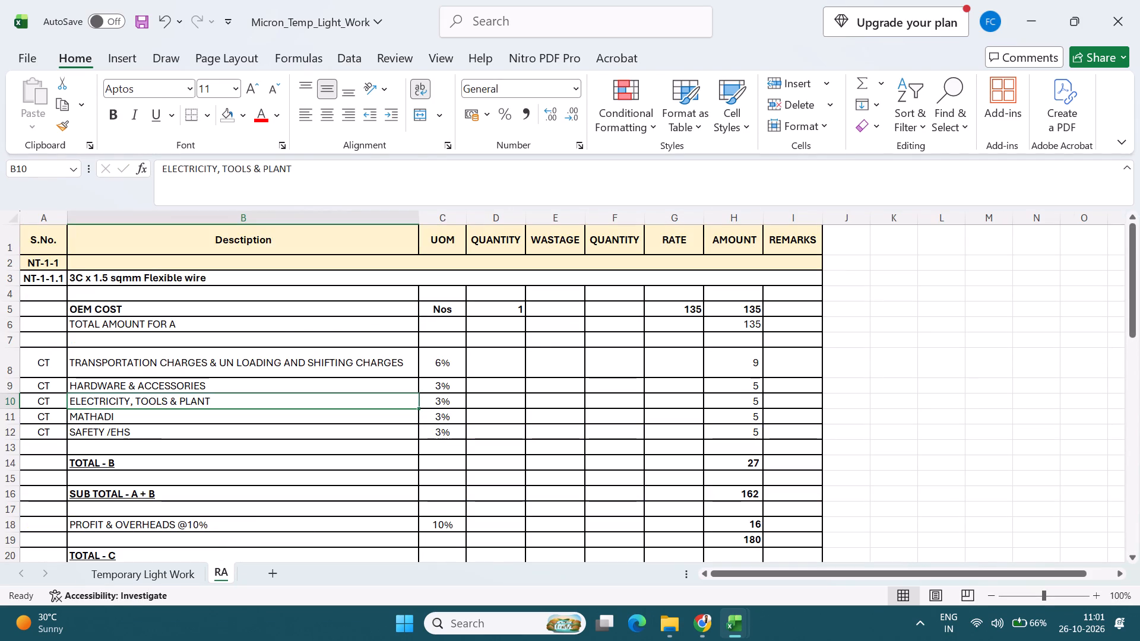
left_click(229, 280)
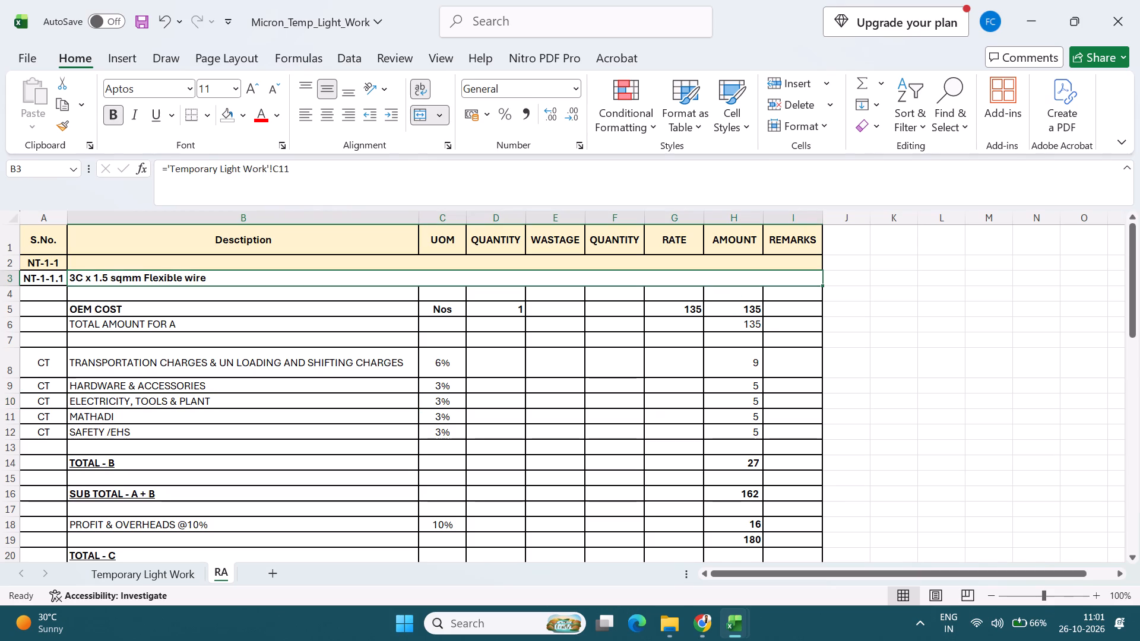
key("equal")
left_click(152, 572)
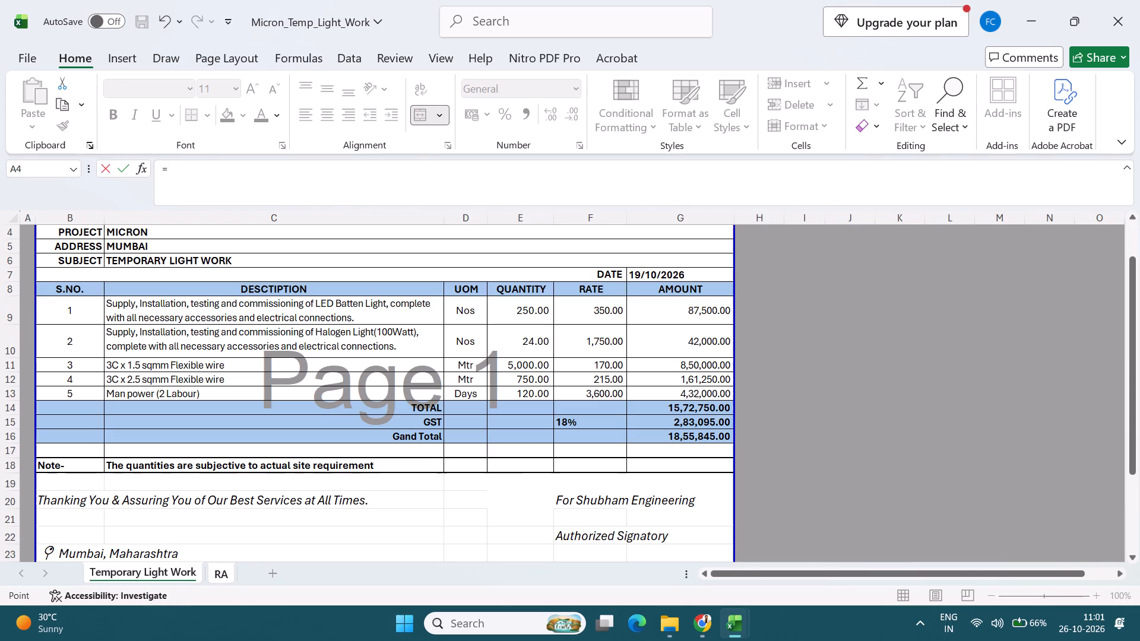
left_click(221, 381)
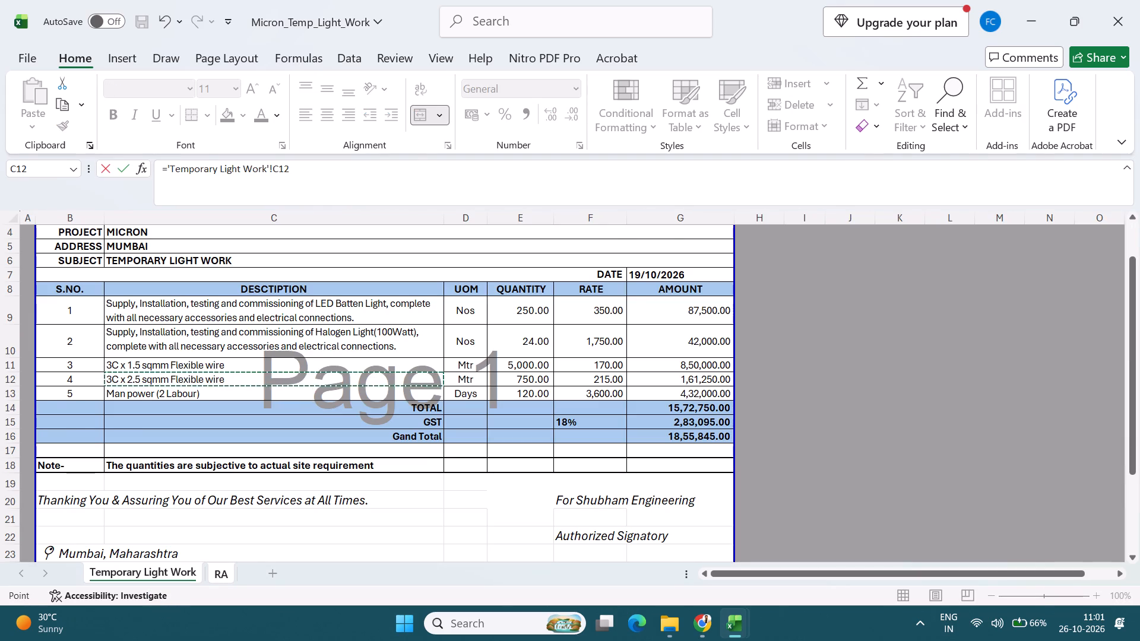
key("Return")
Check the RA and Temporary Light Work sheets and save the Micron_Temp_Light_Work workbook.
scroll(405, 460, "down", 4)
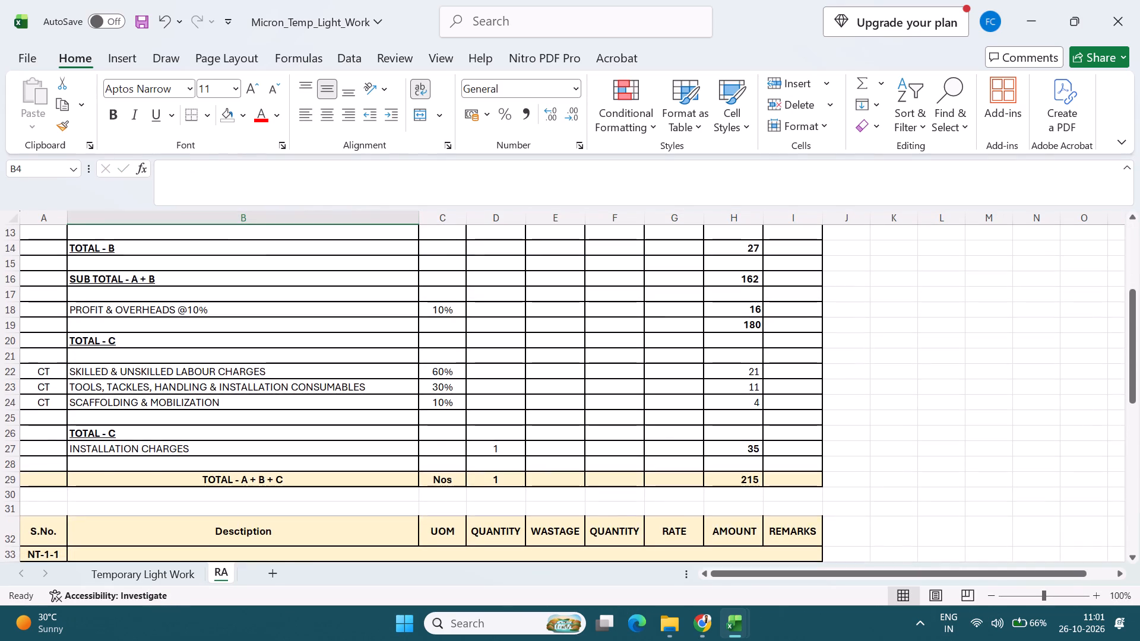
scroll(410, 471, "down", 12)
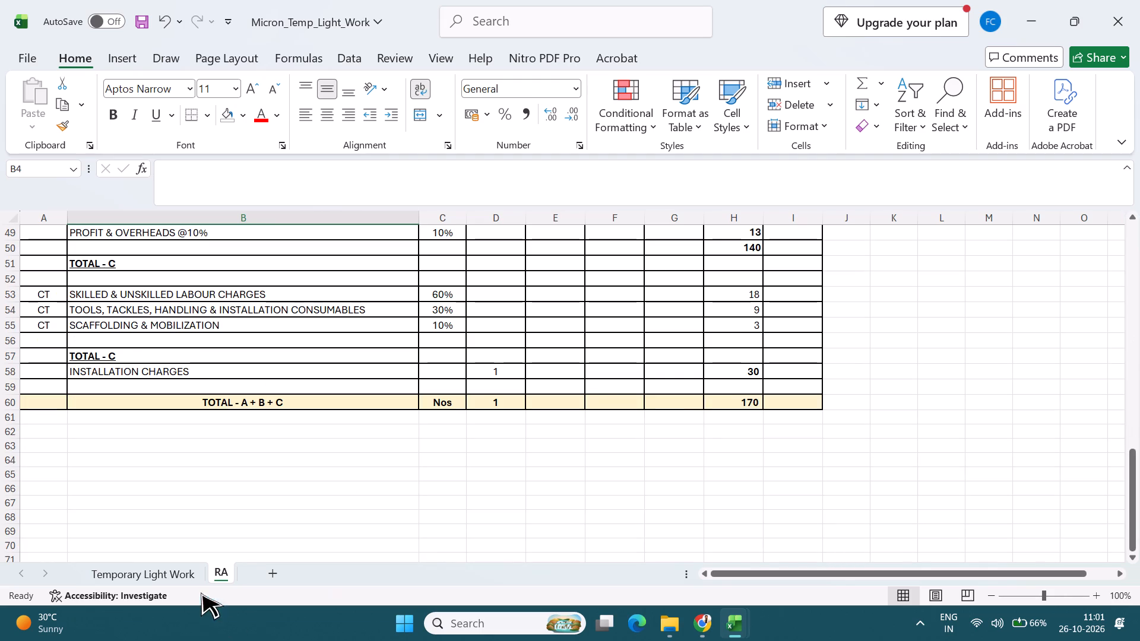
left_click(164, 572)
scroll(245, 433, "up", 7)
scroll(245, 433, "down", 1)
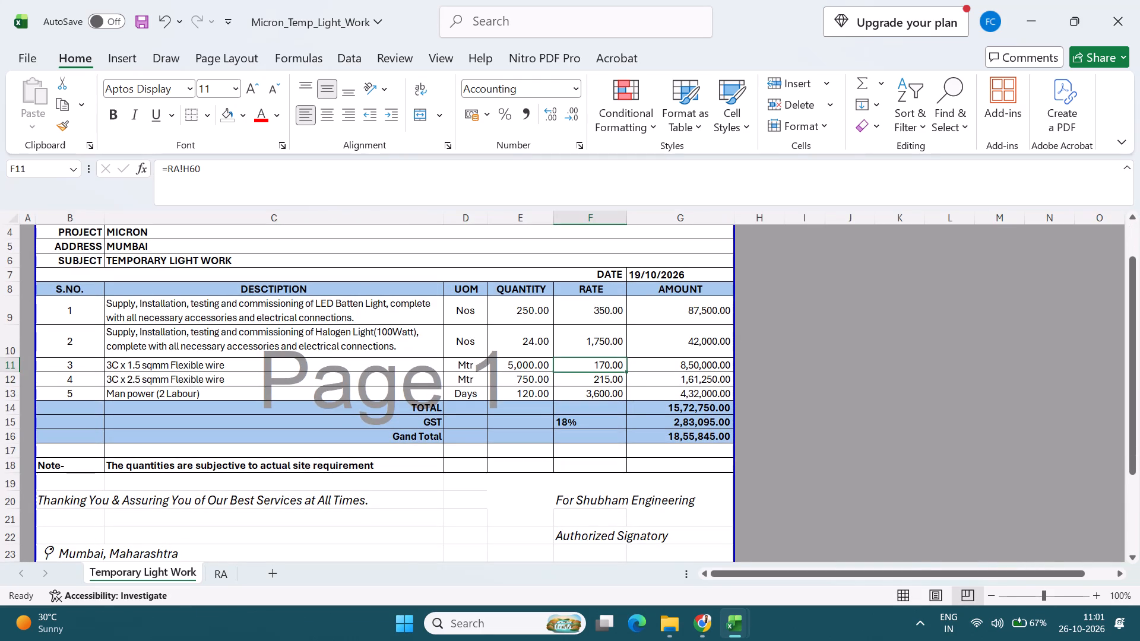
scroll(243, 437, "up", 1)
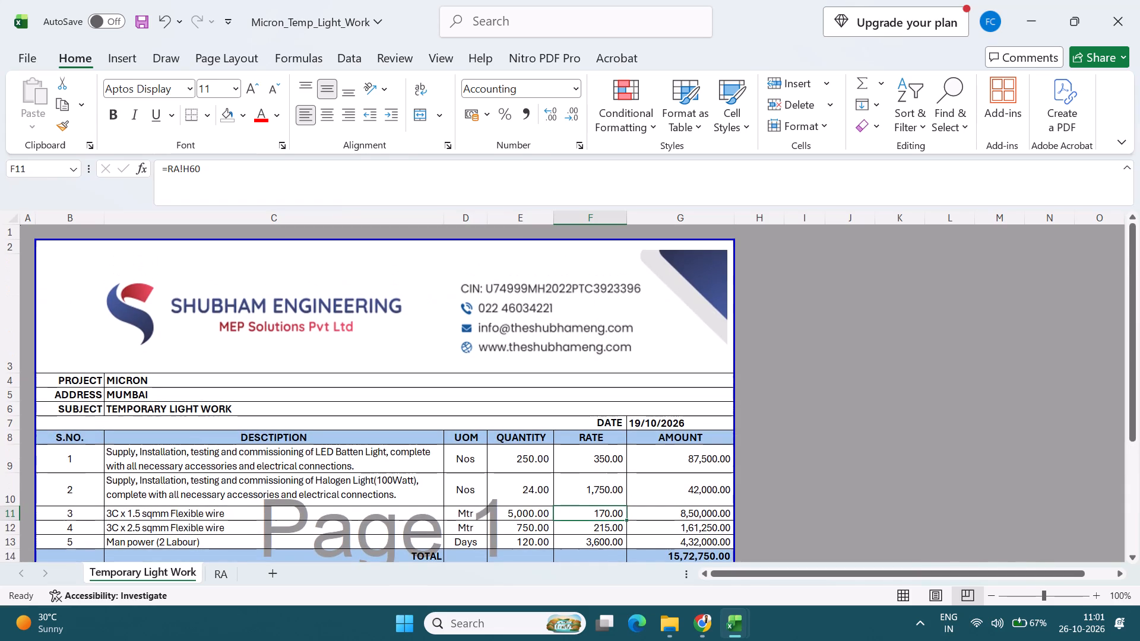
key("ctrl+s")
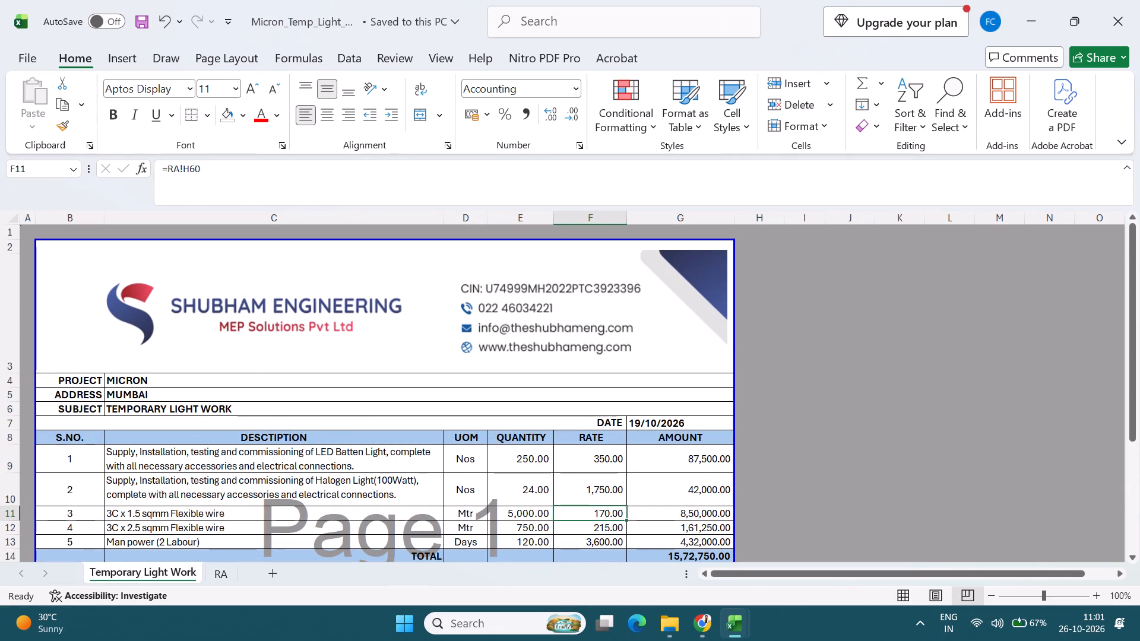
scroll(242, 448, "down", 2)
left_click(223, 572)
scroll(238, 485, "up", 2)
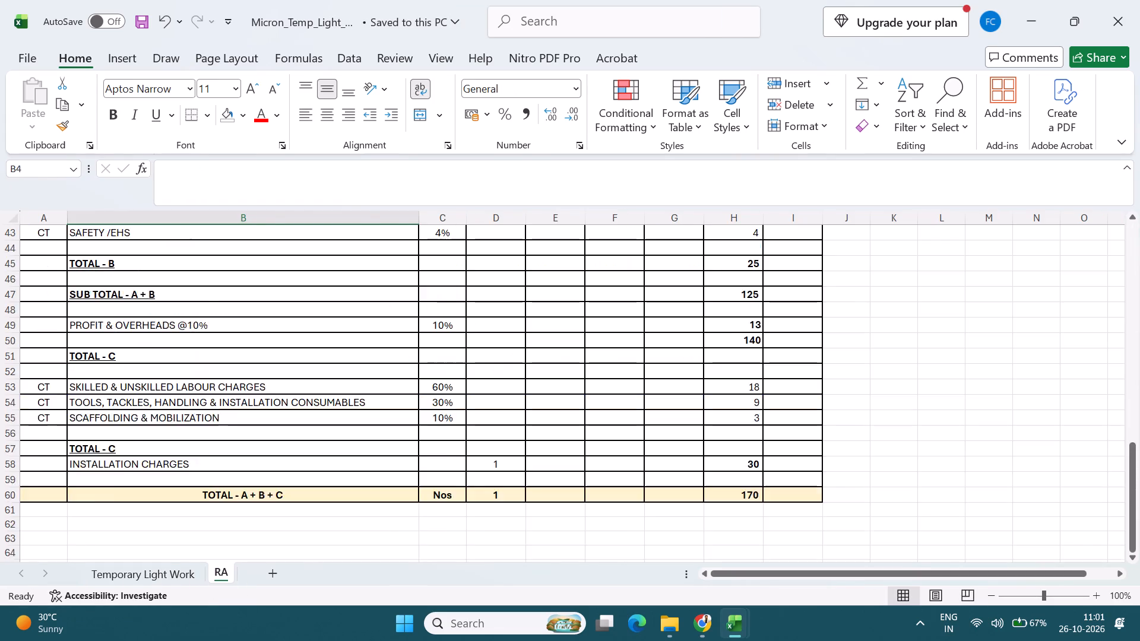
scroll(238, 485, "up", 5)
key("ctrl+s")
Return to the Temporary Light Work sheet and select the Halogen Light description in C10.
left_click(165, 575)
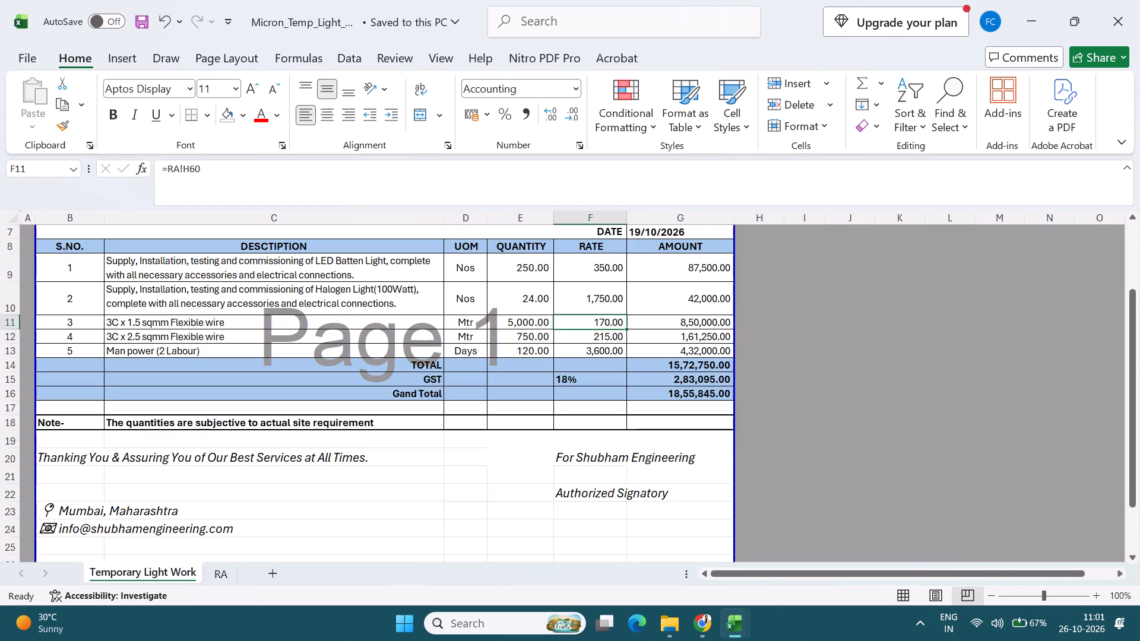
scroll(318, 478, "up", 2)
left_click(318, 478)
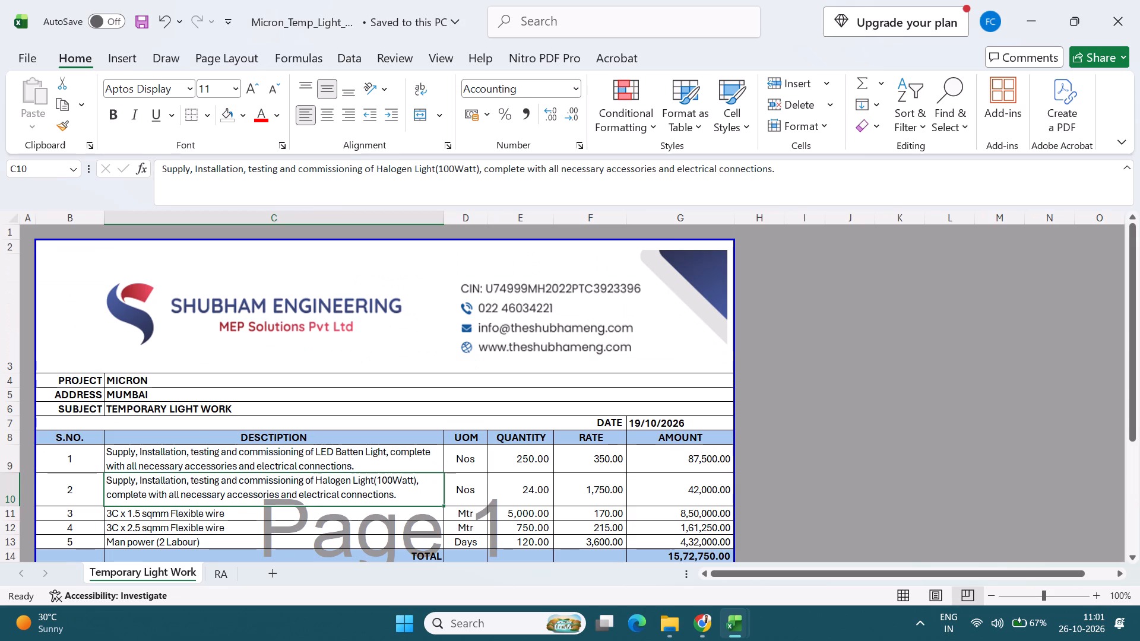
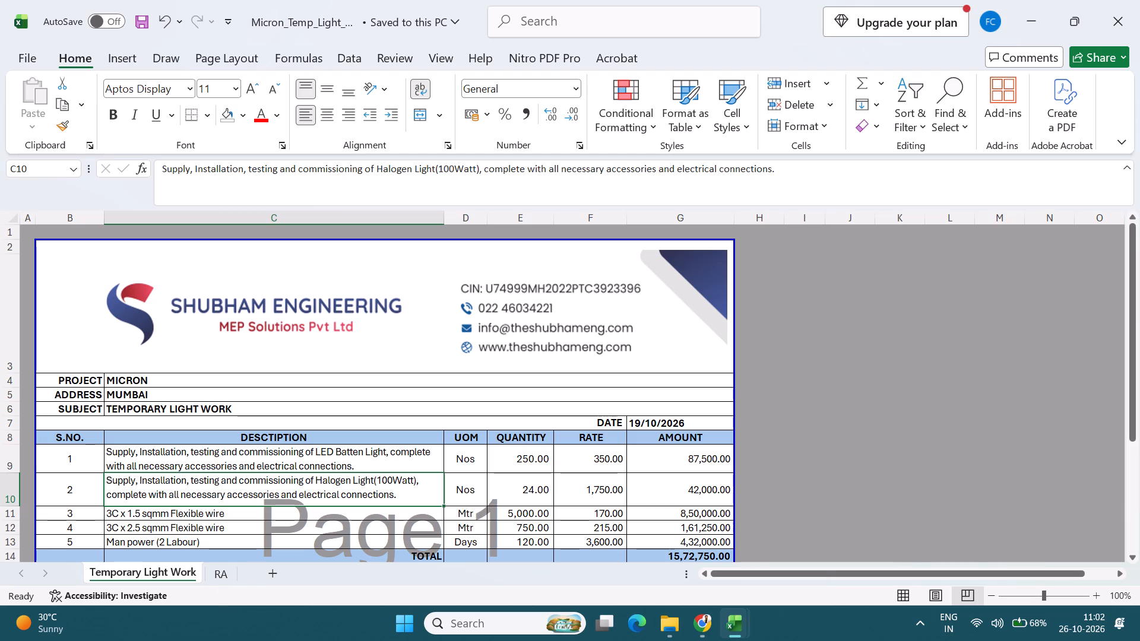
Right-align the 18% GST rate in F15 of the Temporary Light Work quotation and save the workbook.
scroll(355, 474, "down", 1)
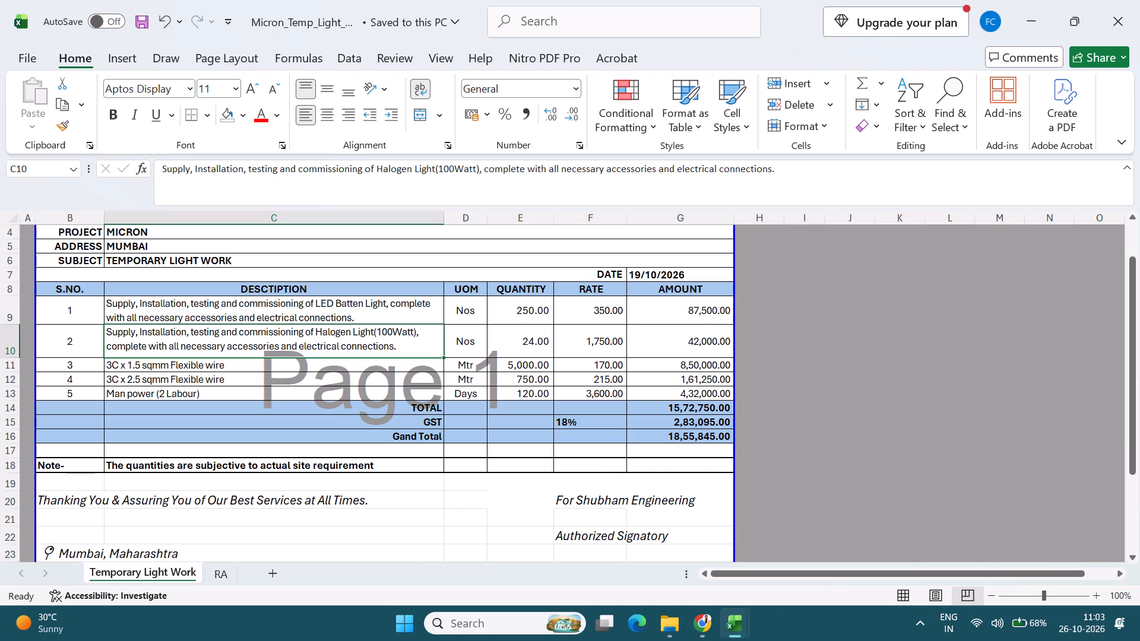
left_click(520, 362)
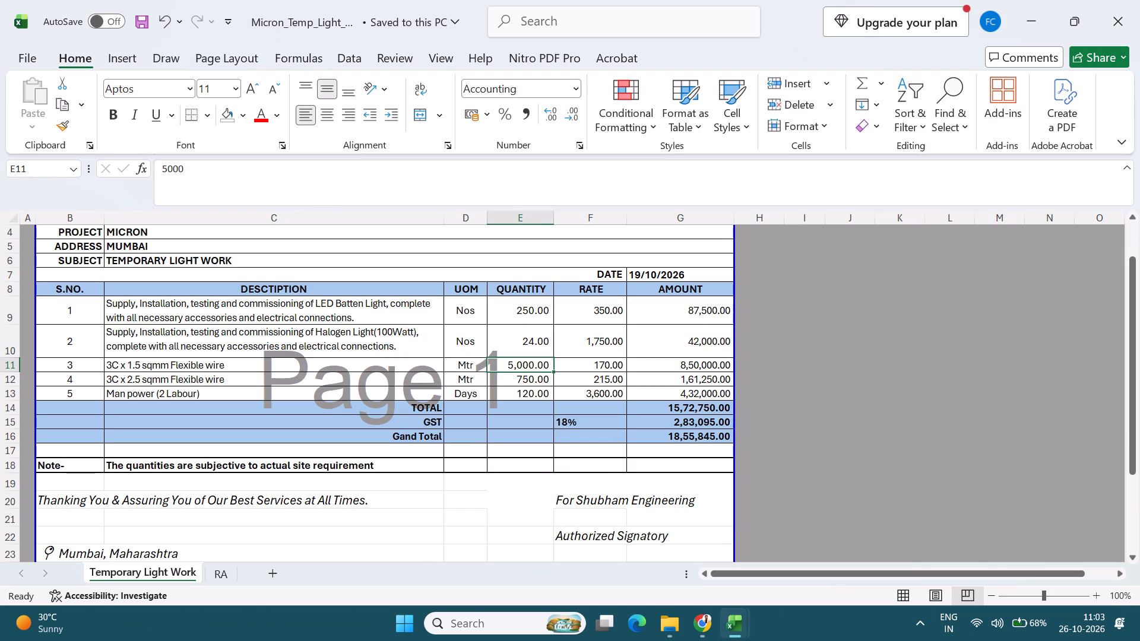
left_click(616, 418)
left_click(346, 108)
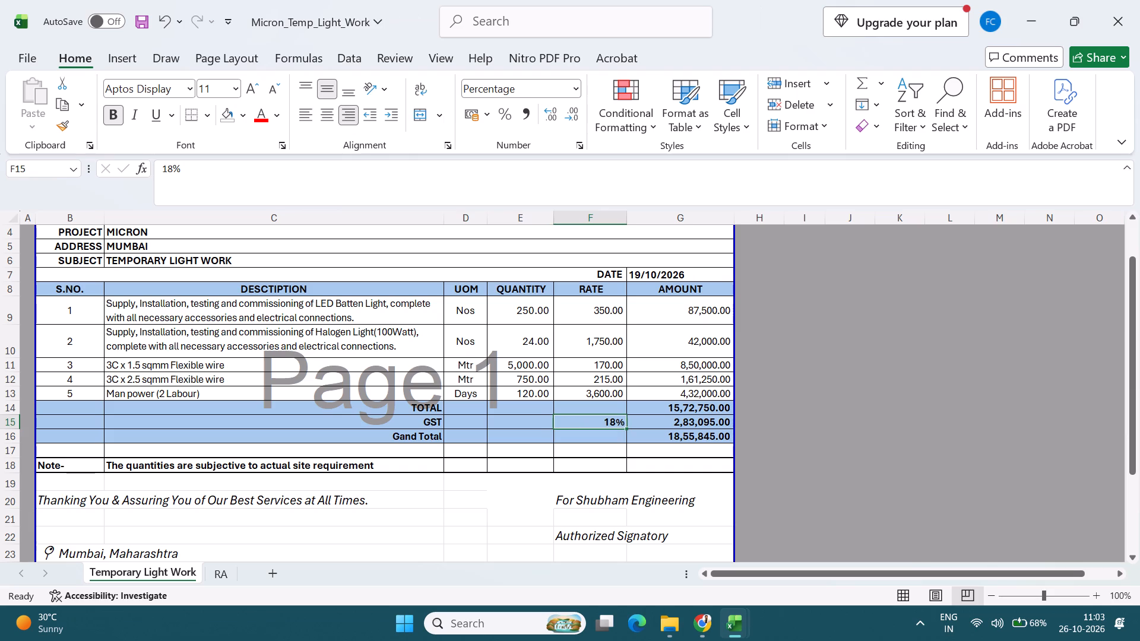
left_click(443, 431)
key("ctrl+s")
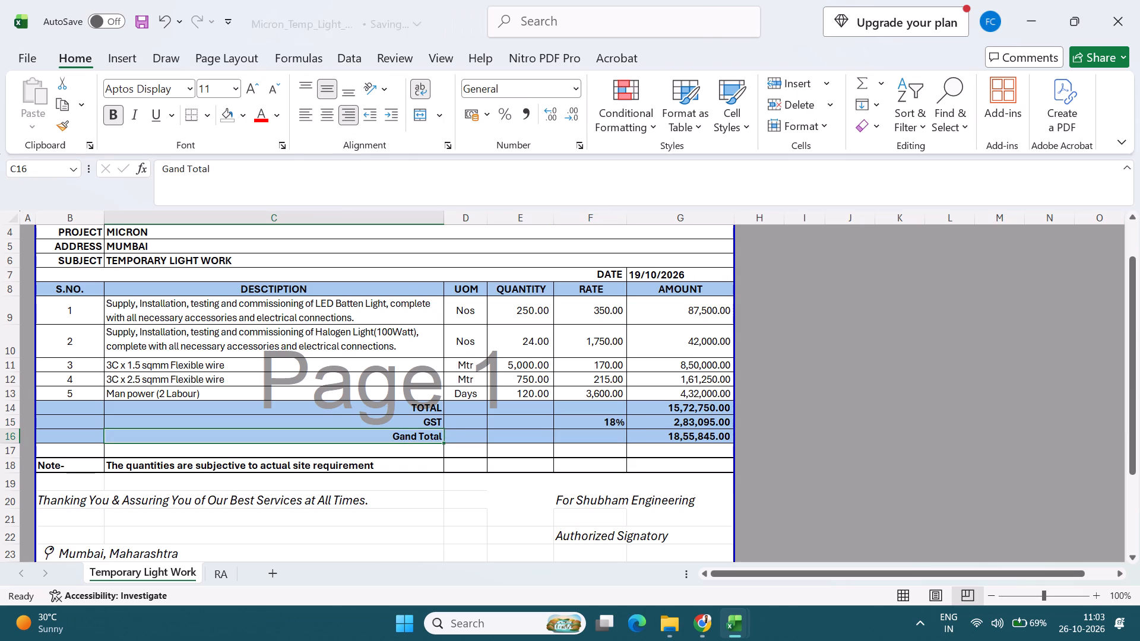
Check the RA sheet, return to the Temporary Light Work sheet and save the Micron_Temp_Light_Work workbook.
left_click(226, 567)
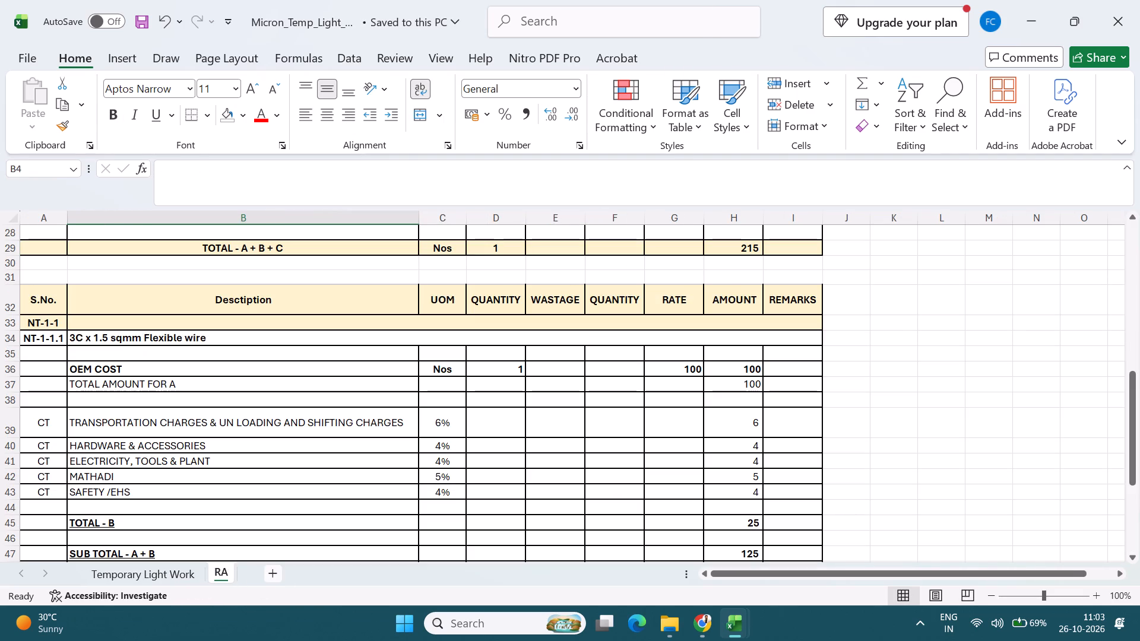
left_click(165, 568)
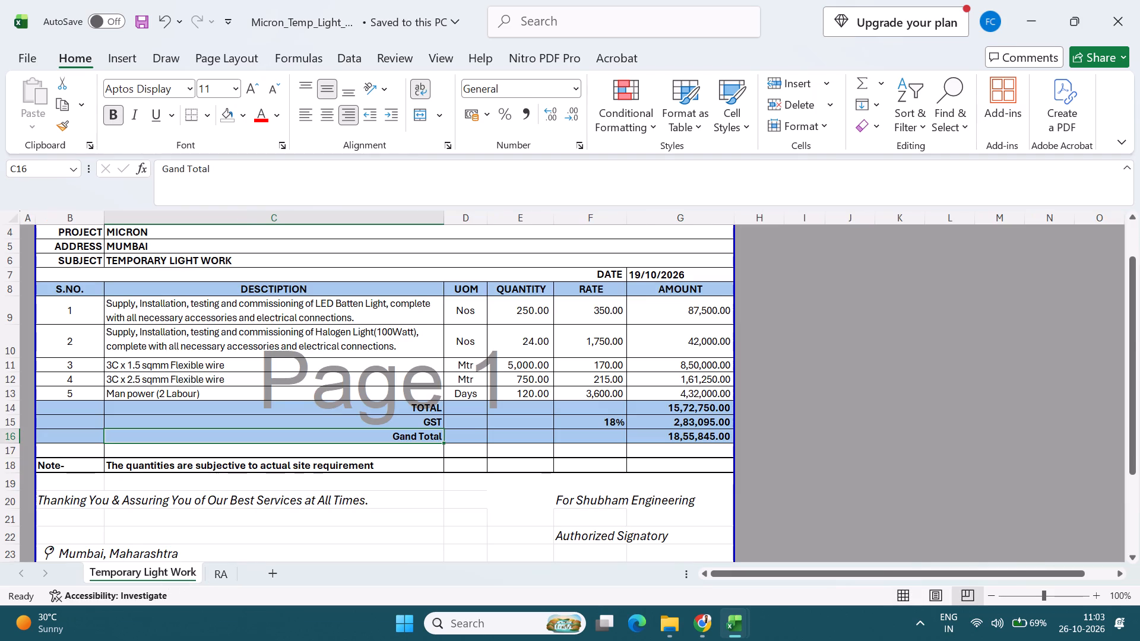
key("ctrl+s")
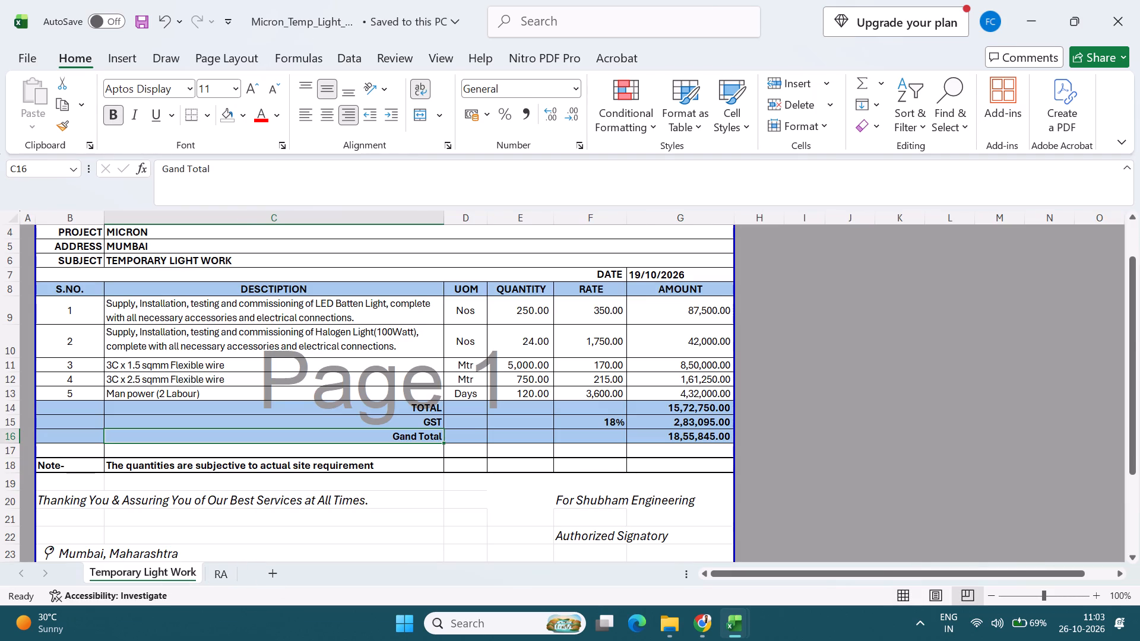
Switch to the BOQ_NT_RA workbook and look over the WASHROOM RA 1 and WASHROOM WORK sheets.
key("alt+Tab")
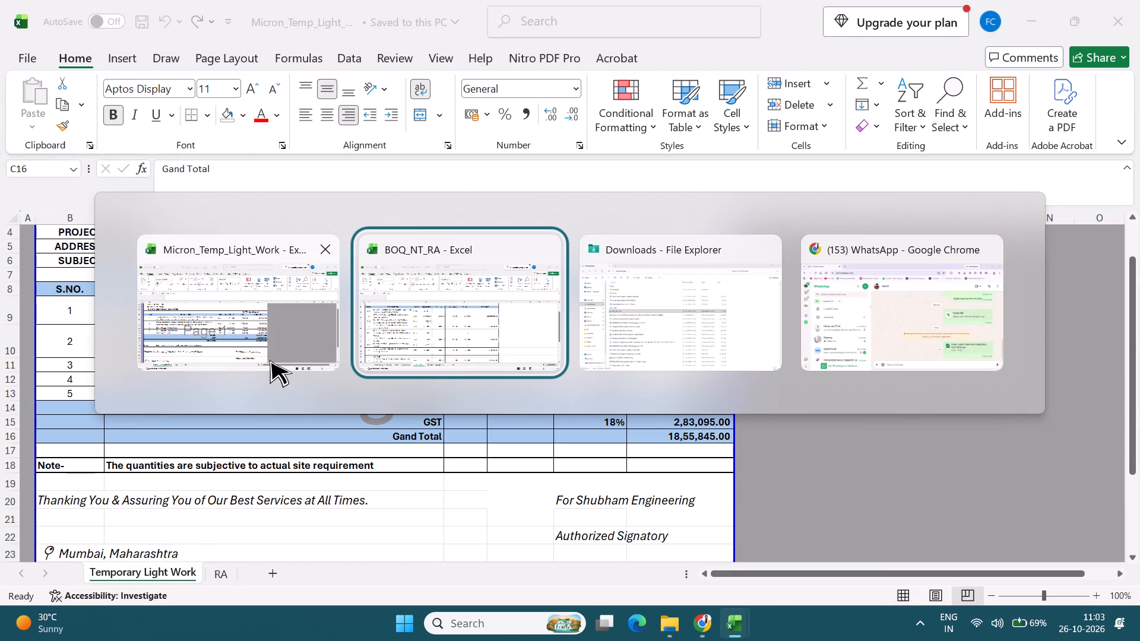
left_click(220, 420)
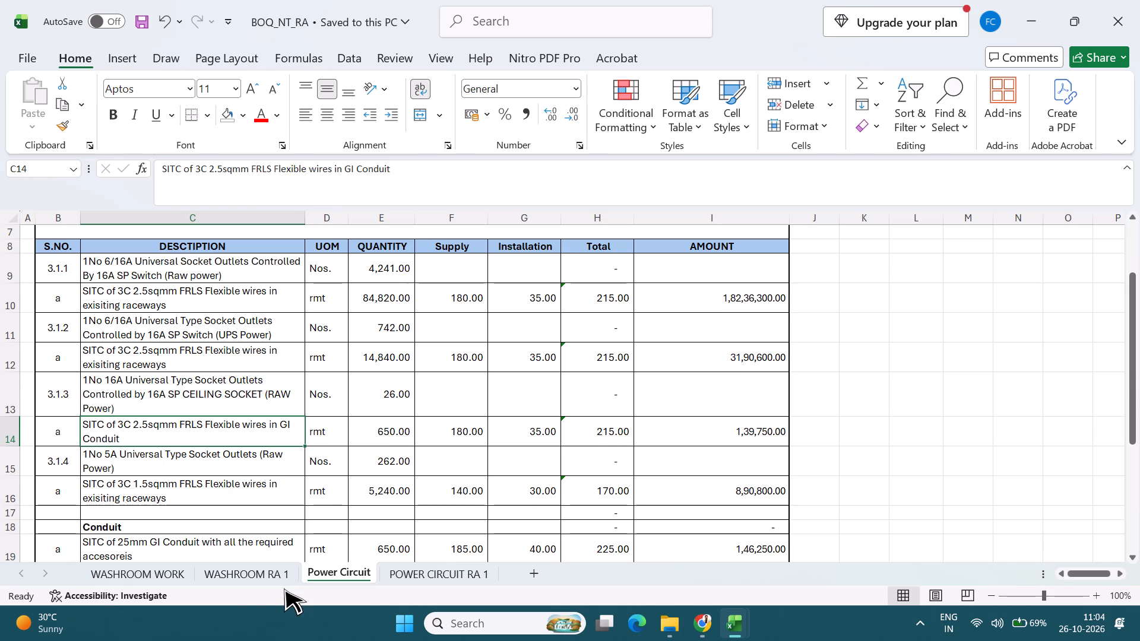
left_click(264, 578)
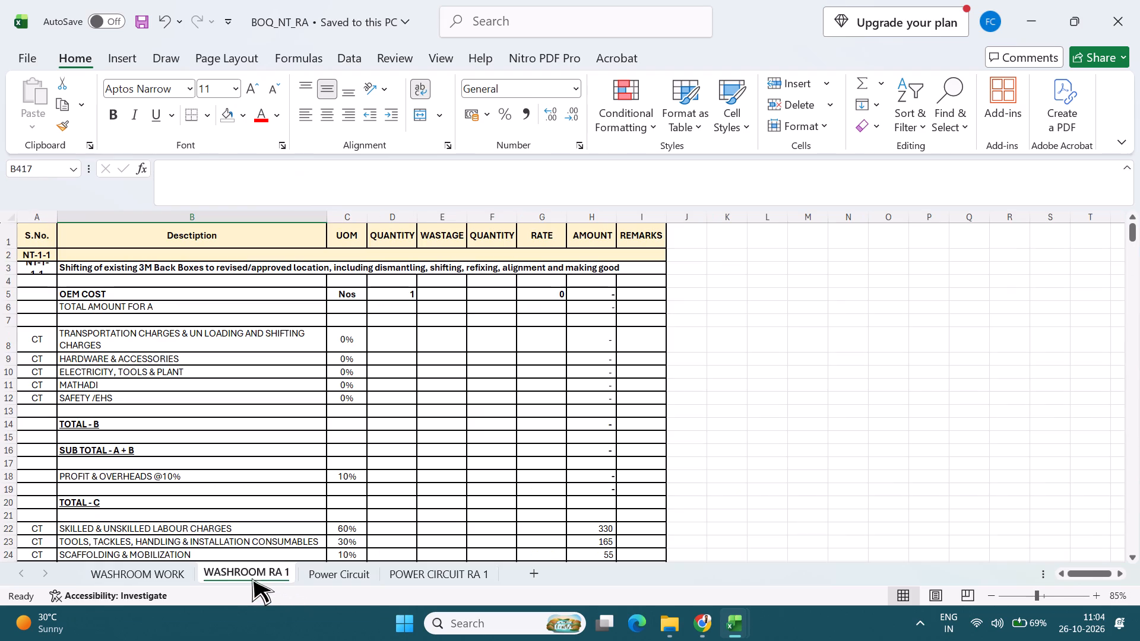
left_click(140, 579)
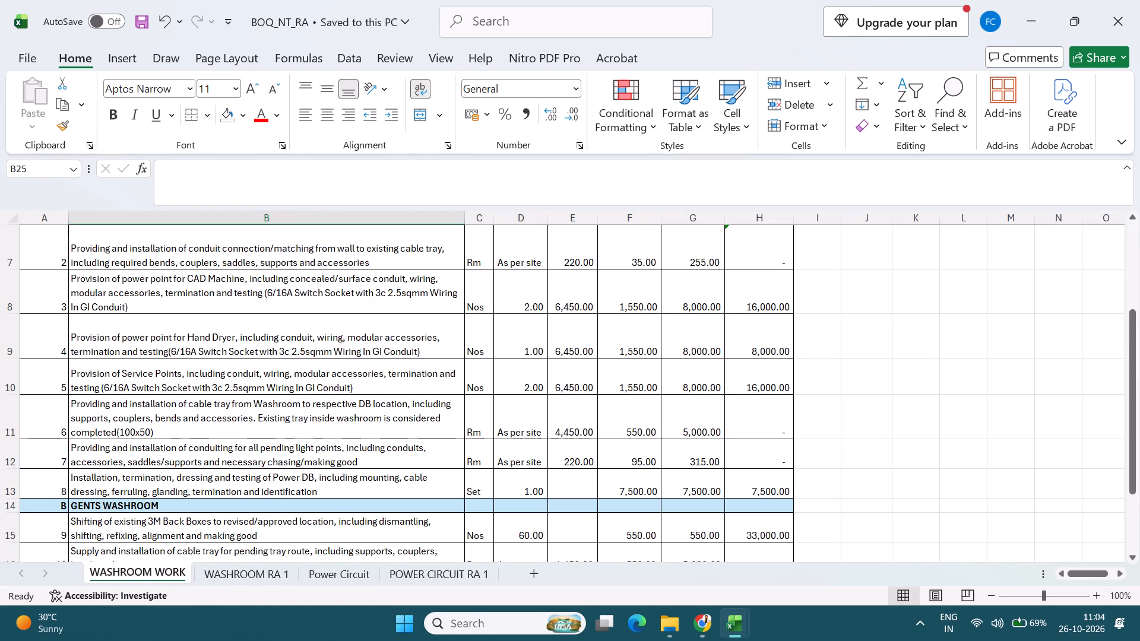
double_click(436, 351)
left_click(411, 469)
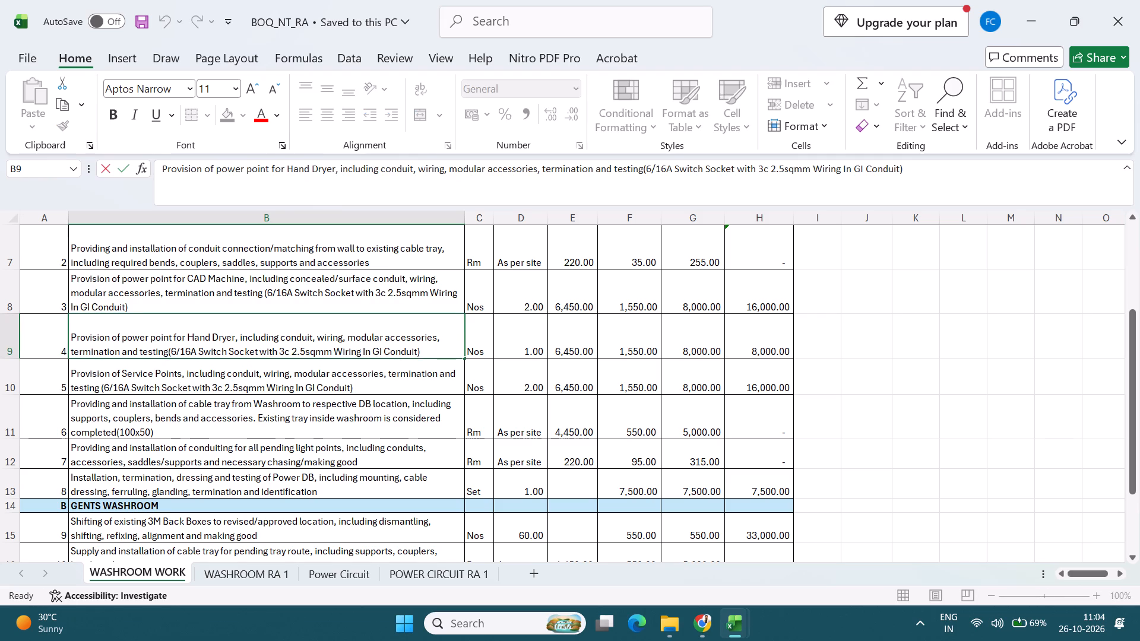
On WASHROOM RA 1, clear the 6/16A Switch Socket rate in G68 of the CAD Machine analysis and check the WASHROOM WORK rates.
left_click(230, 570)
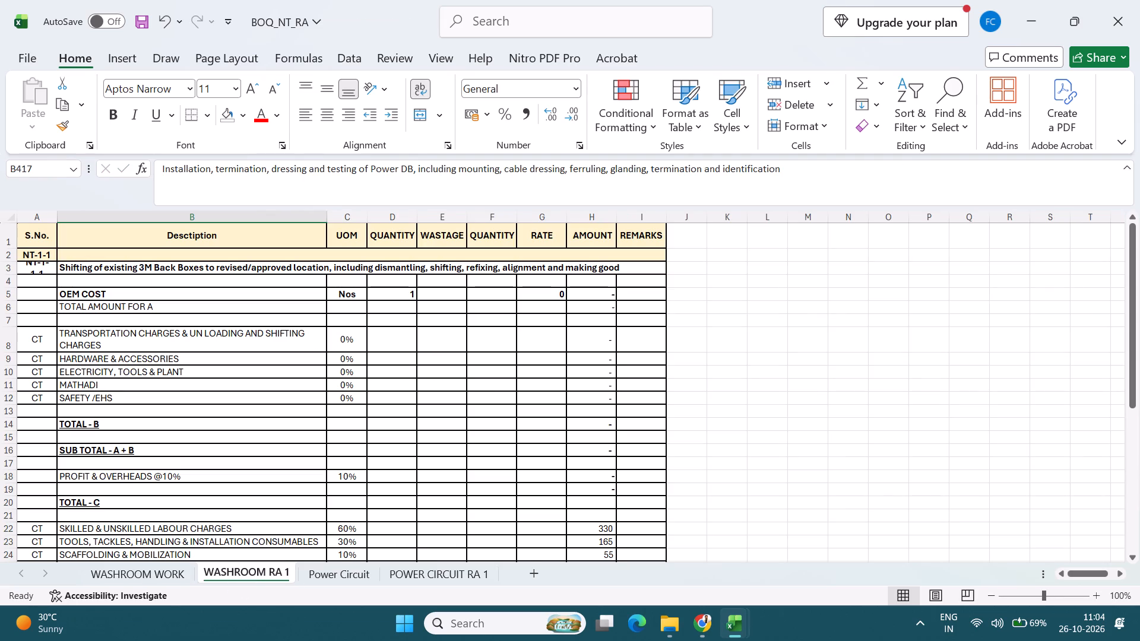
scroll(331, 360, "up", 3)
scroll(331, 358, "down", 4)
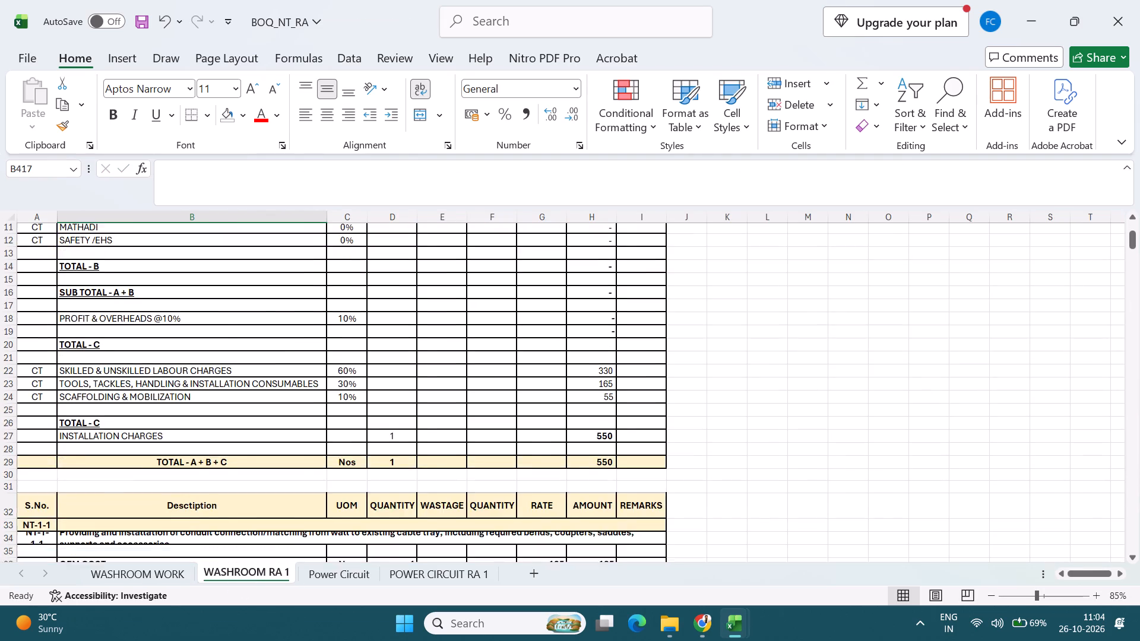
scroll(343, 391, "down", 4)
scroll(361, 436, "down", 4)
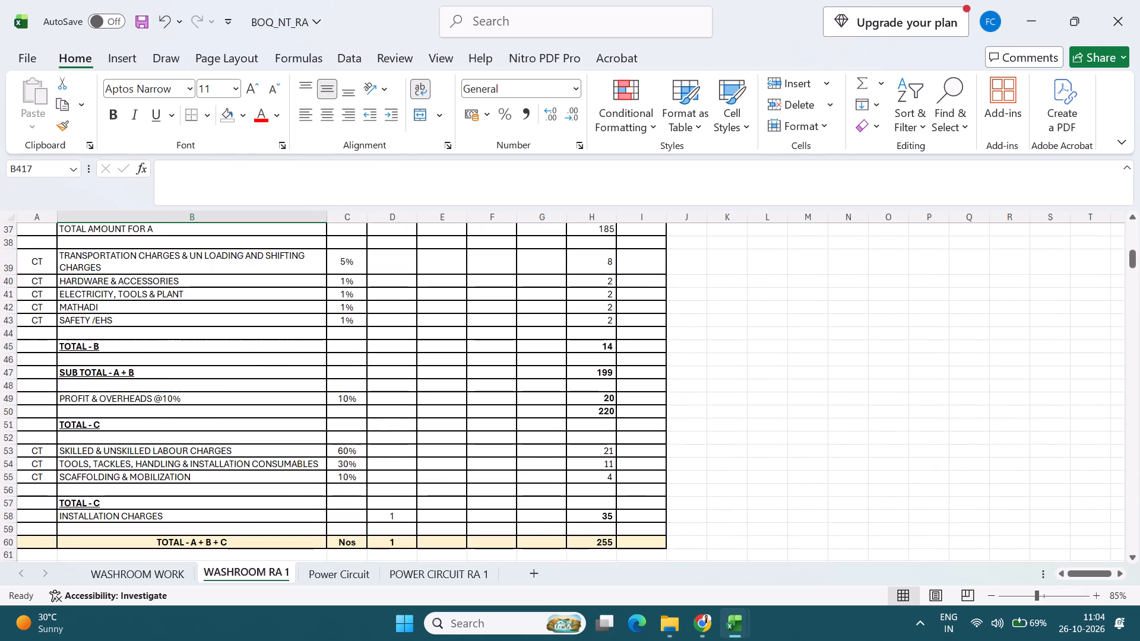
scroll(361, 431, "down", 6)
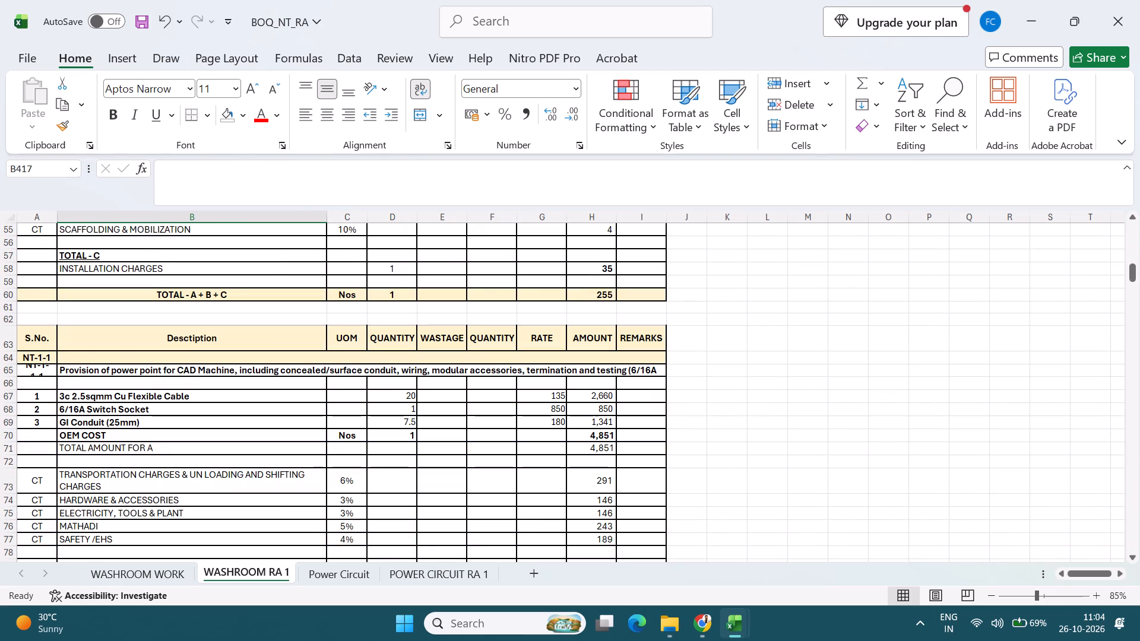
left_click(532, 408)
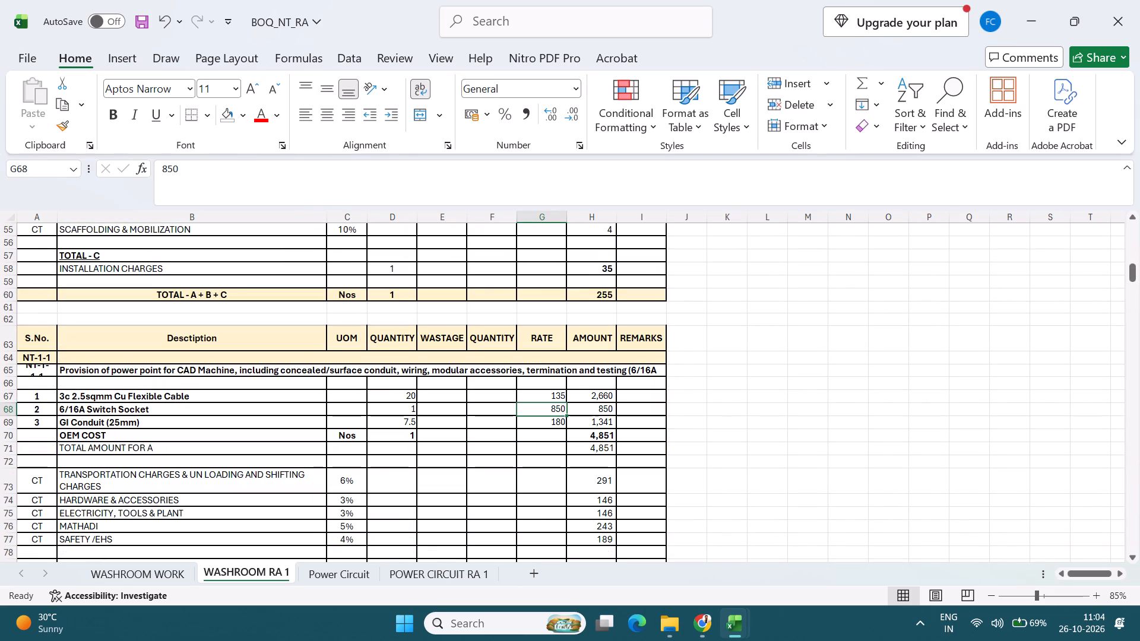
key("Delete")
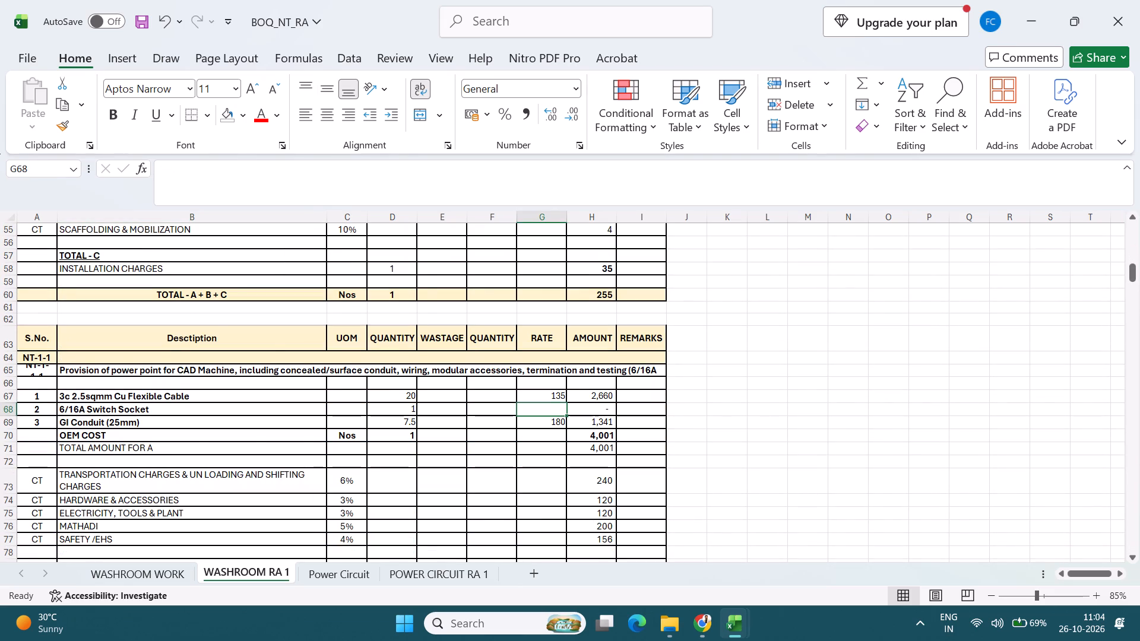
scroll(500, 511, "down", 5)
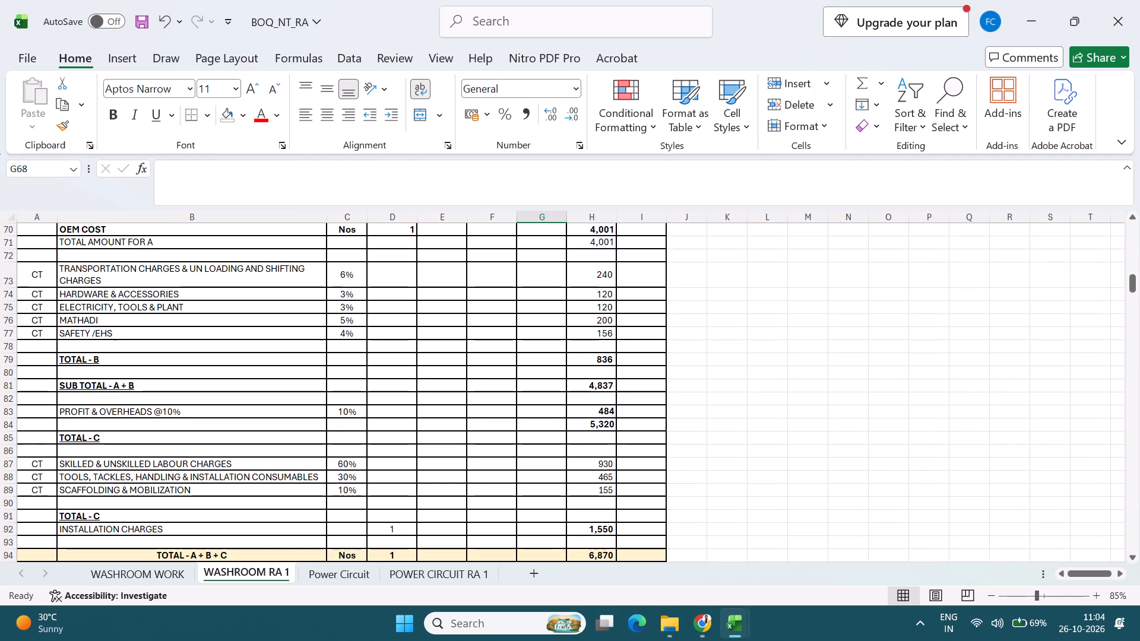
left_click(163, 579)
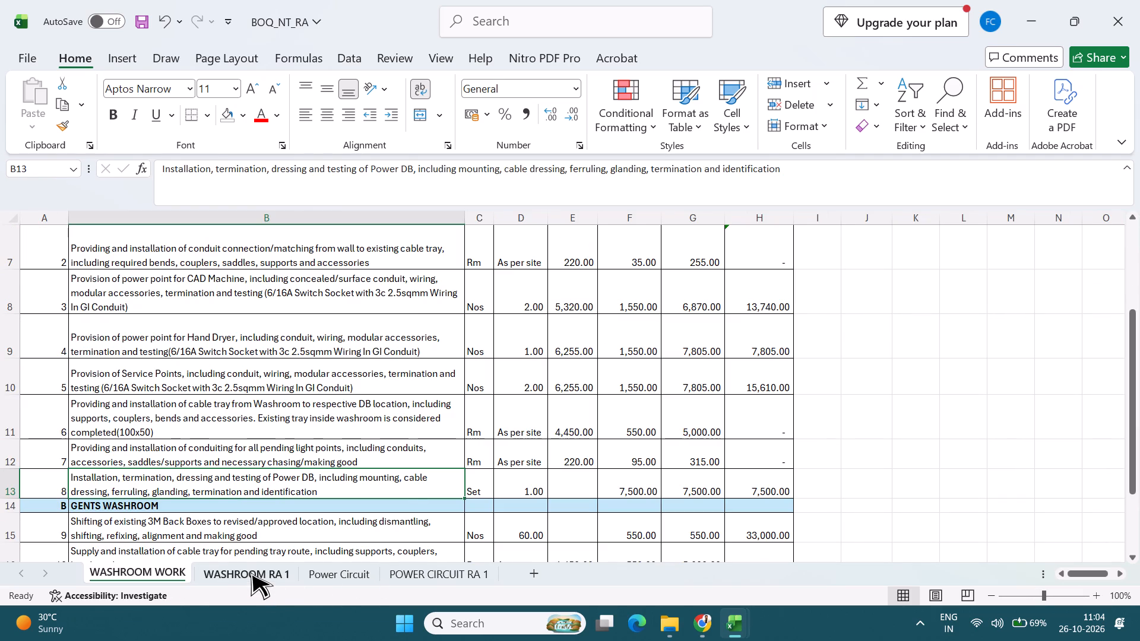
Clear the 6/16A Switch Socket rate in G103 of the Hand Dryer power point analysis on WASHROOM RA 1.
left_click(251, 572)
scroll(354, 458, "down", 6)
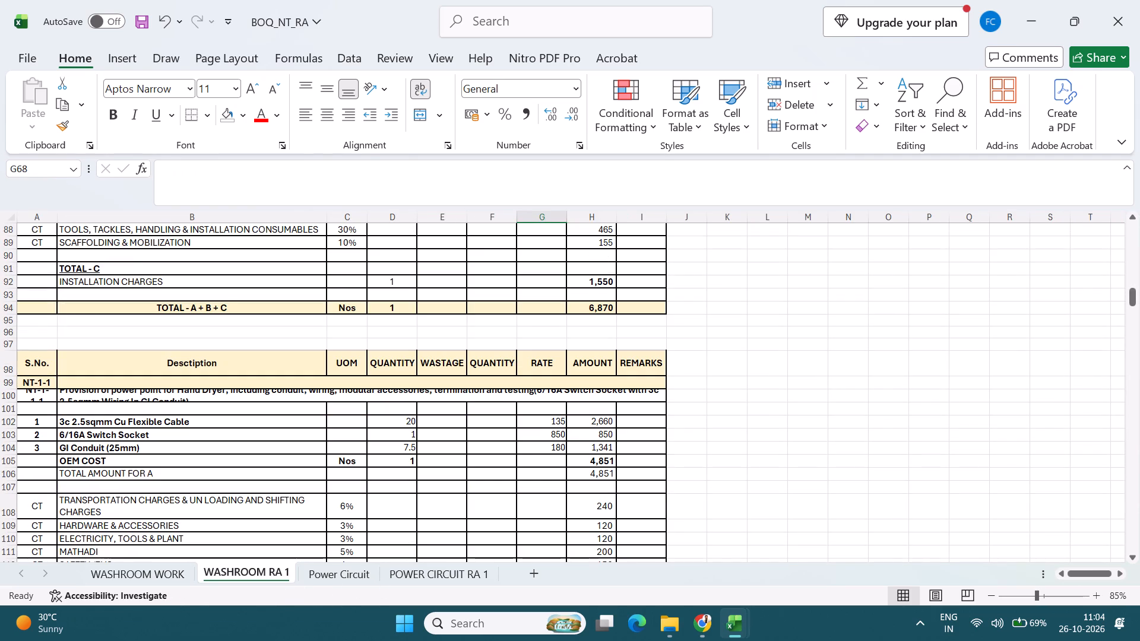
left_click(525, 436)
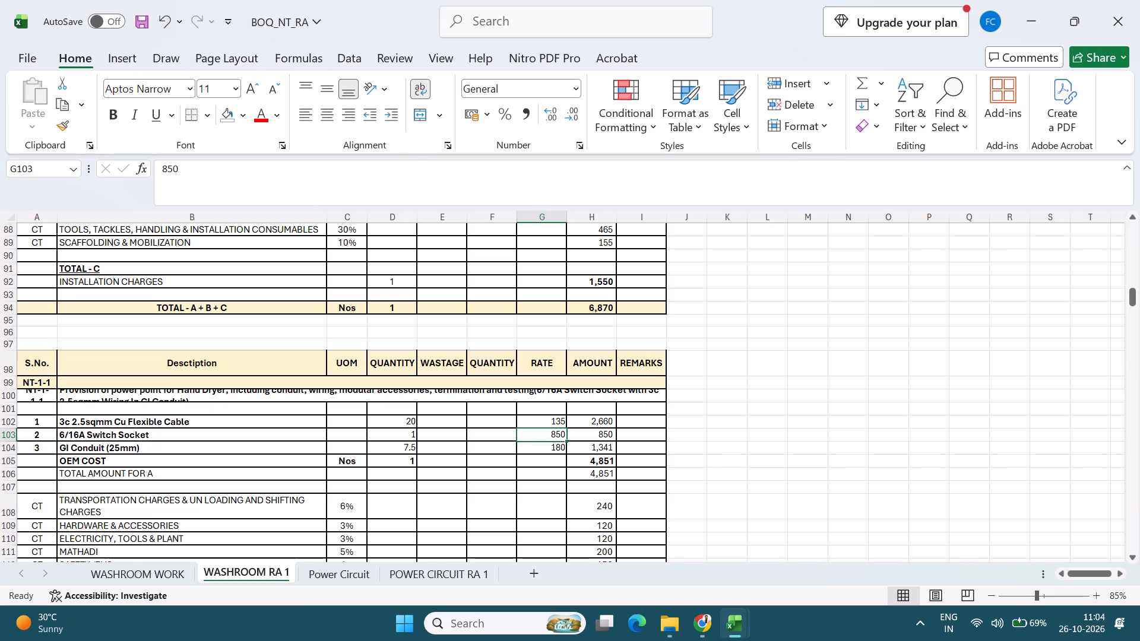
key("Delete")
Clear the 6/16A Switch Socket rate in G137 of the Service Points analysis on WASHROOM RA 1.
scroll(505, 471, "down", 1)
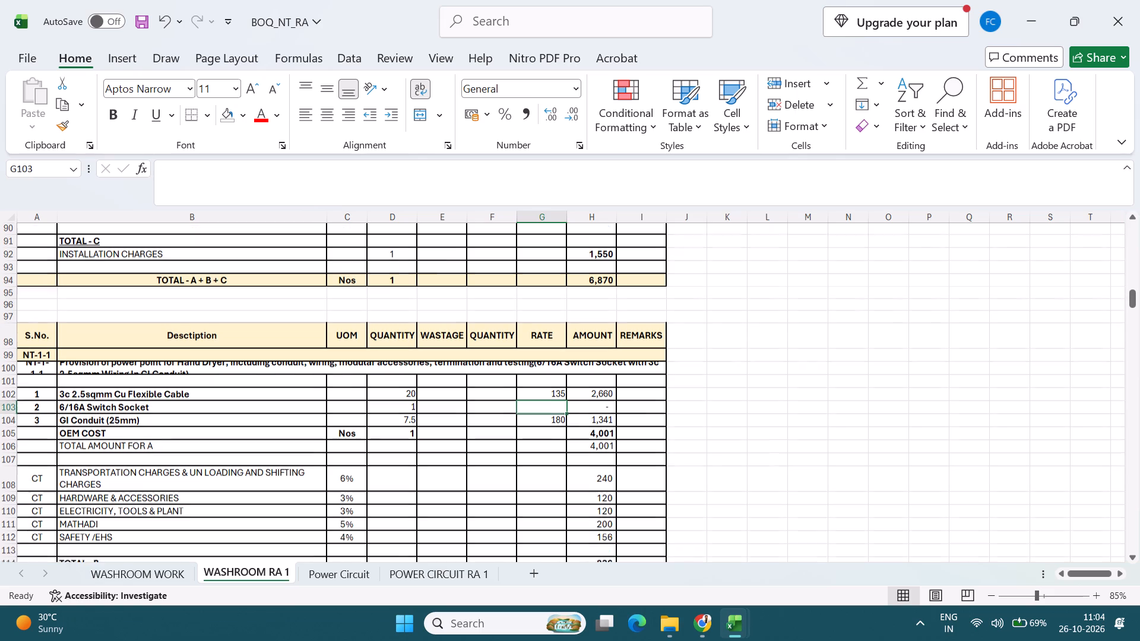
scroll(505, 471, "down", 15)
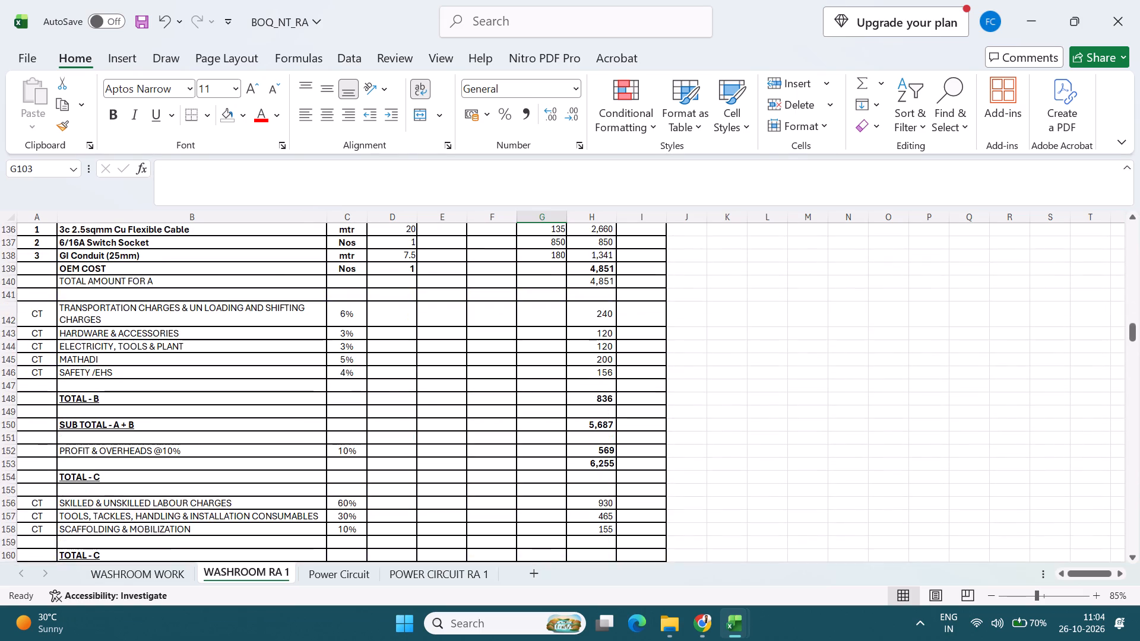
scroll(505, 471, "up", 1)
left_click(563, 281)
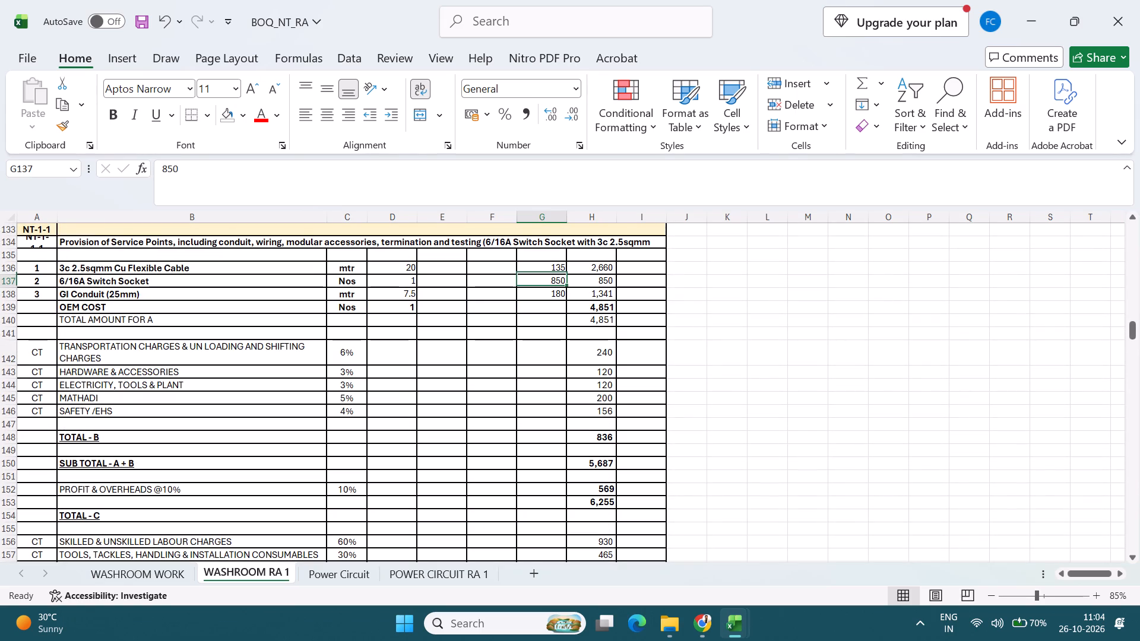
key("Delete")
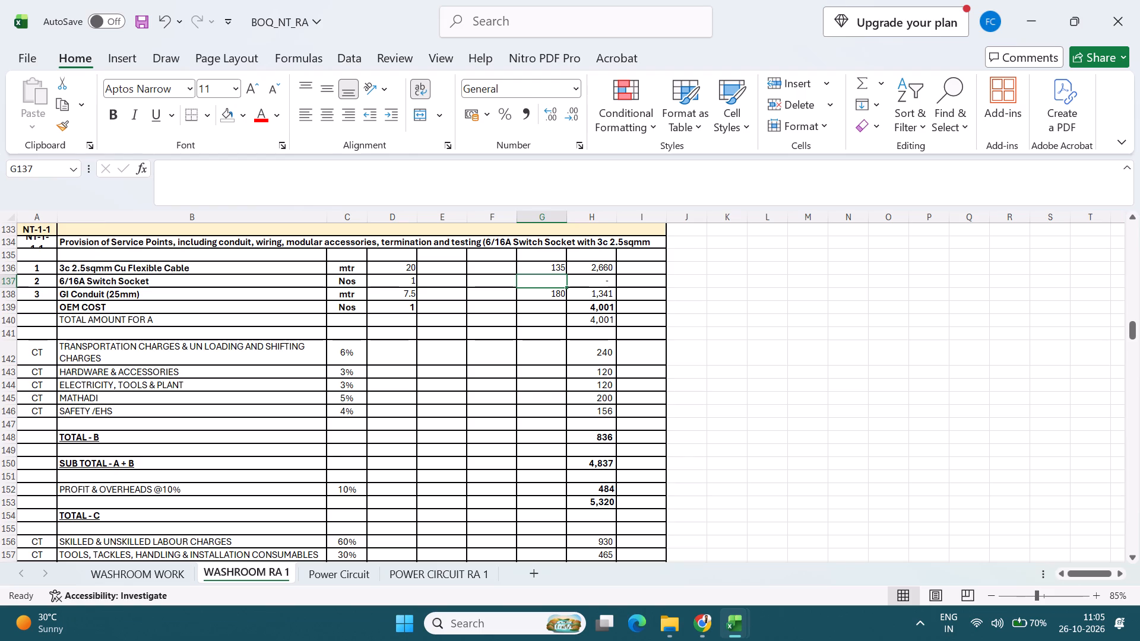
Auto-fit the height of row 168, the cable tray description on WASHROOM RA 1.
scroll(316, 398, "down", 9)
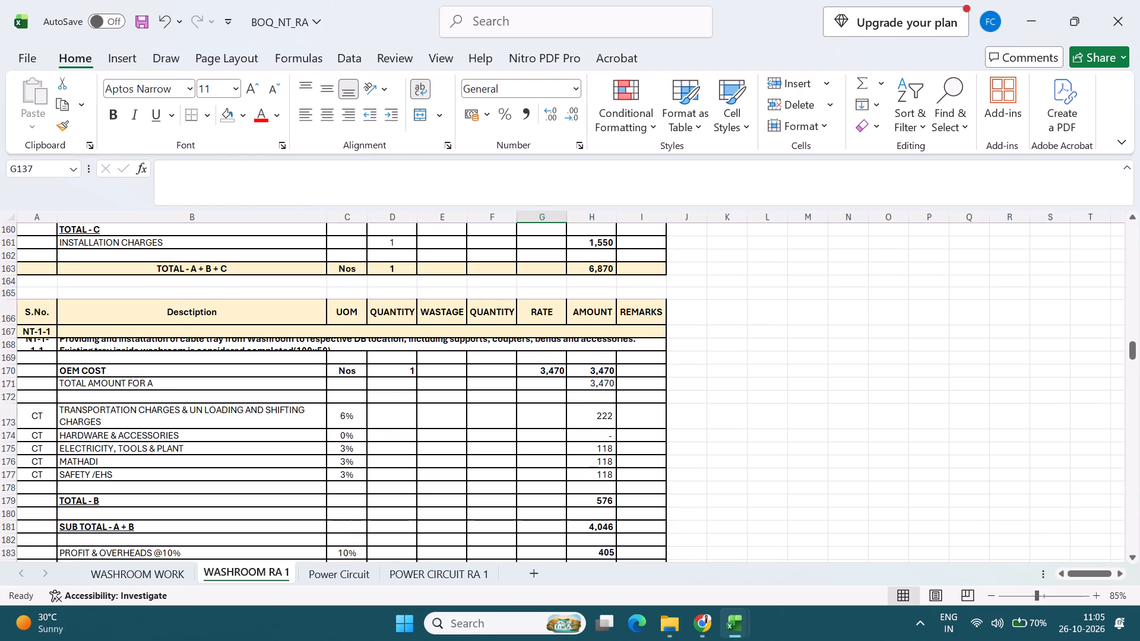
double_click(9, 353)
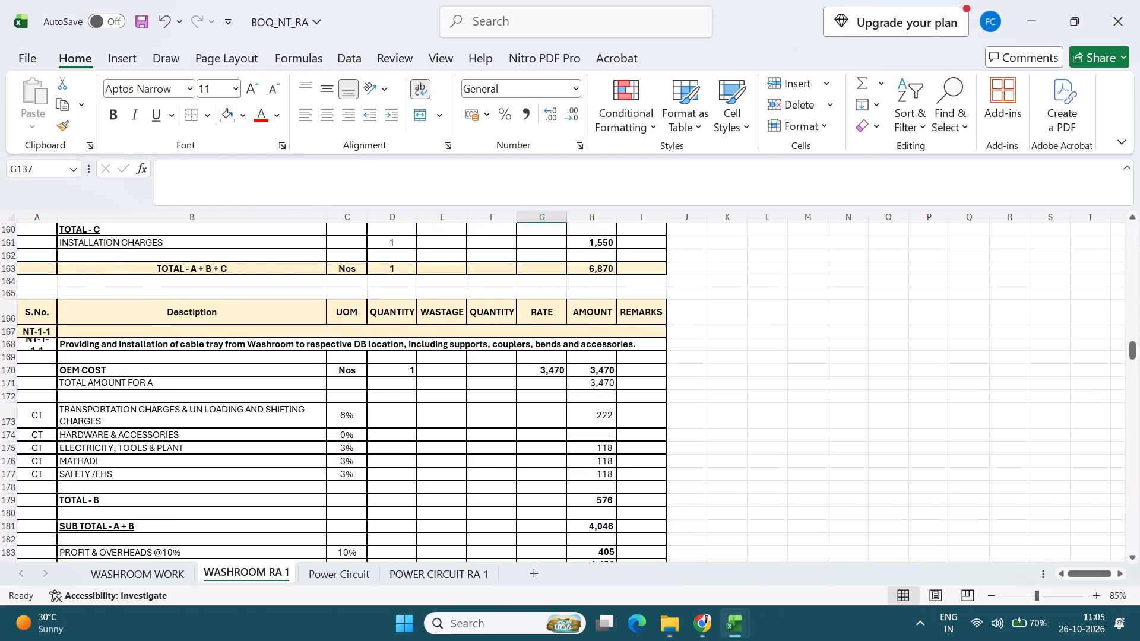
Look back through the WASHROOM RA 1 rate analyses, from the cable tray item up to the 3M Back Boxes shifting item.
scroll(173, 391, "up", 10)
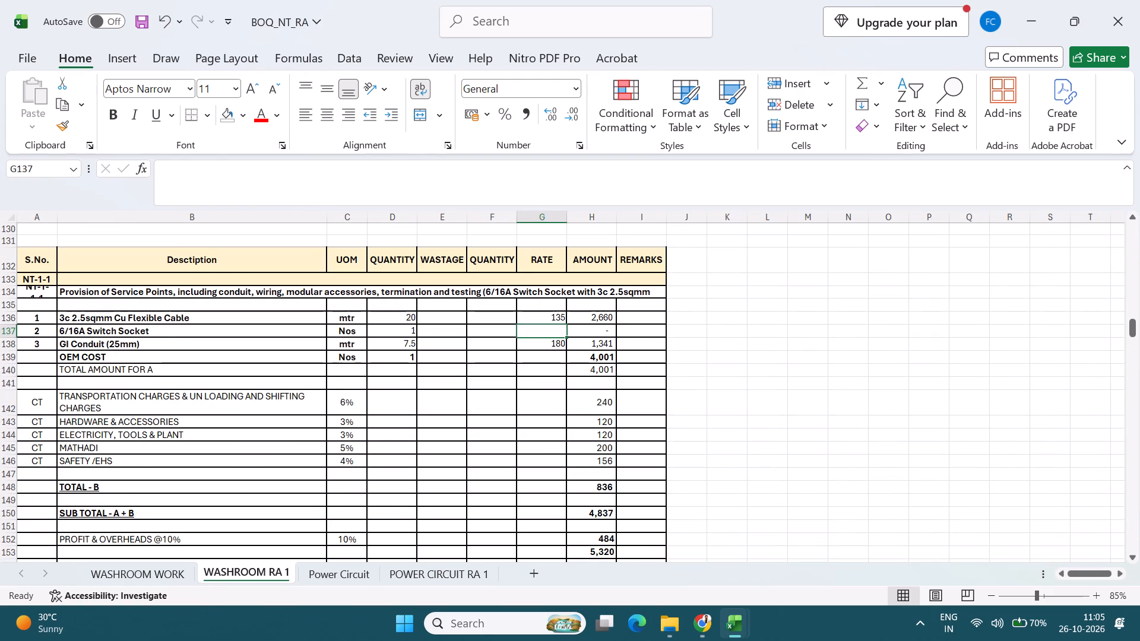
scroll(297, 506, "up", 20)
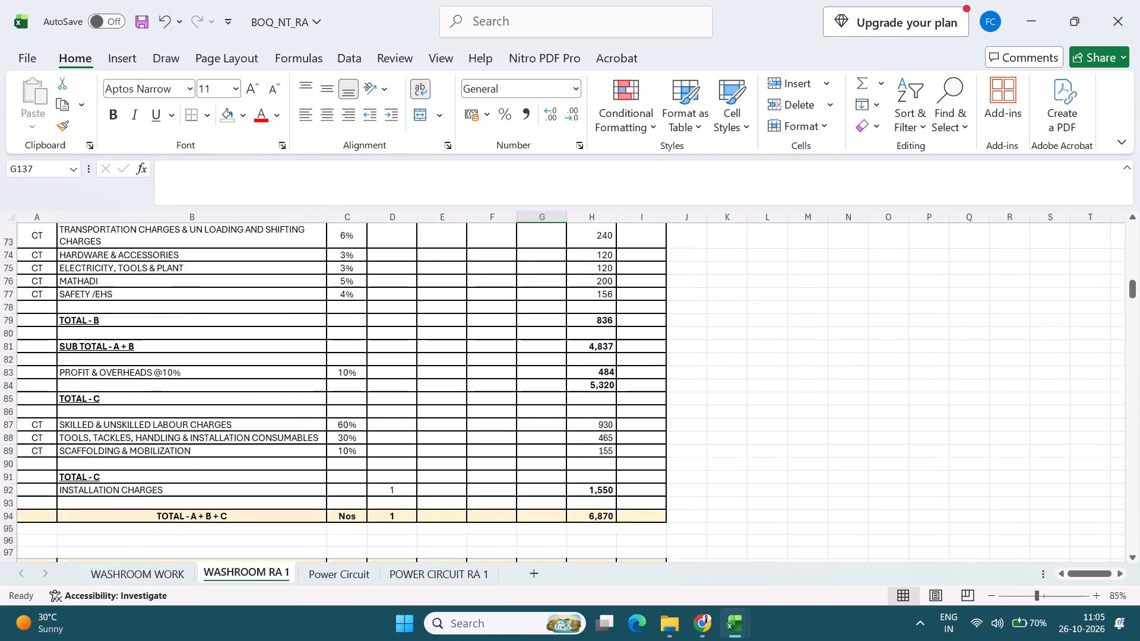
scroll(297, 506, "up", 18)
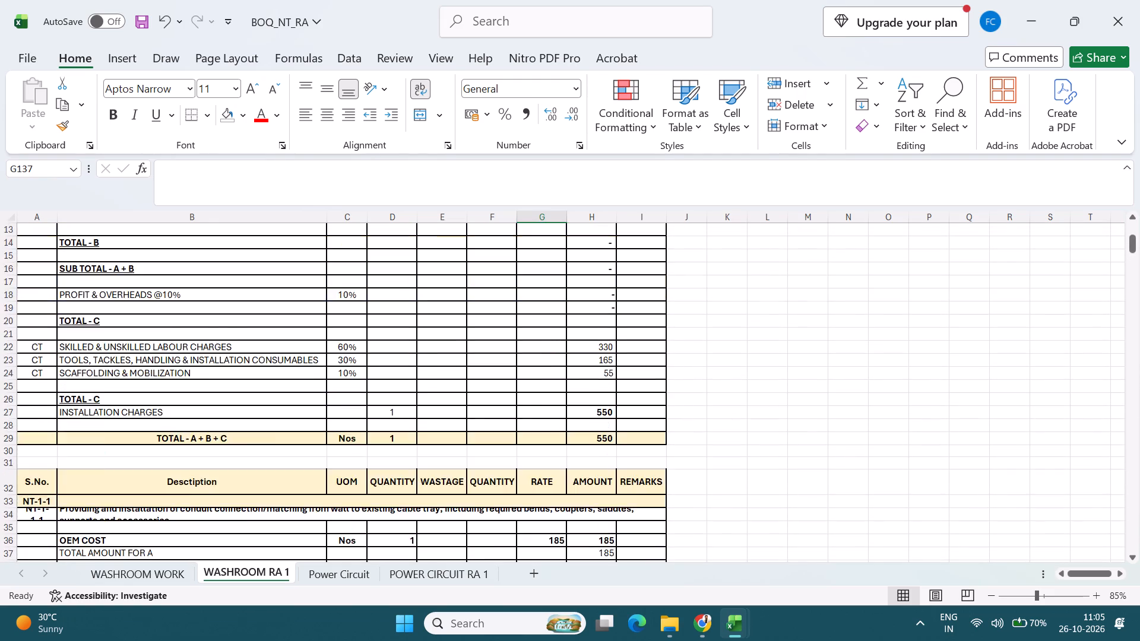
scroll(297, 506, "up", 10)
scroll(297, 506, "down", 2)
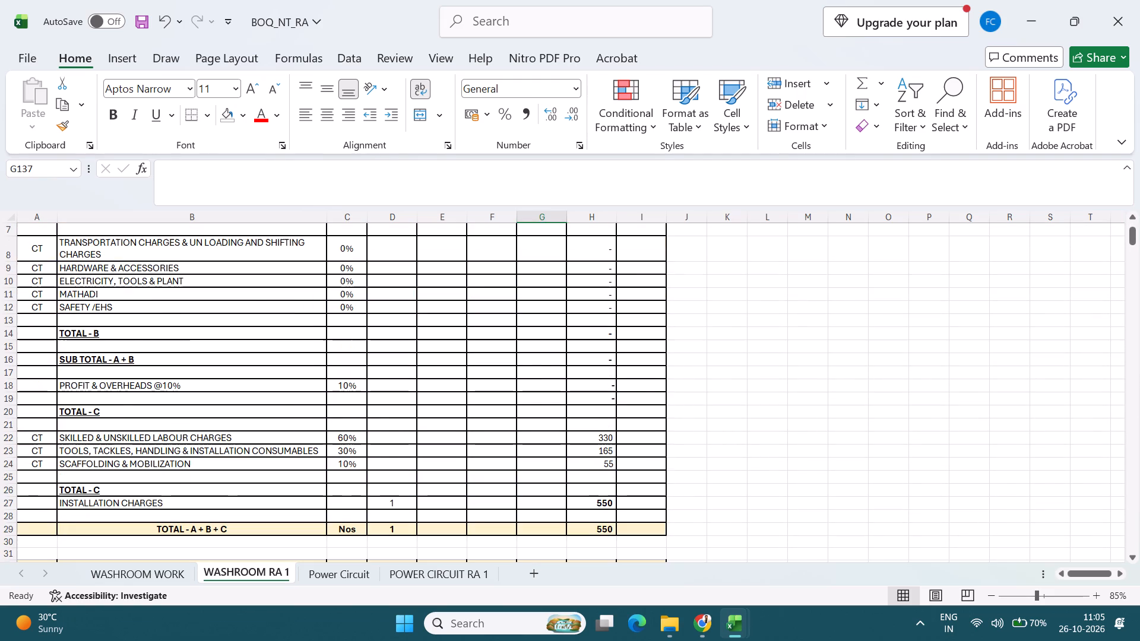
scroll(297, 506, "up", 2)
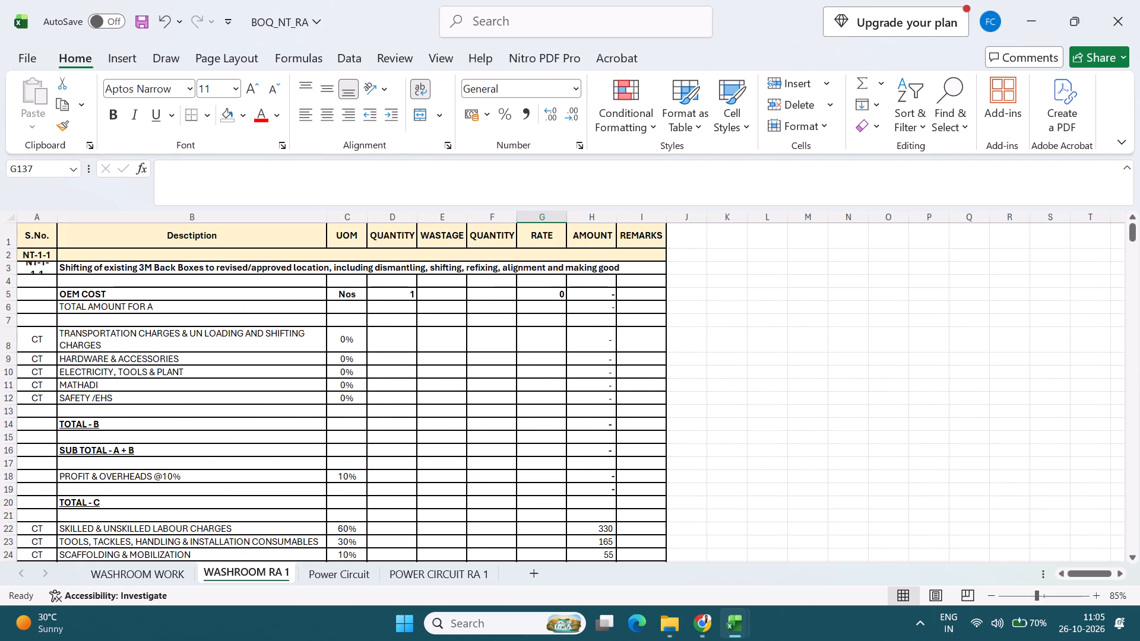
Review the rates and totals of the WASHROOM RA 1 analyses from the 3M Back Boxes item down to the Power DB item.
scroll(297, 506, "down", 4)
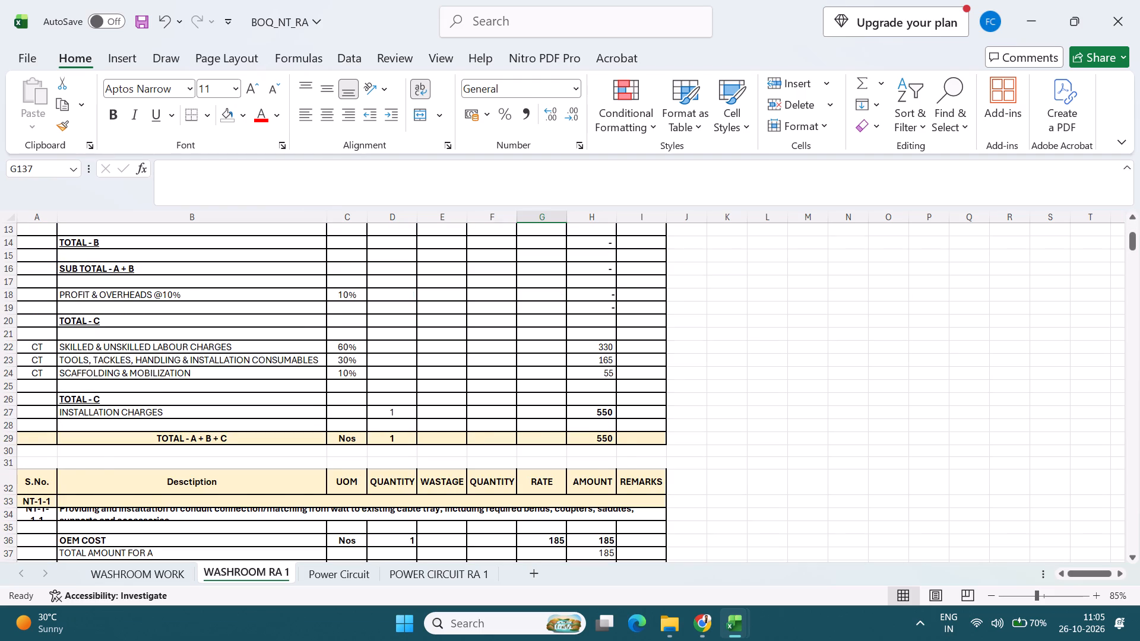
scroll(297, 506, "down", 20)
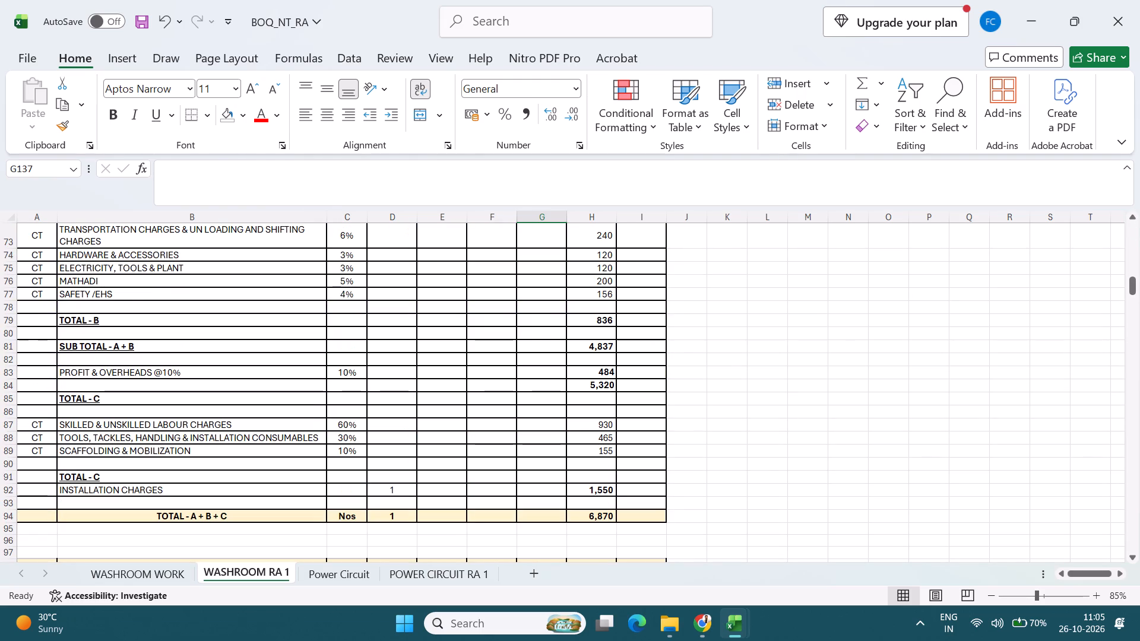
scroll(297, 506, "down", 10)
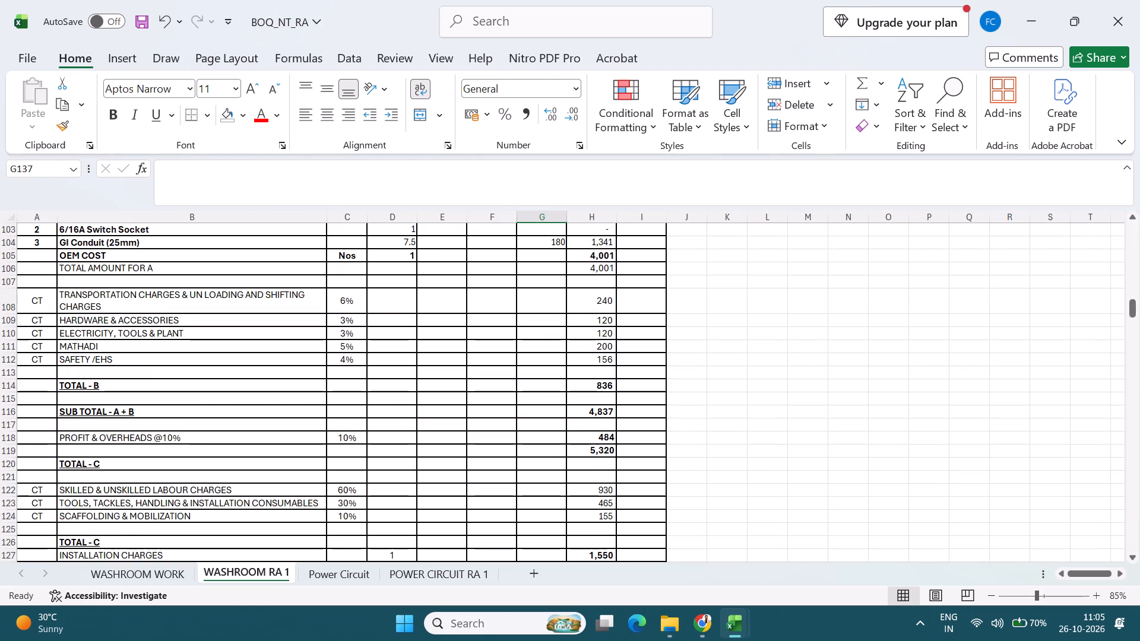
scroll(297, 506, "down", 12)
scroll(296, 499, "up", 1)
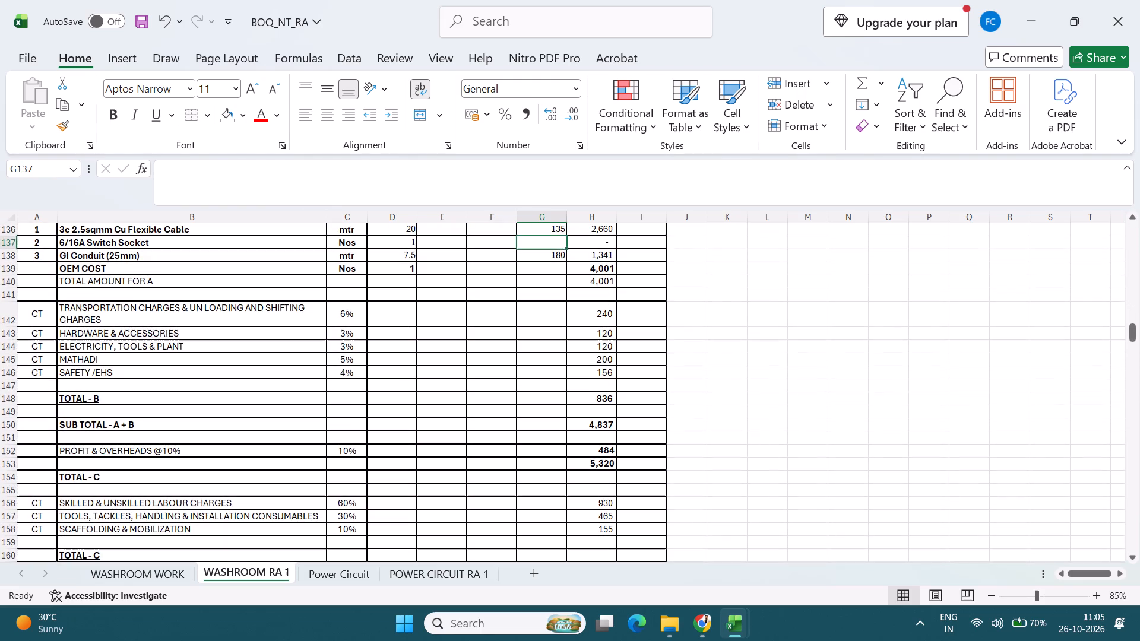
scroll(296, 499, "down", 1)
scroll(296, 499, "up", 2)
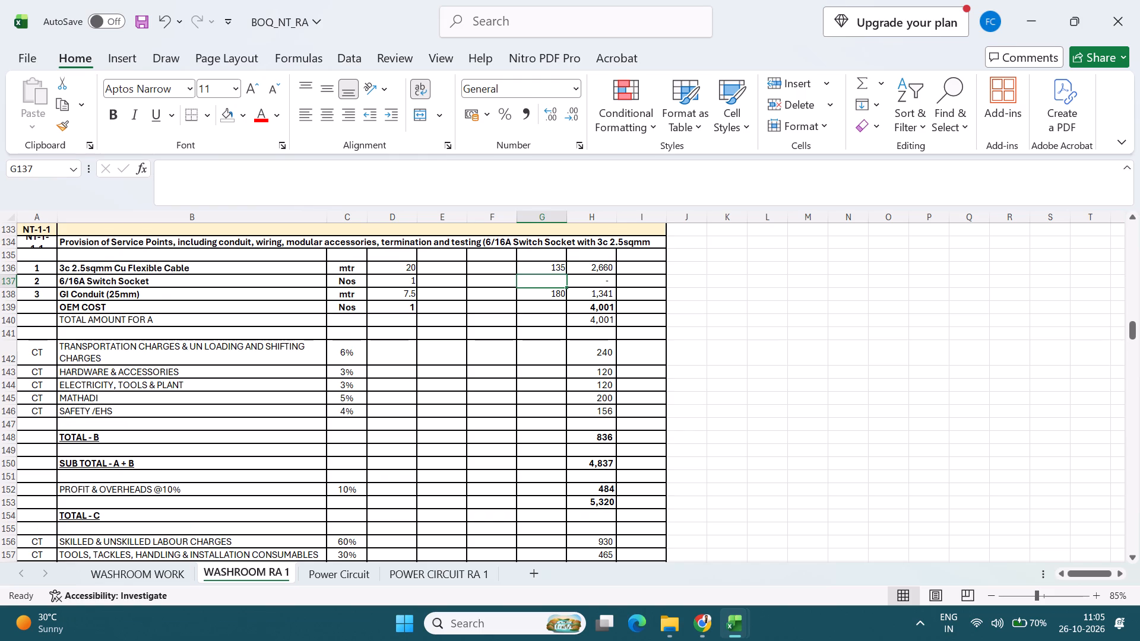
scroll(296, 499, "down", 8)
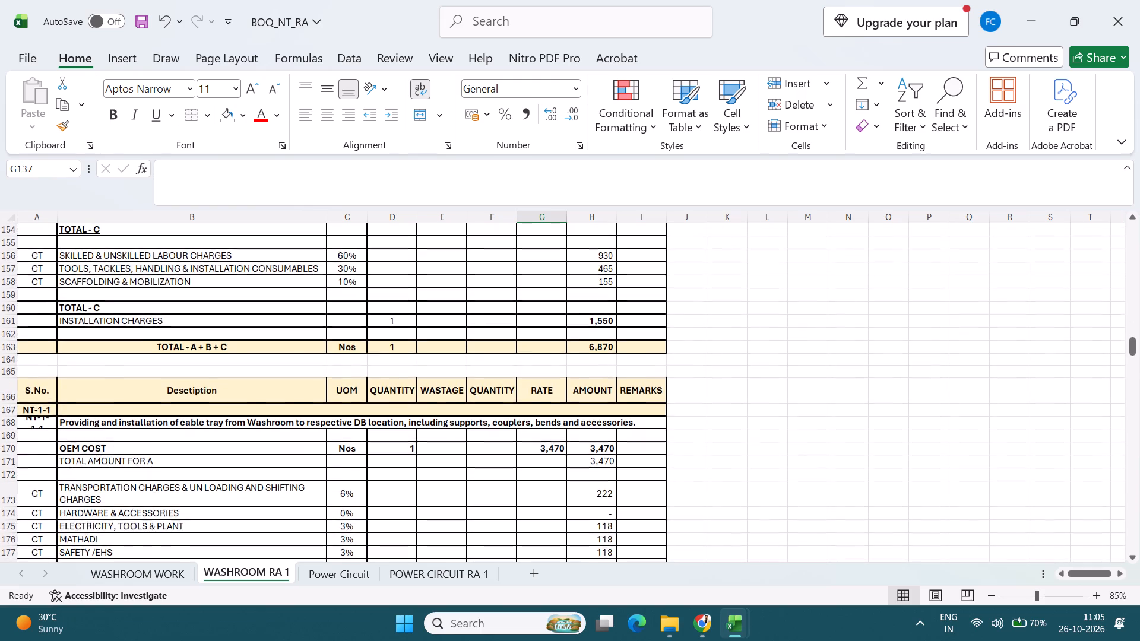
scroll(296, 499, "down", 1)
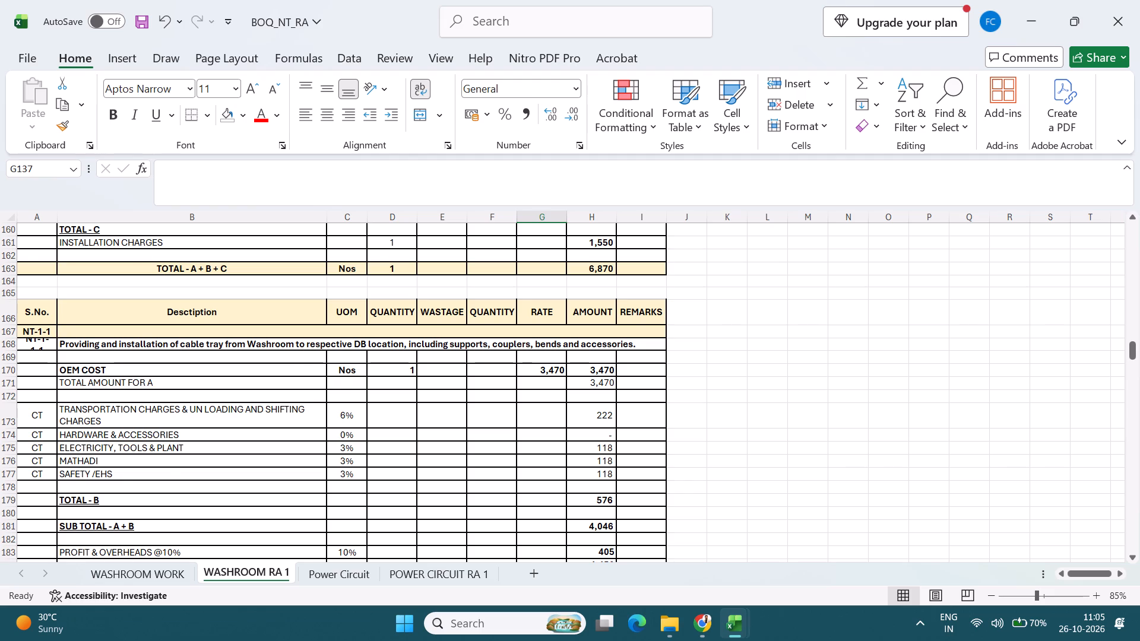
scroll(362, 391, "down", 10)
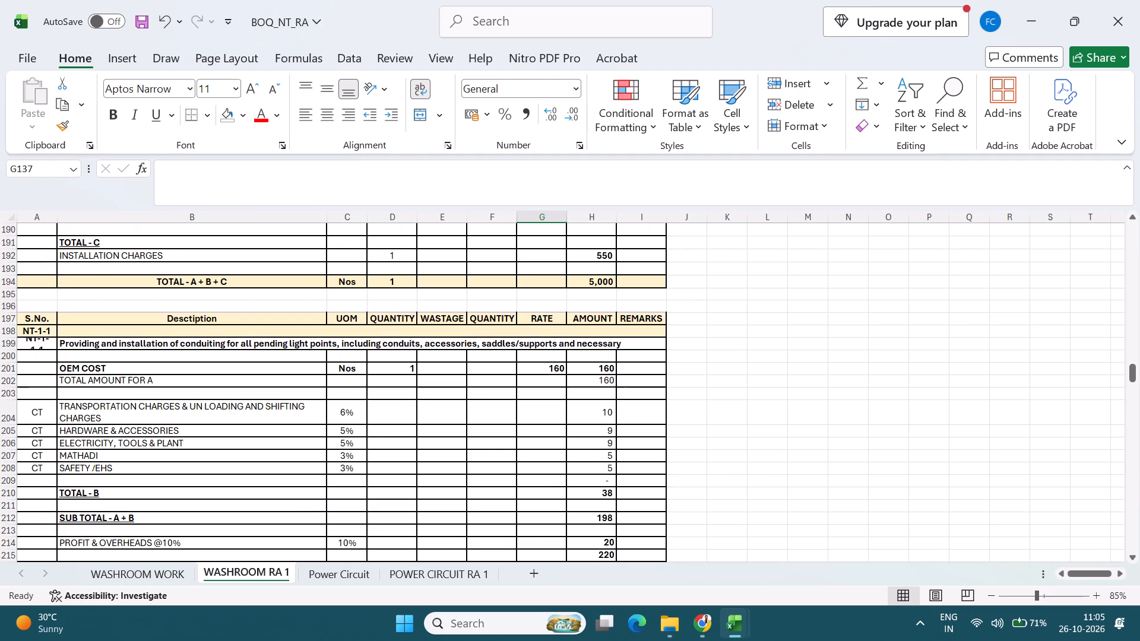
scroll(362, 390, "down", 3)
scroll(362, 390, "up", 1)
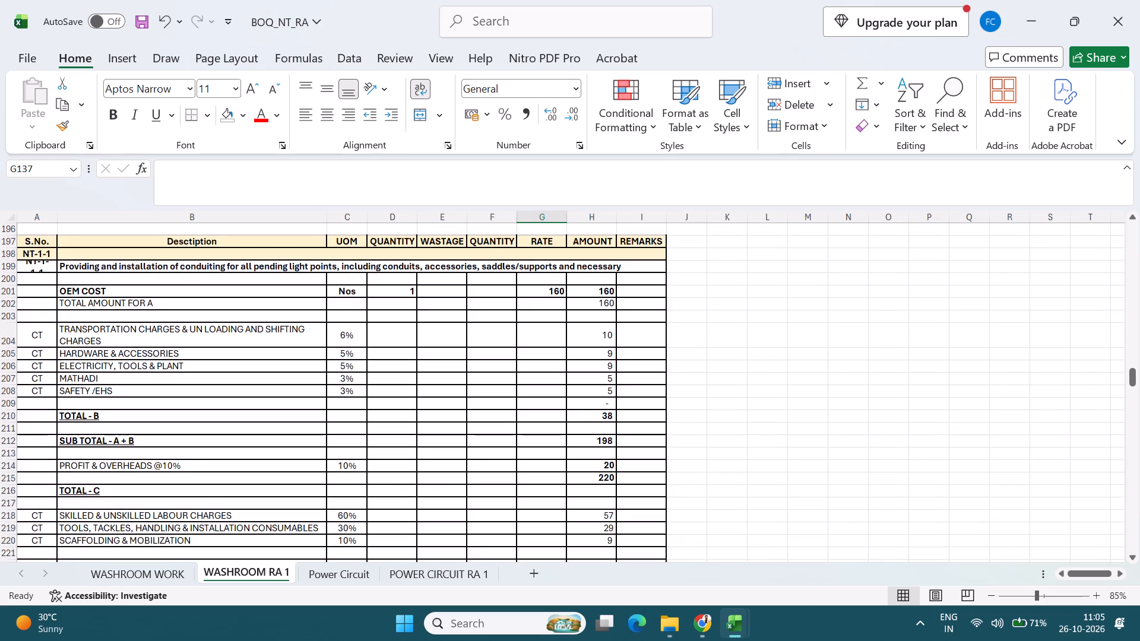
scroll(582, 443, "down", 5)
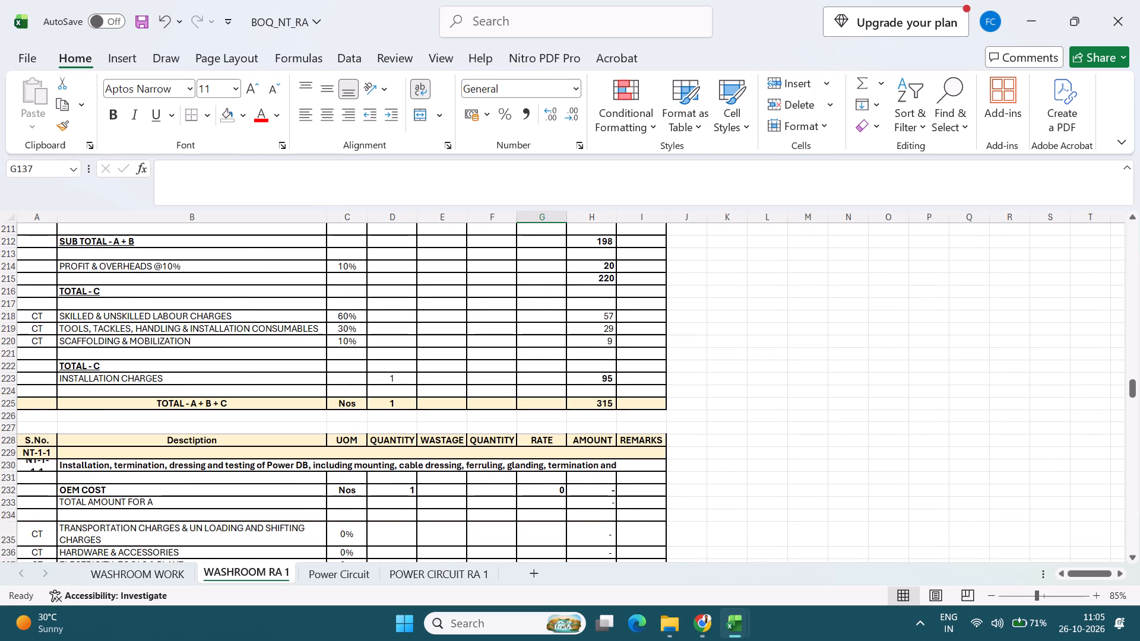
Inspect the A + B + C total formula and linked description of the pending light point conduiting analysis on WASHROOM RA 1.
left_click(605, 401)
scroll(404, 361, "up", 5)
left_click(277, 268)
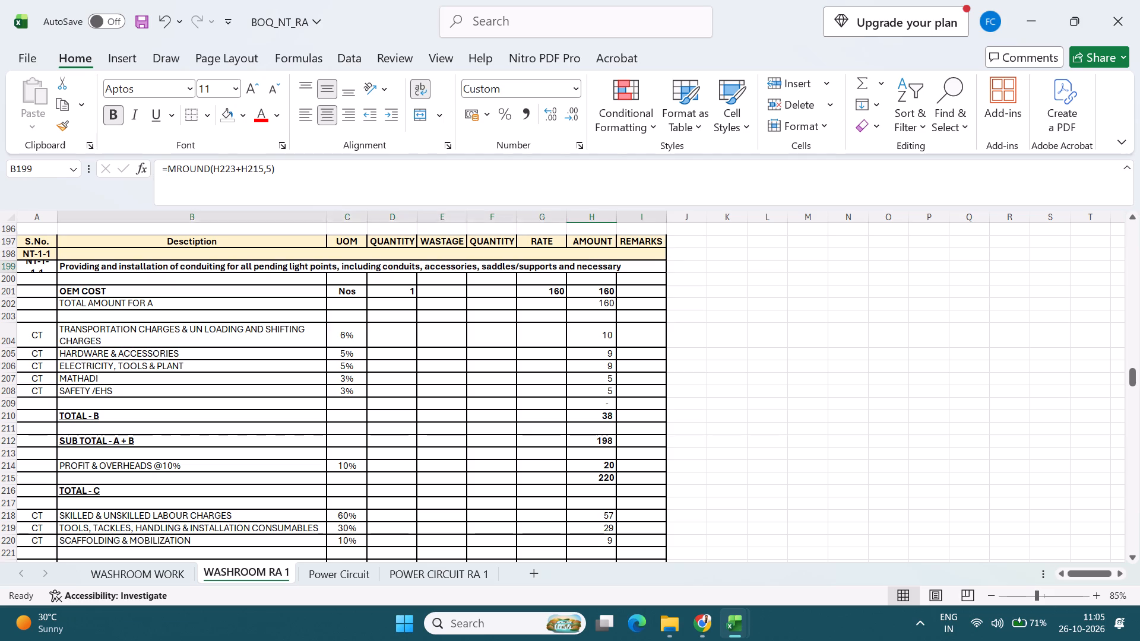
scroll(150, 412, "down", 3)
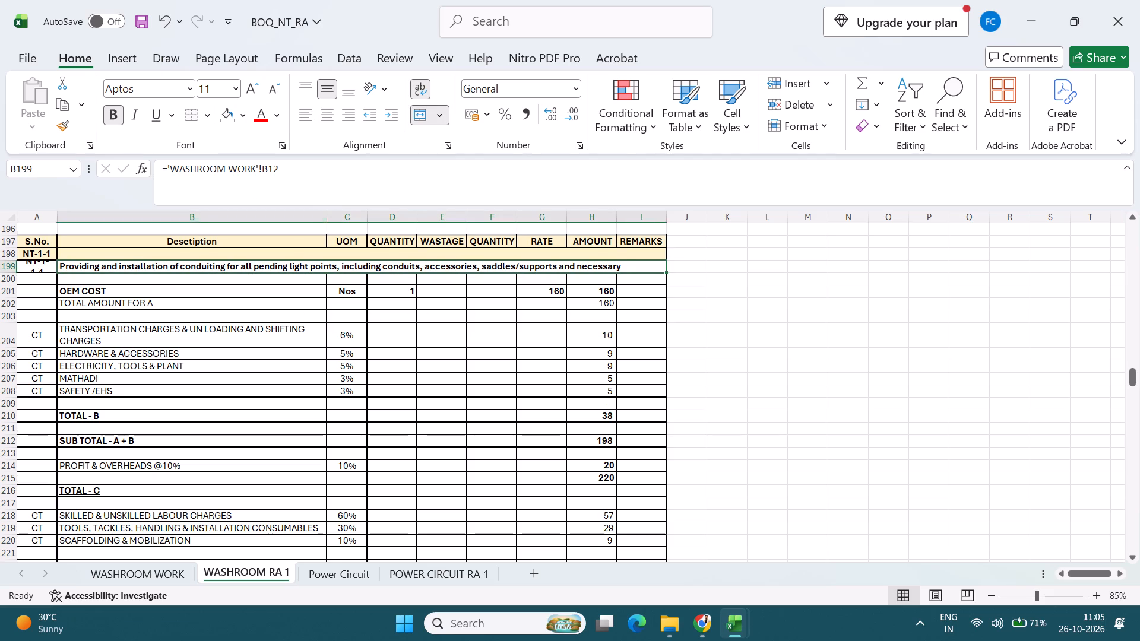
scroll(151, 411, "down", 5)
Examine the WASHROOM WORK item descriptions and rates, including the light point conduiting and cable tray items in B12 and B11.
left_click(161, 575)
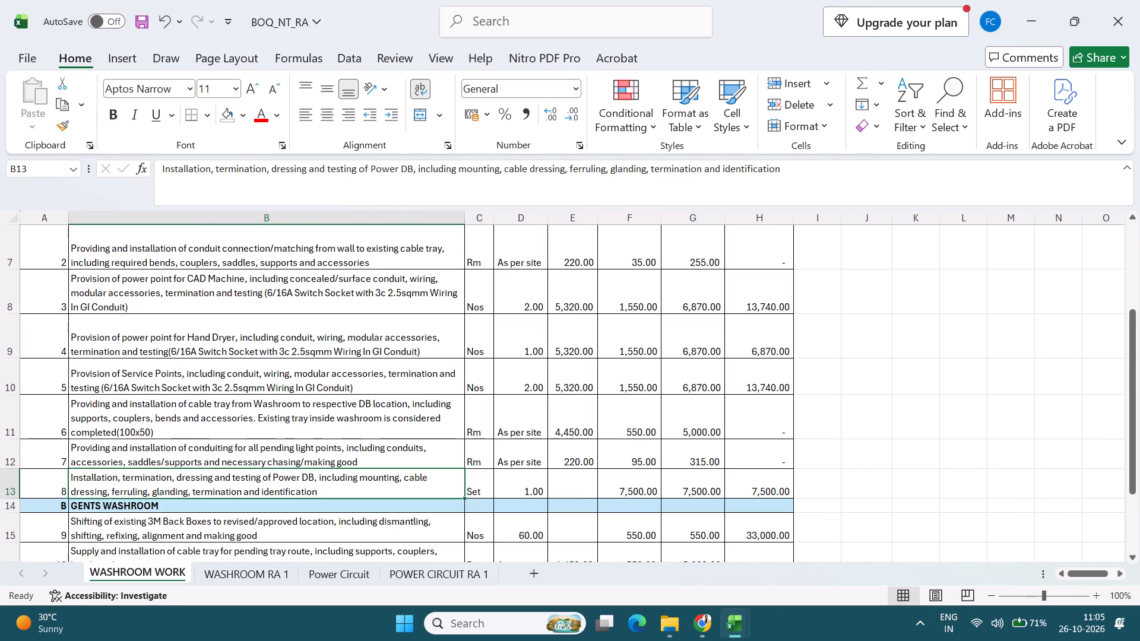
left_click(407, 465)
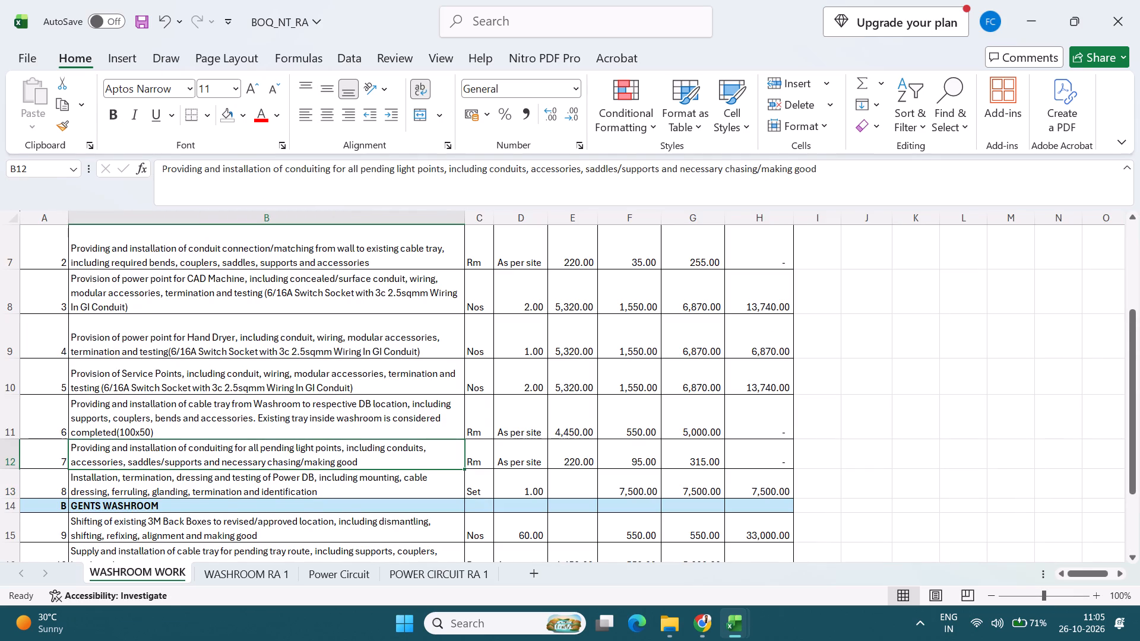
scroll(565, 453, "up", 1)
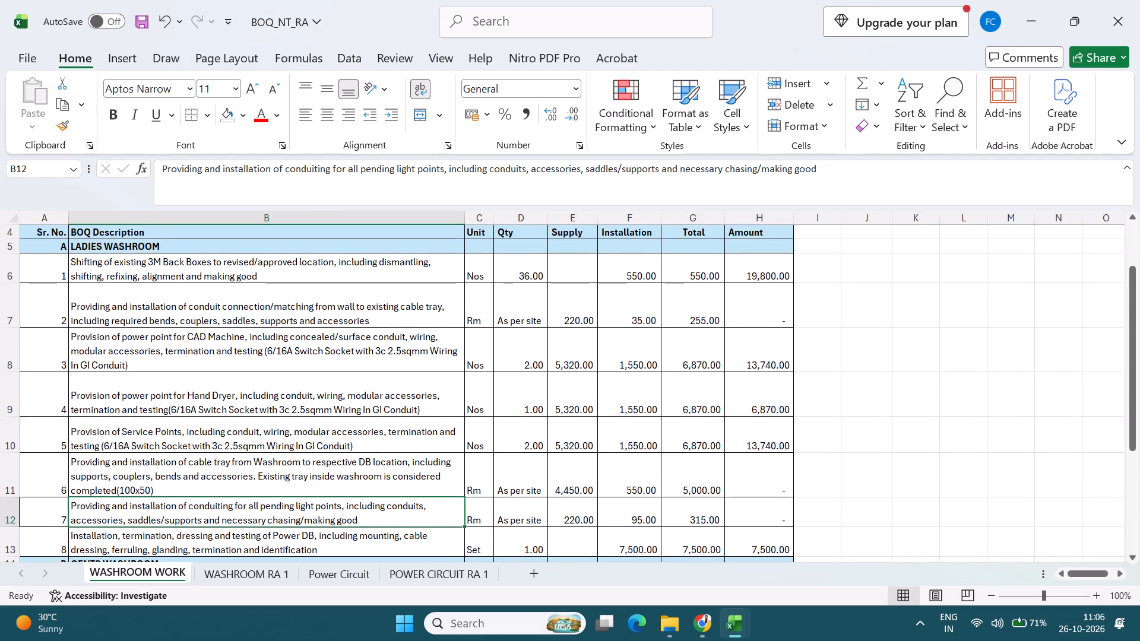
scroll(563, 453, "down", 1)
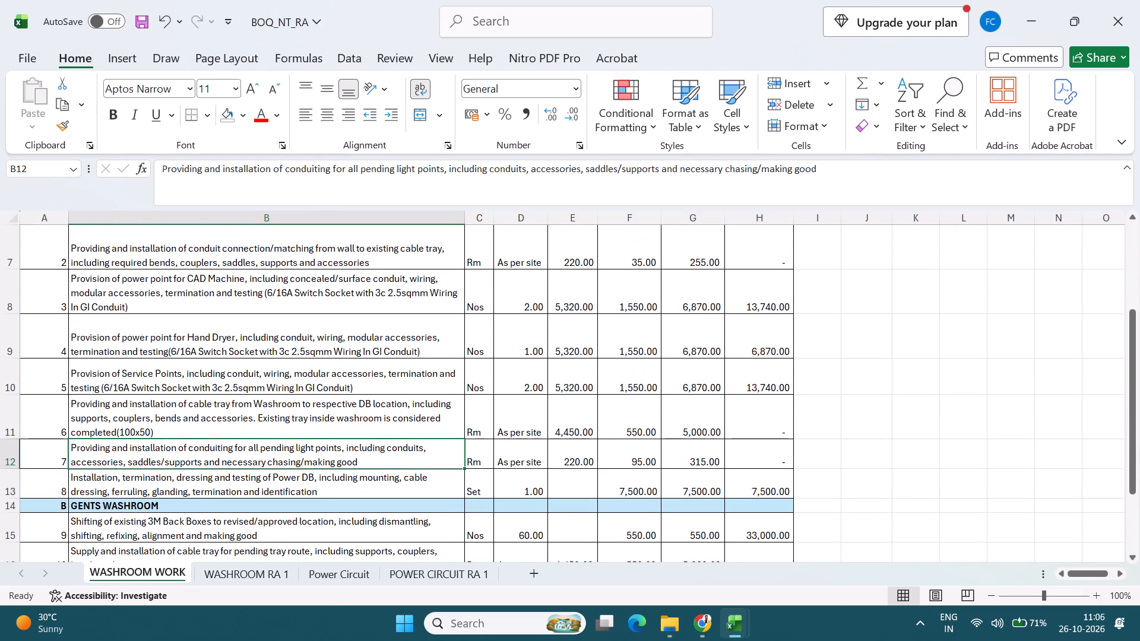
left_click(413, 426)
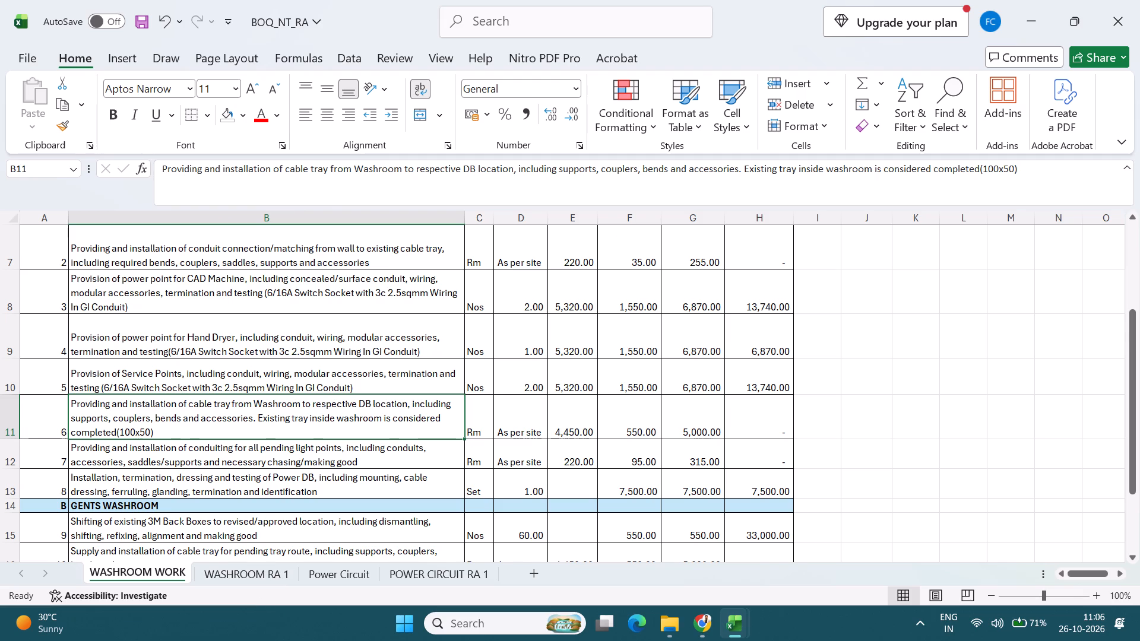
scroll(314, 433, "down", 2)
scroll(314, 433, "up", 1)
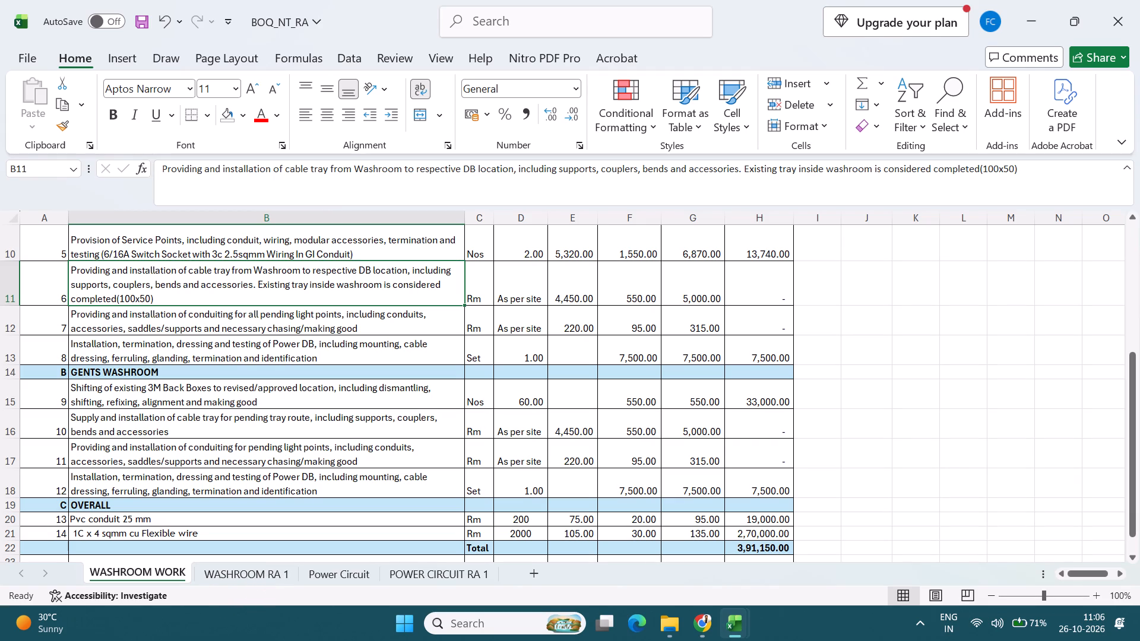
Switch to the Micron_Temp_Light_Work workbook and review the quotation's line items, totals and footer.
key("alt+Tab")
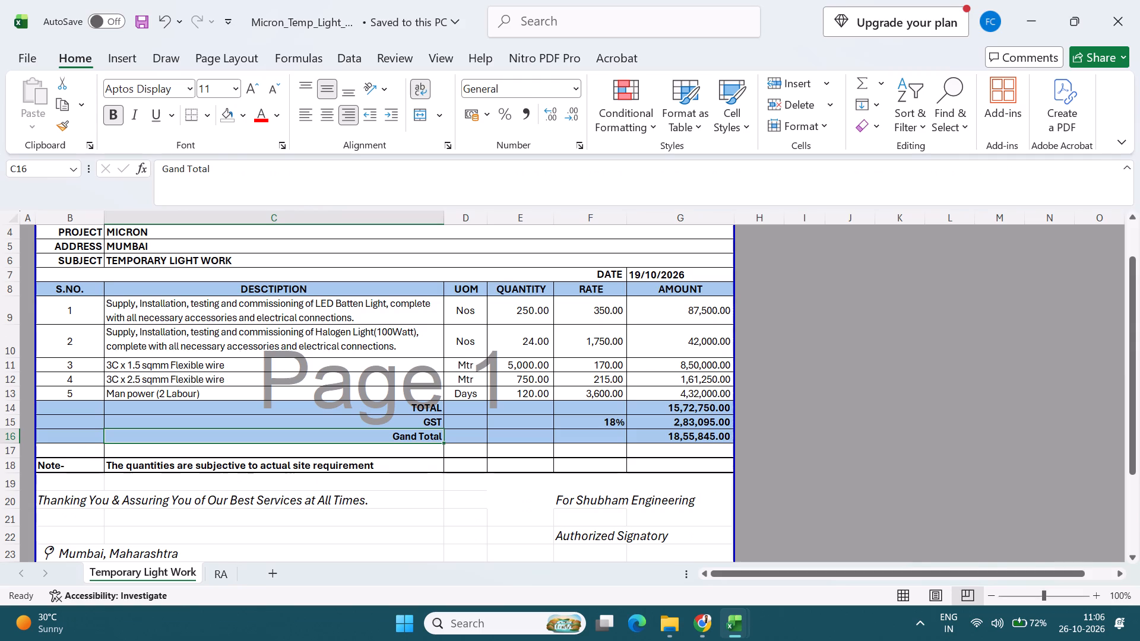
left_click(284, 392)
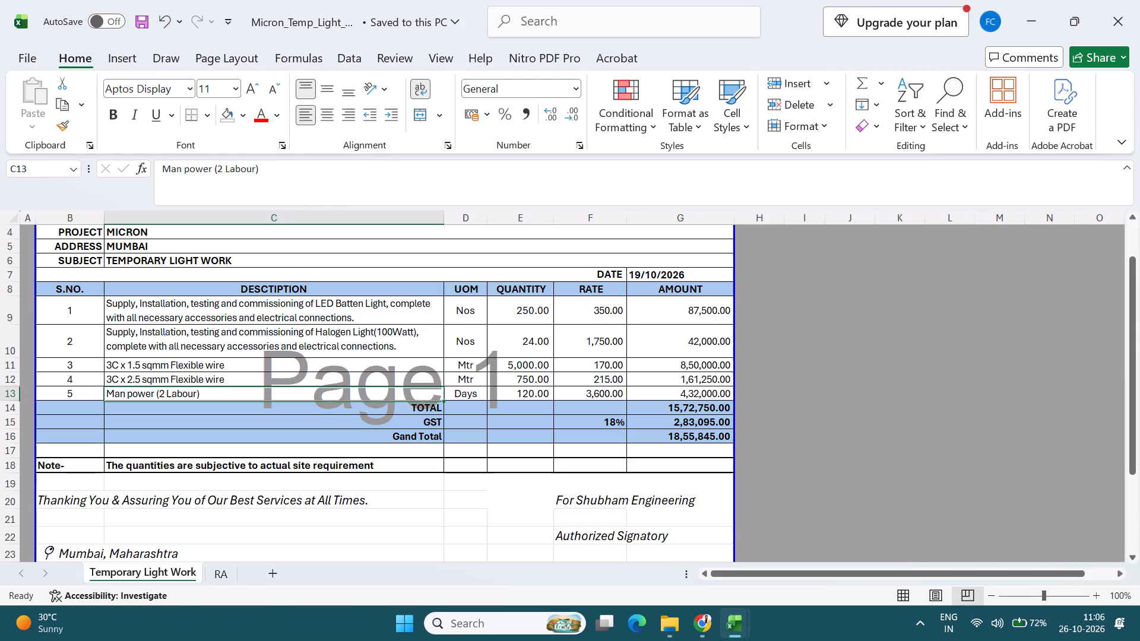
scroll(292, 441, "up", 3)
scroll(292, 437, "down", 4)
left_click(292, 437)
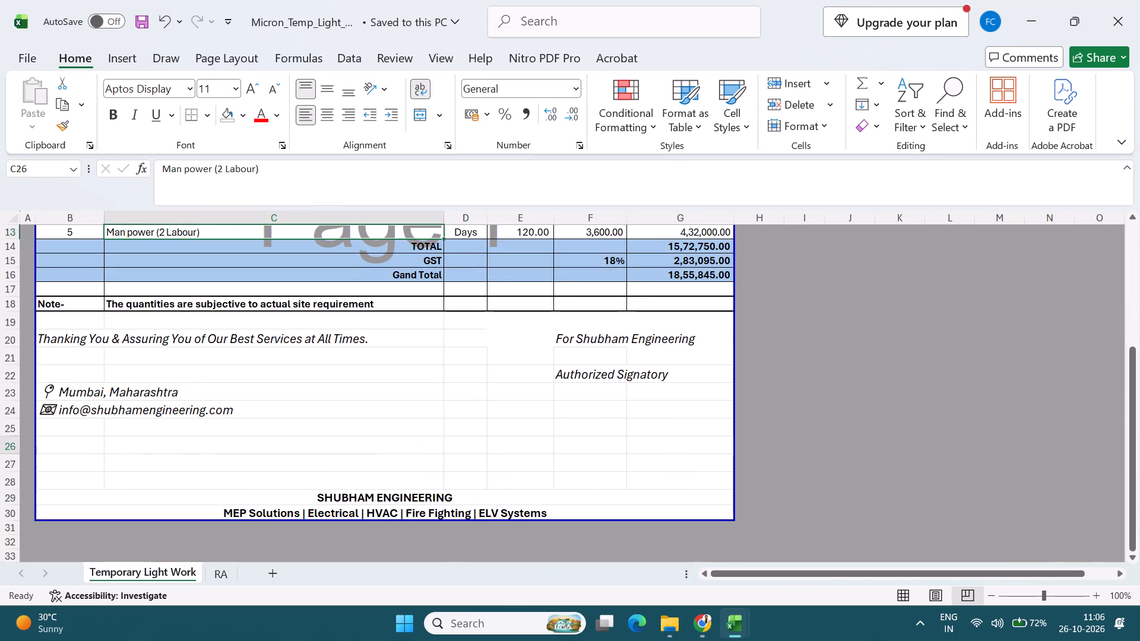
scroll(292, 437, "up", 8)
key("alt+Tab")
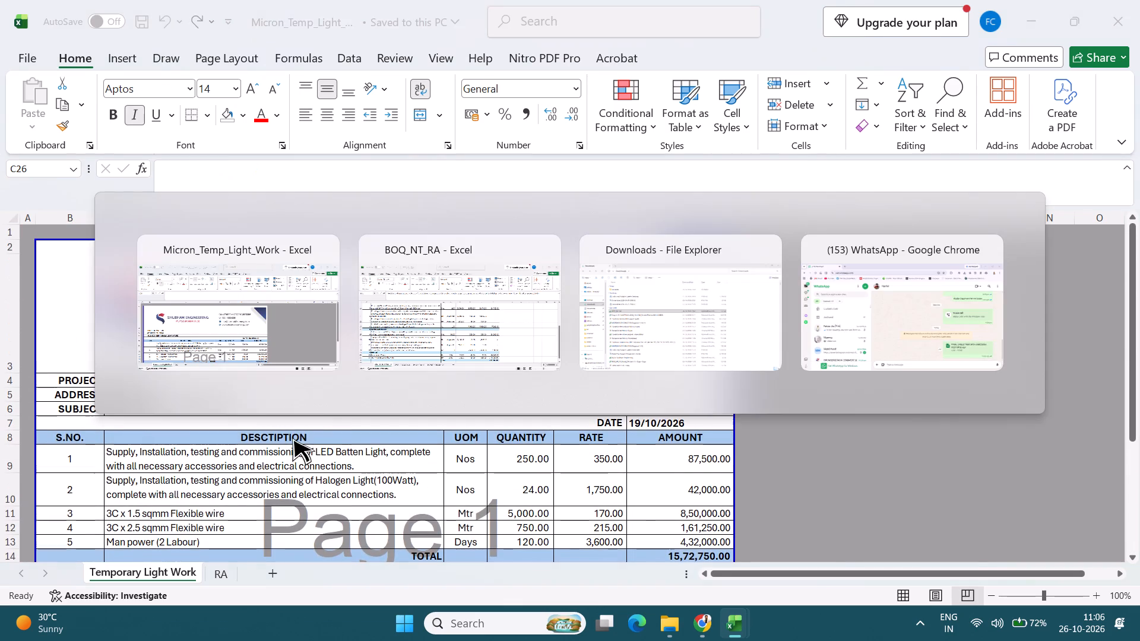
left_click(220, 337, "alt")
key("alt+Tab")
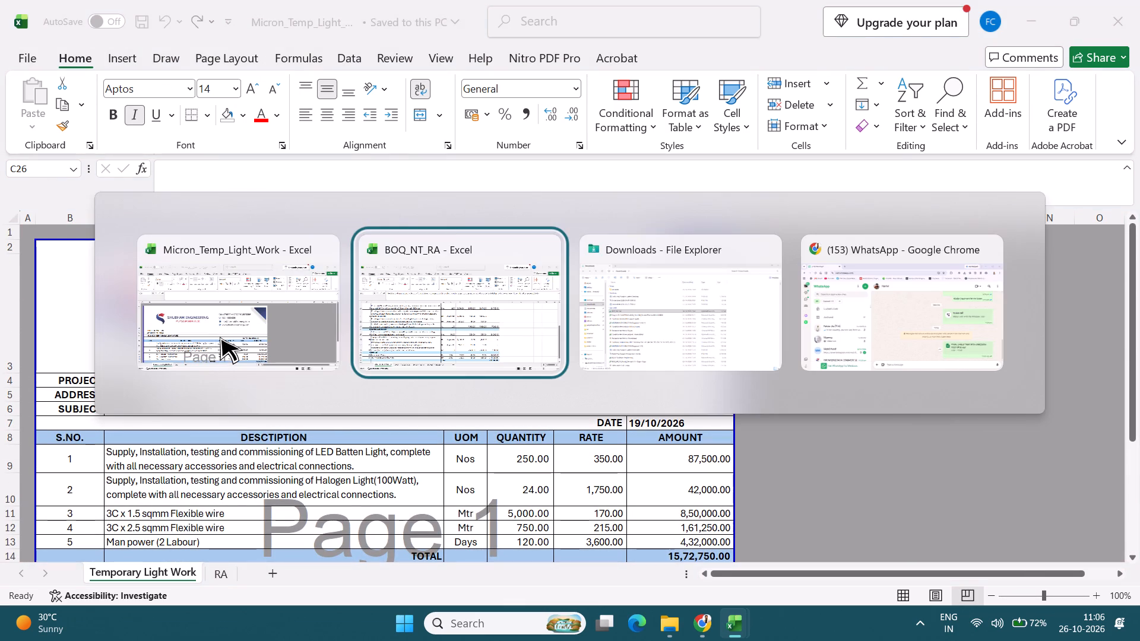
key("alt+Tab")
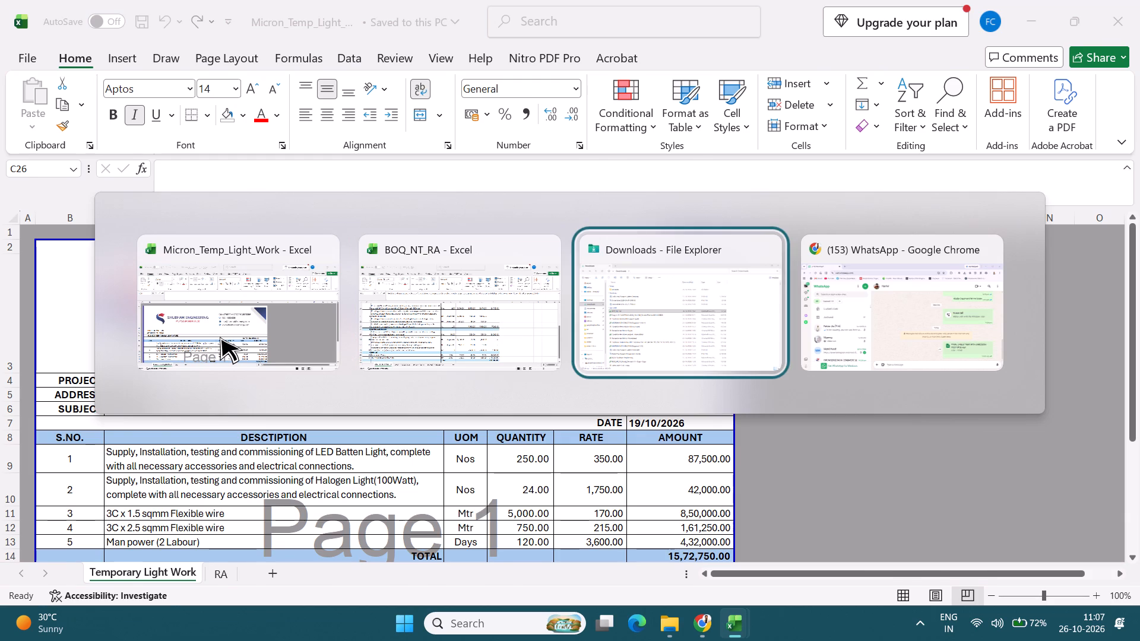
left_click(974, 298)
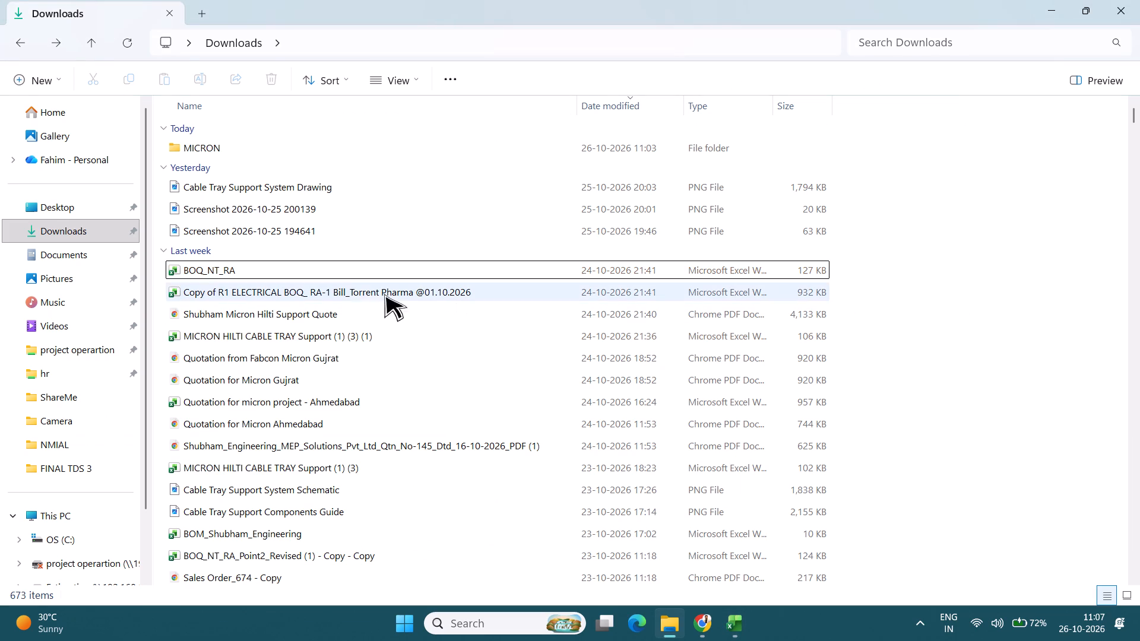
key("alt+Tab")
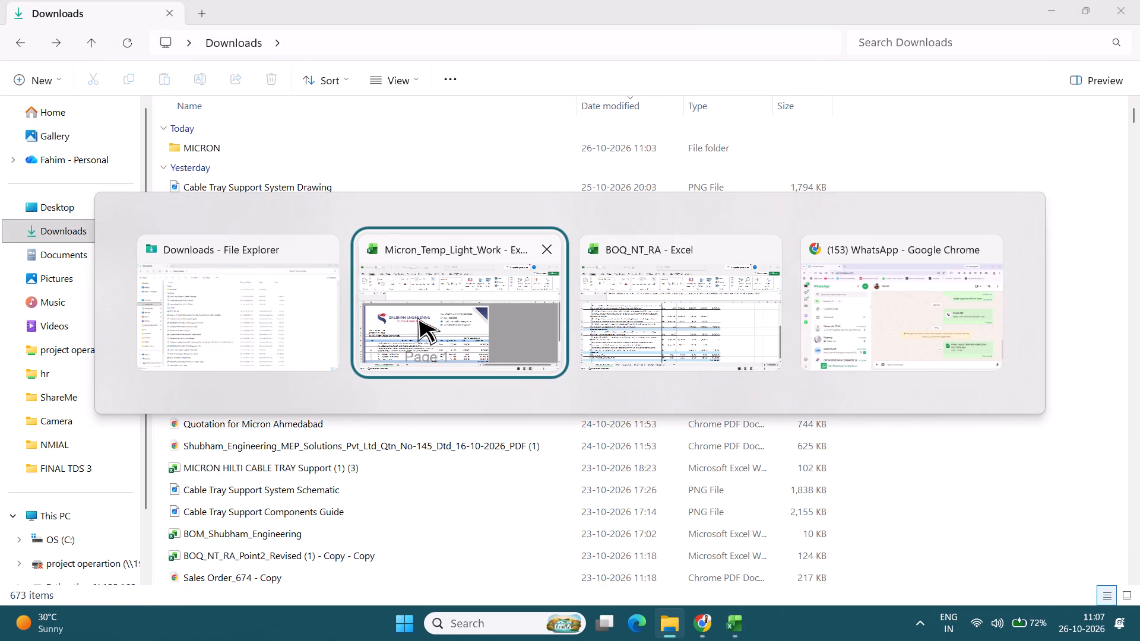
Recheck the Temporary Light Work quotation and its RA sheet, and return to the WASHROOM WORK sheet of BOQ_NT_RA.
scroll(366, 480, "down", 2)
scroll(338, 458, "up", 1)
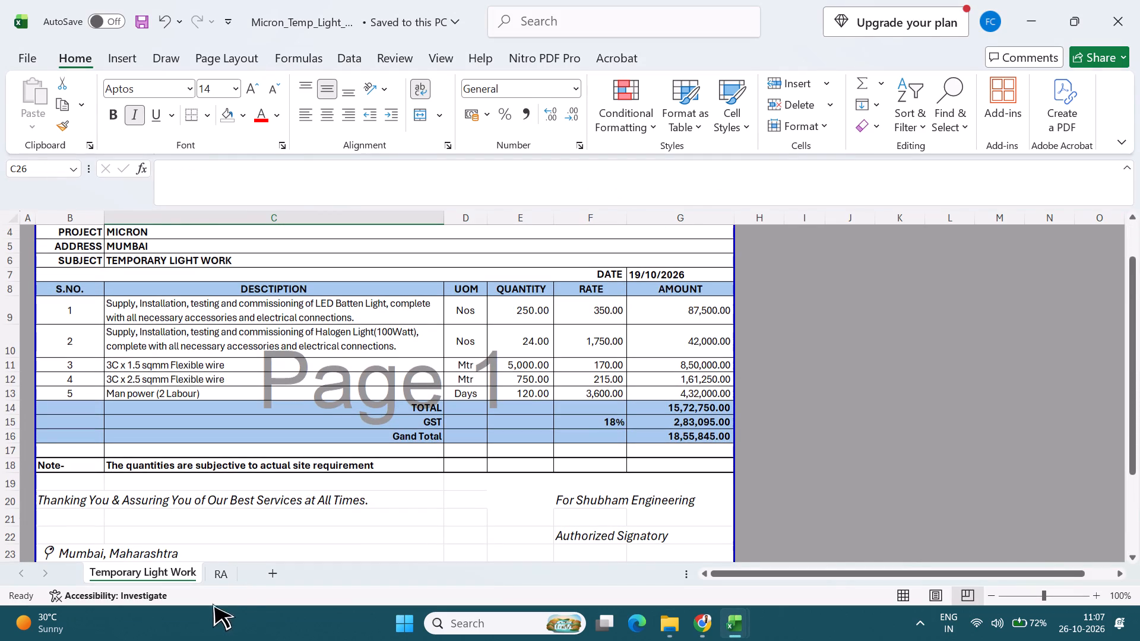
left_click(216, 575)
left_click(169, 569)
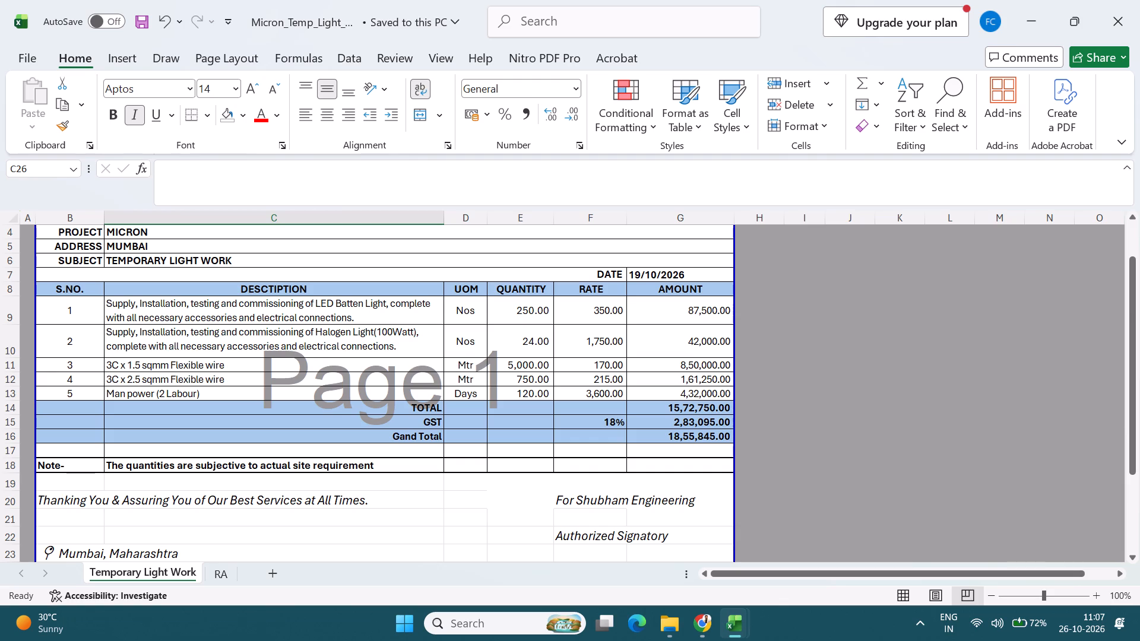
key("alt+Tab")
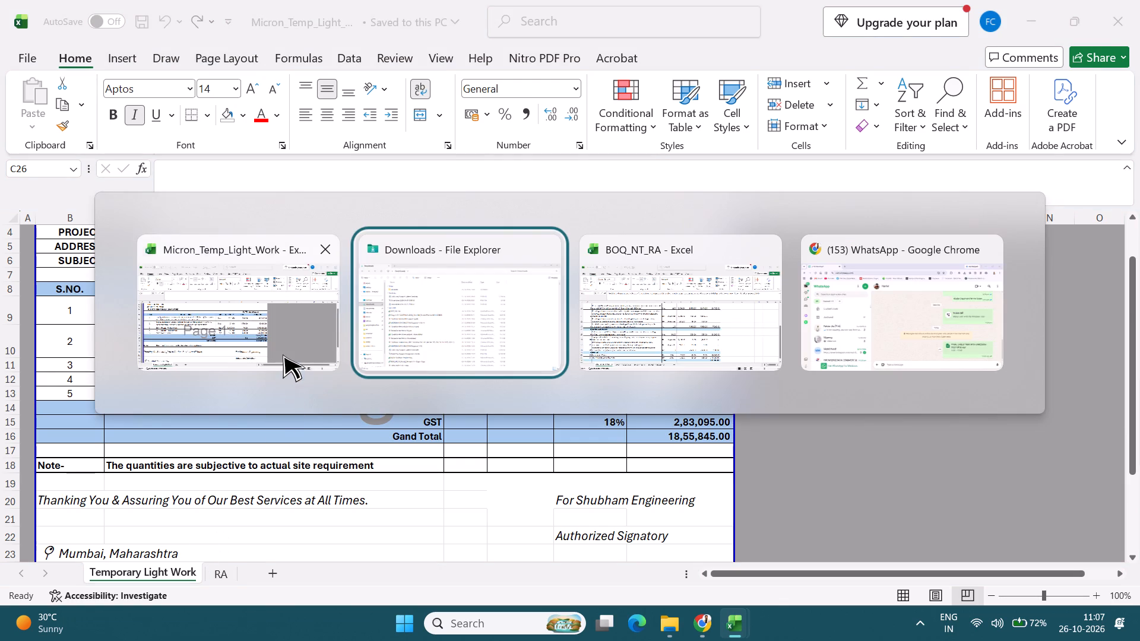
left_click(283, 354, "alt")
key("alt+Tab")
key("alt+Tab")
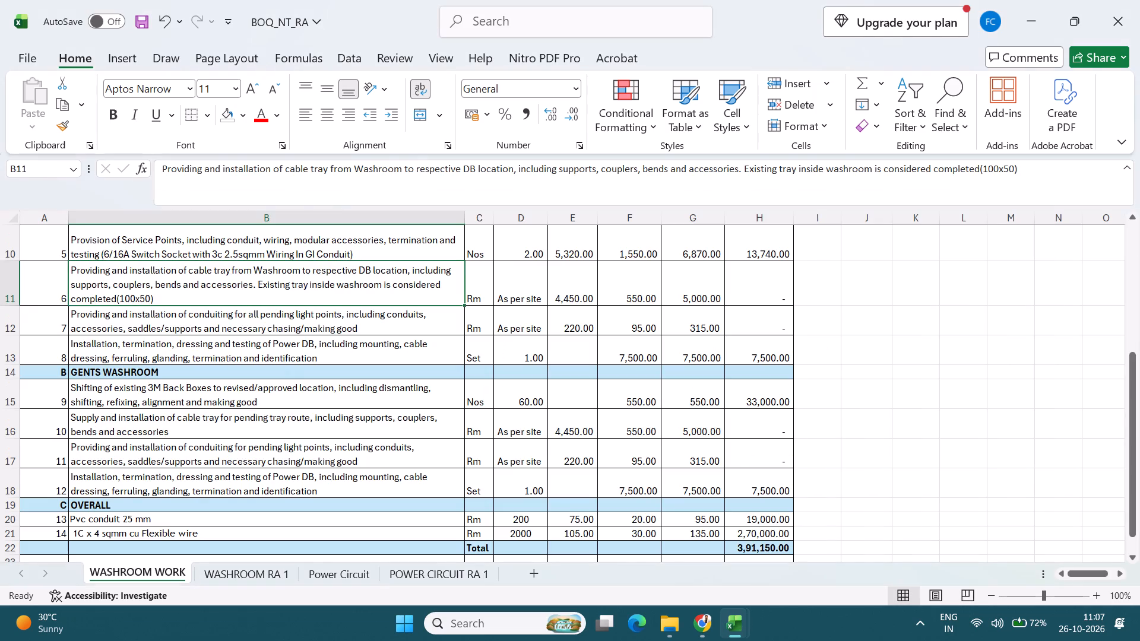
Switch to the Downloads folder and open the CABLE TRAY LOW SIDE workbook from the MICRON > FINAL folder.
scroll(90, 515, "down", 1)
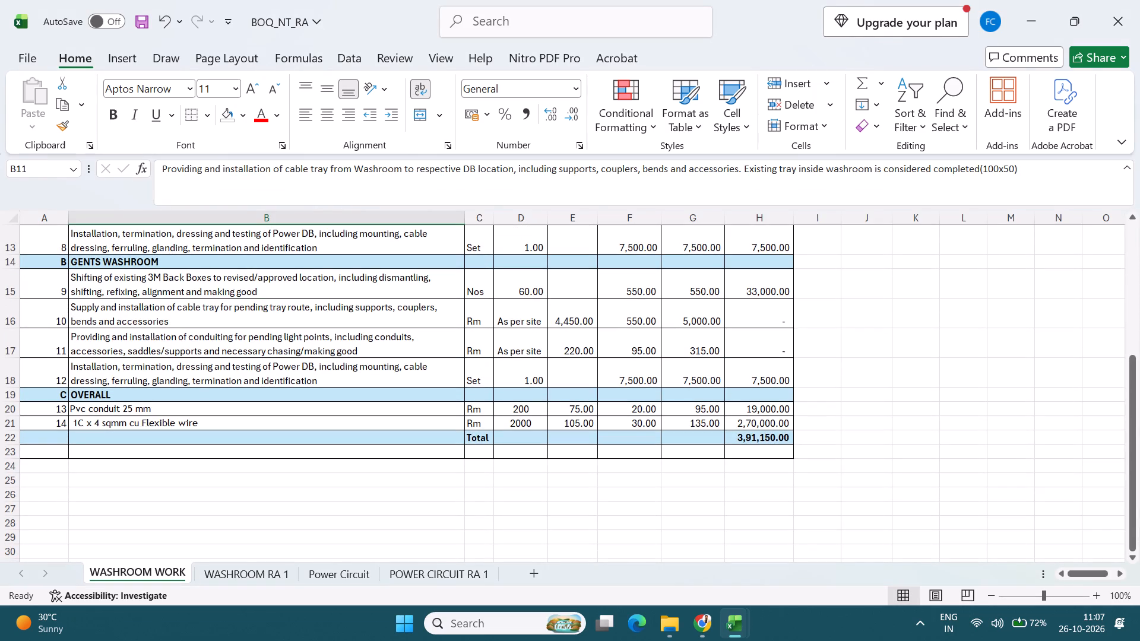
key("alt+Tab")
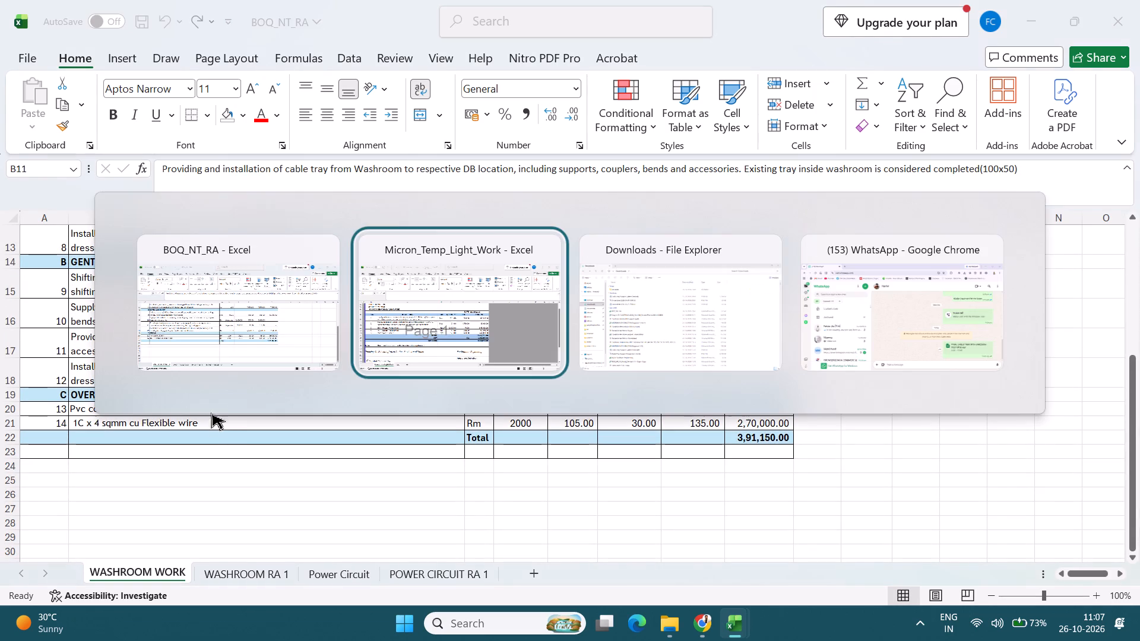
key("alt+Tab")
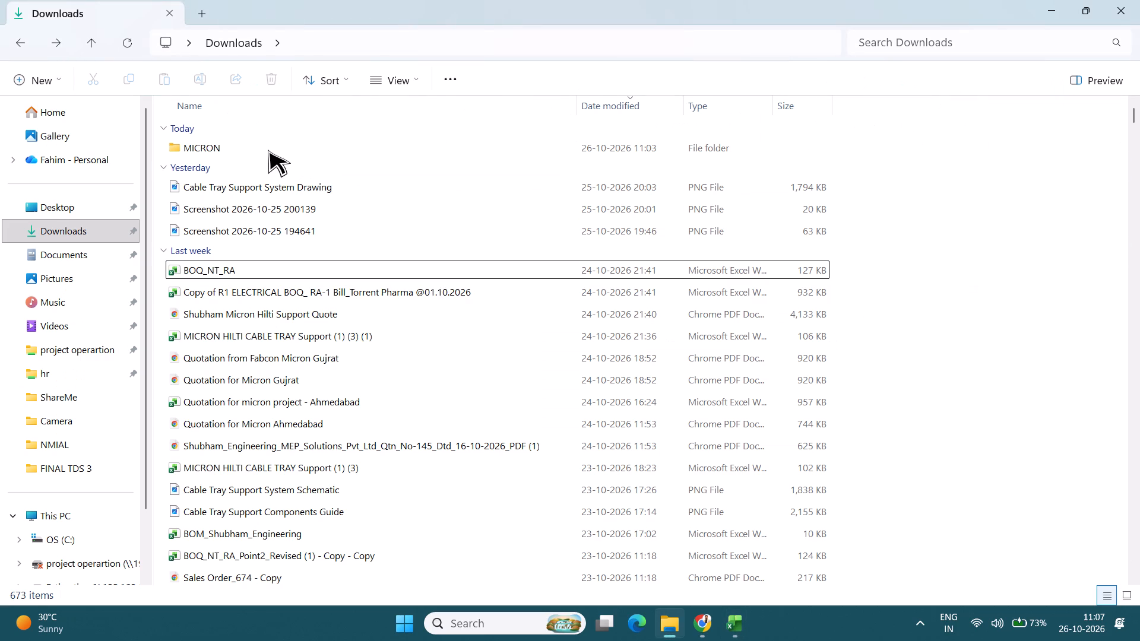
double_click(268, 150)
double_click(268, 164)
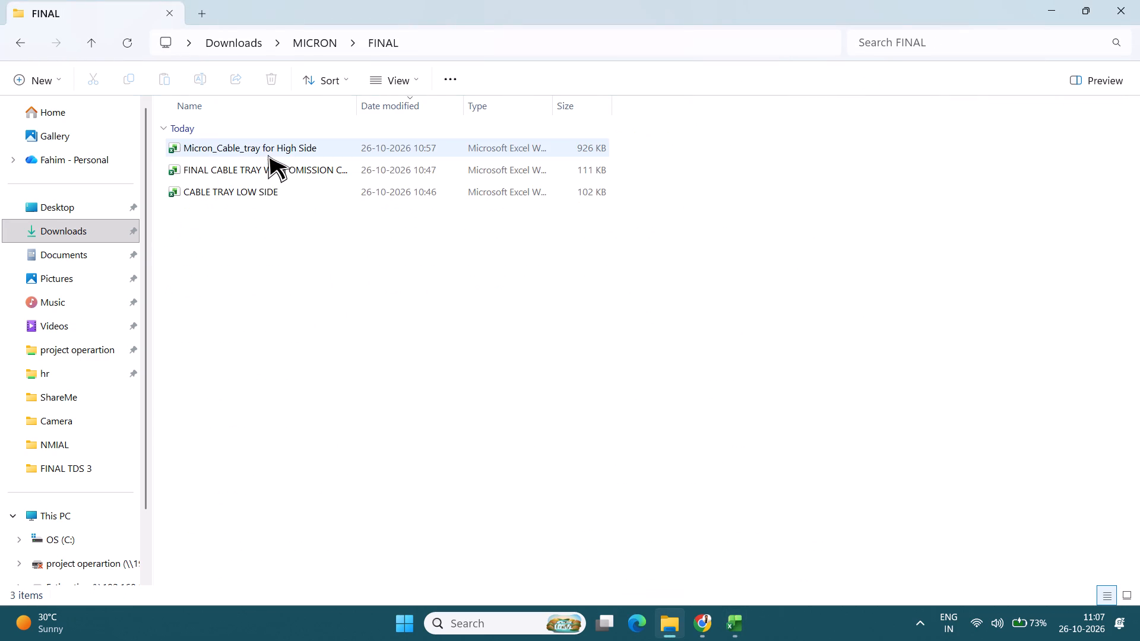
double_click(275, 193)
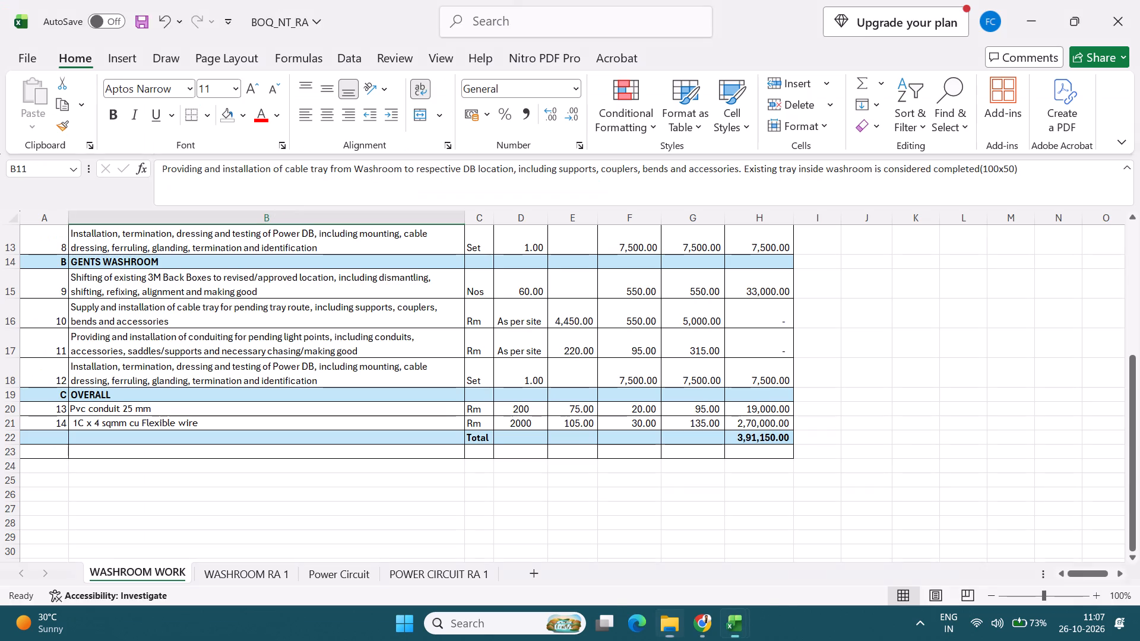
Review the Cable Tray sheet's line items and totals alongside the MEP SUMMARY amounts on the Summary sheet.
scroll(235, 537, "down", 5)
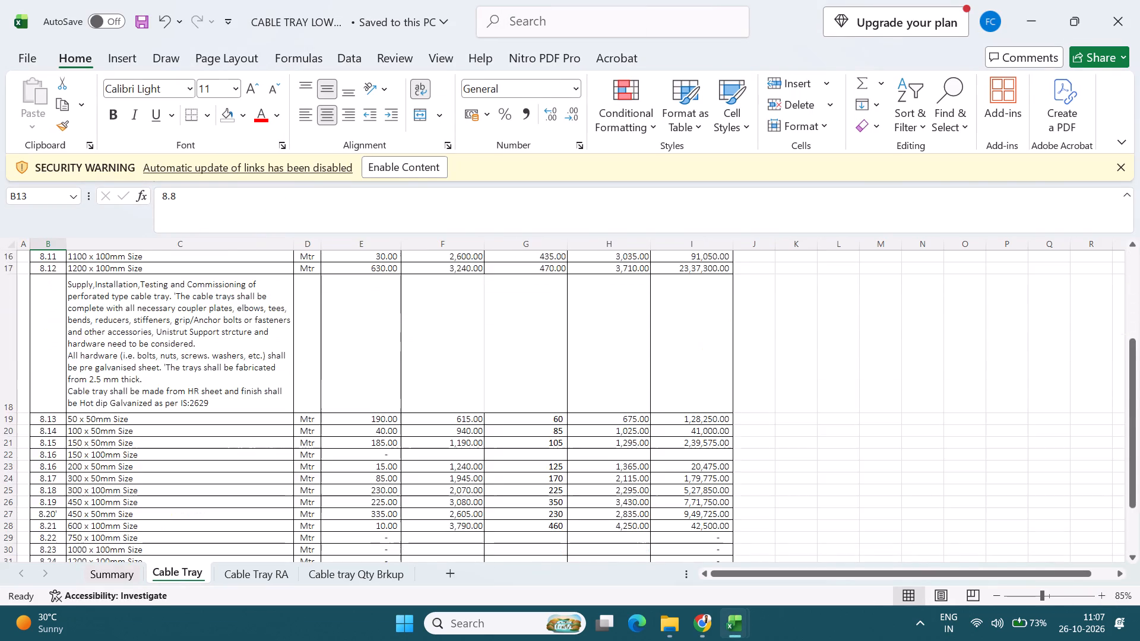
scroll(235, 537, "down", 5)
scroll(235, 537, "up", 2)
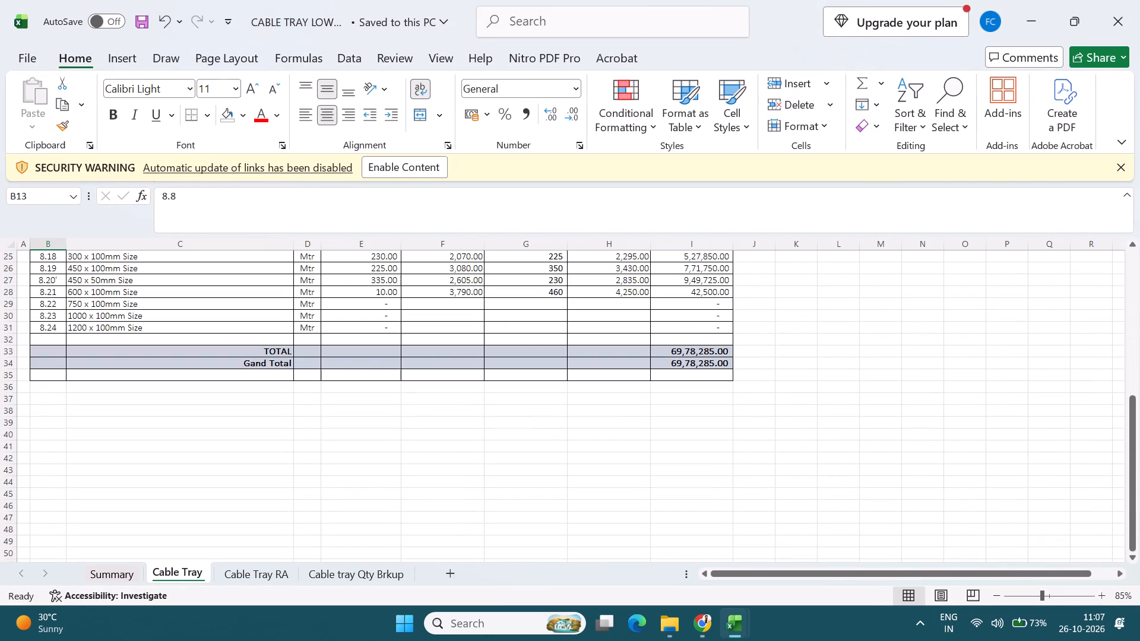
left_click(122, 577)
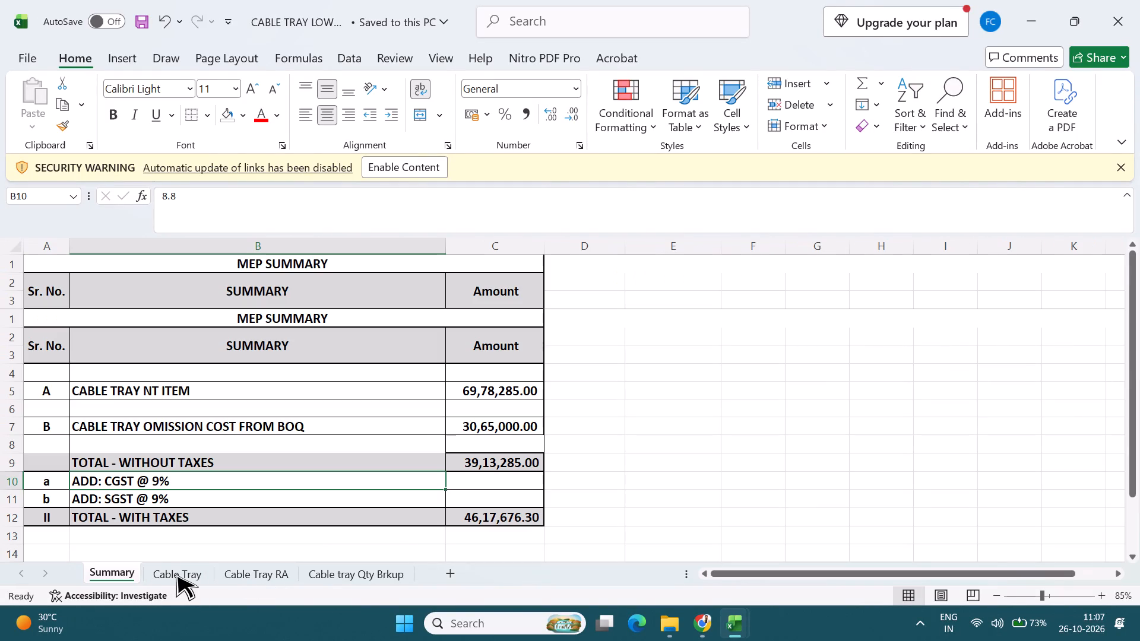
left_click(176, 573)
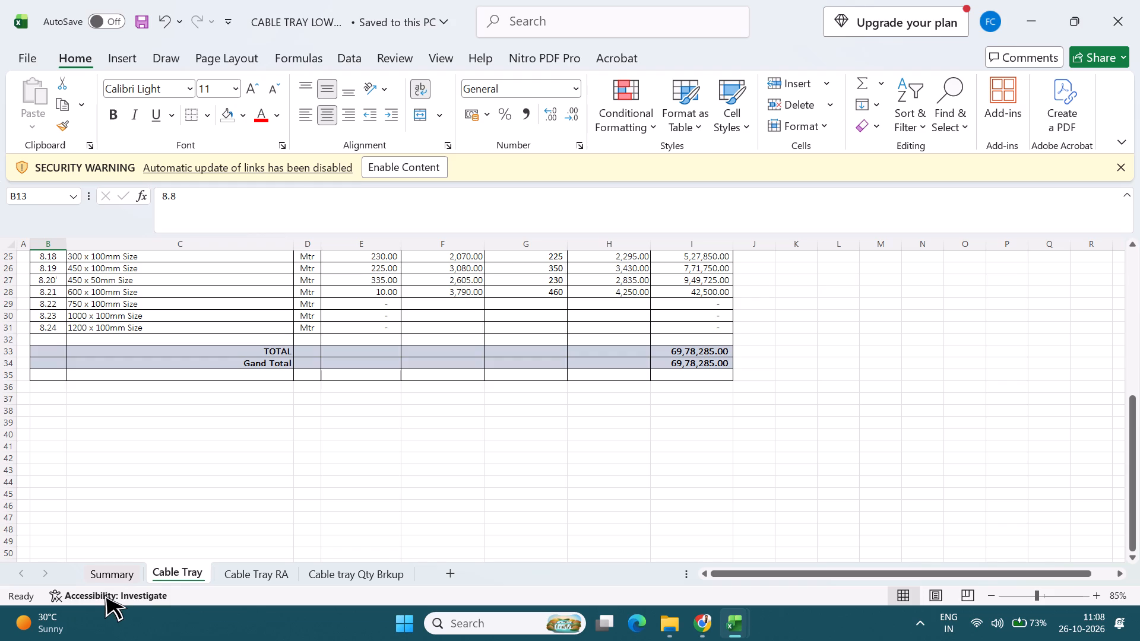
left_click(107, 577)
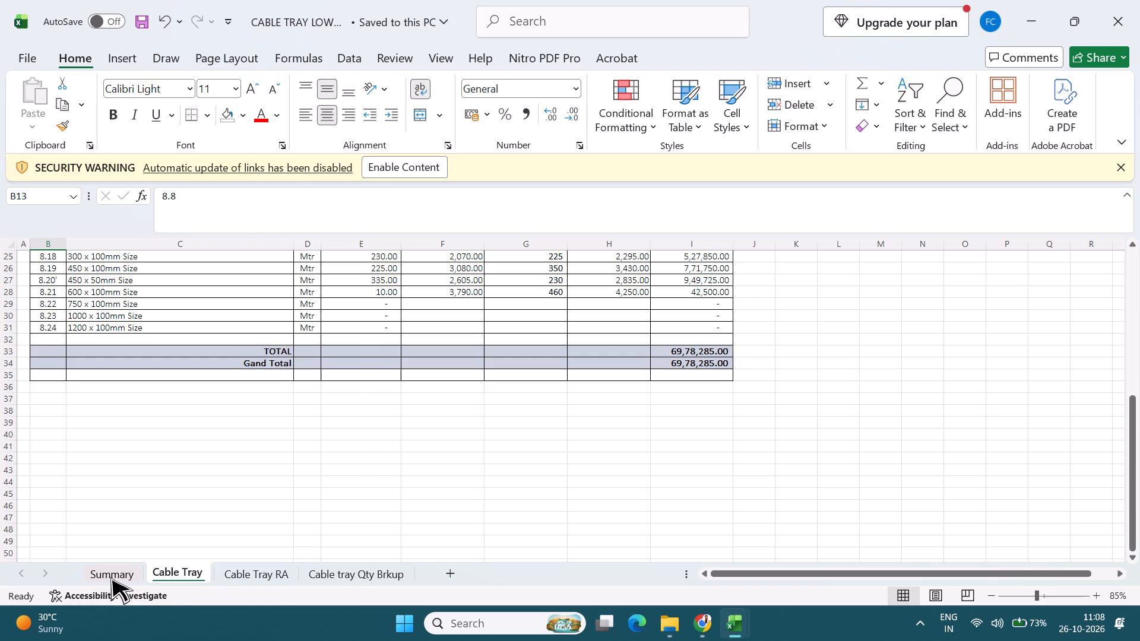
left_click(121, 572)
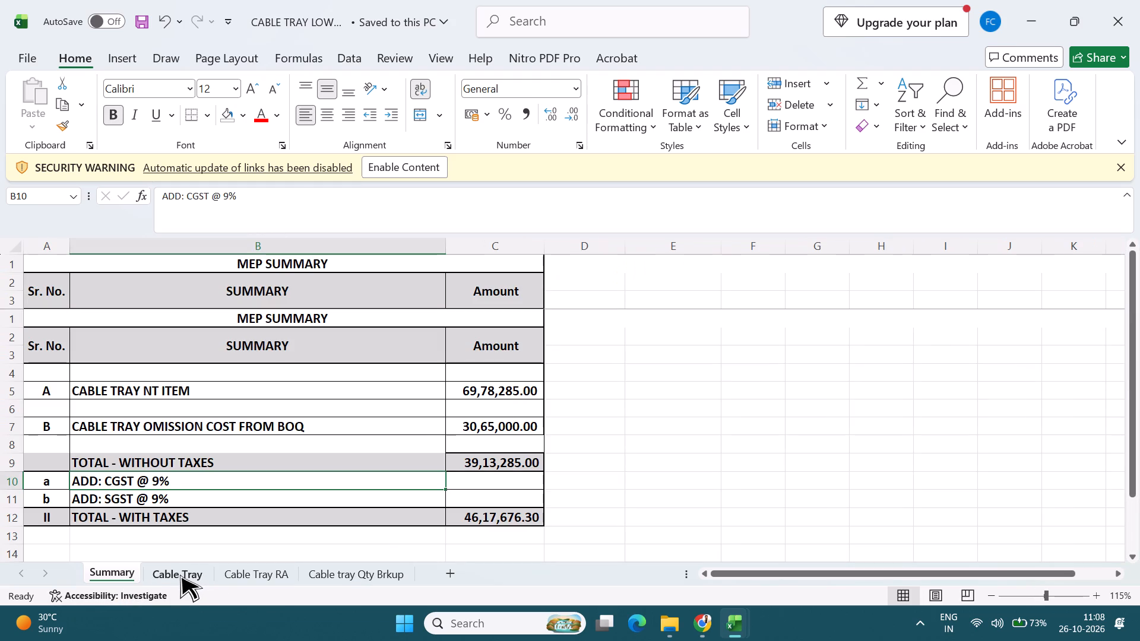
left_click(180, 575)
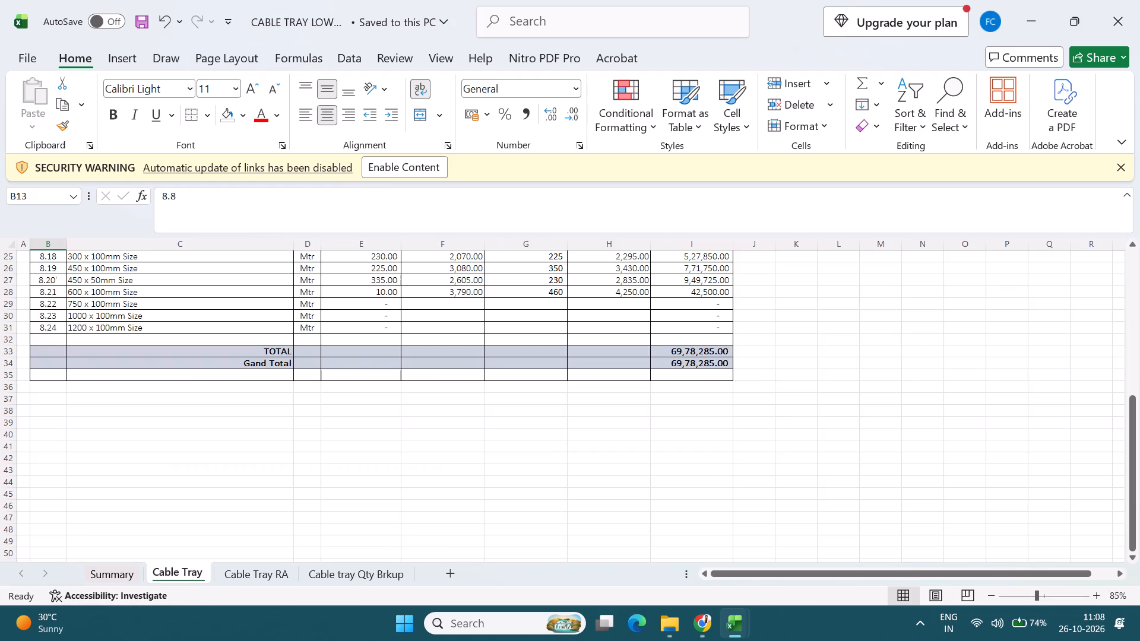
scroll(204, 526, "up", 12)
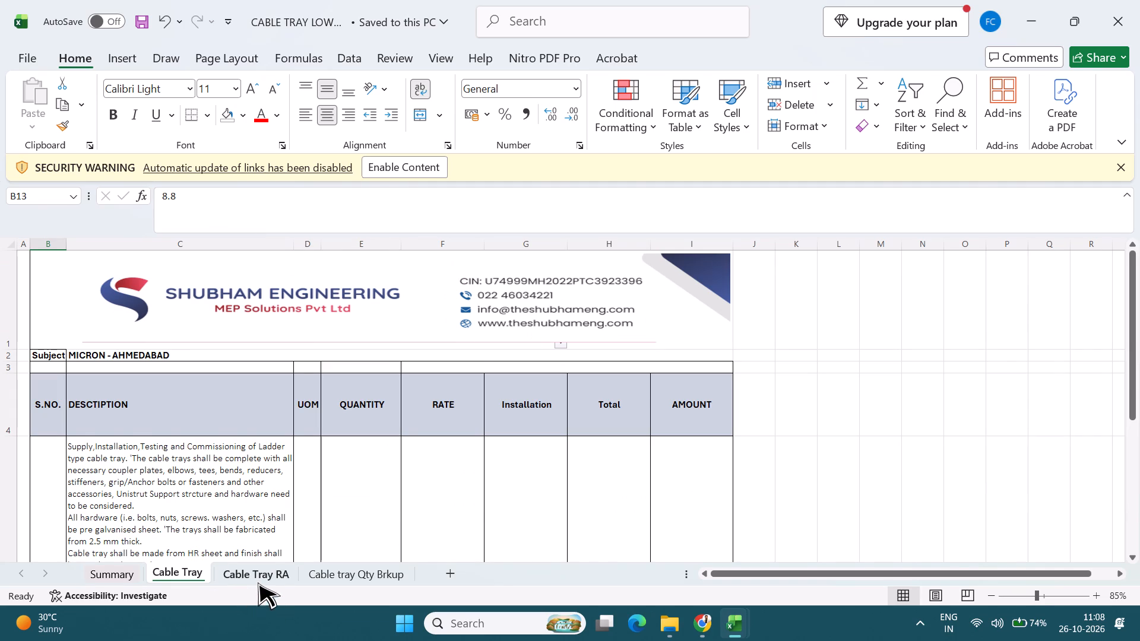
Examine the rate analysis on Cable Tray RA and the measurement breakup and column totals on Cable tray Qty Brkup.
left_click(258, 578)
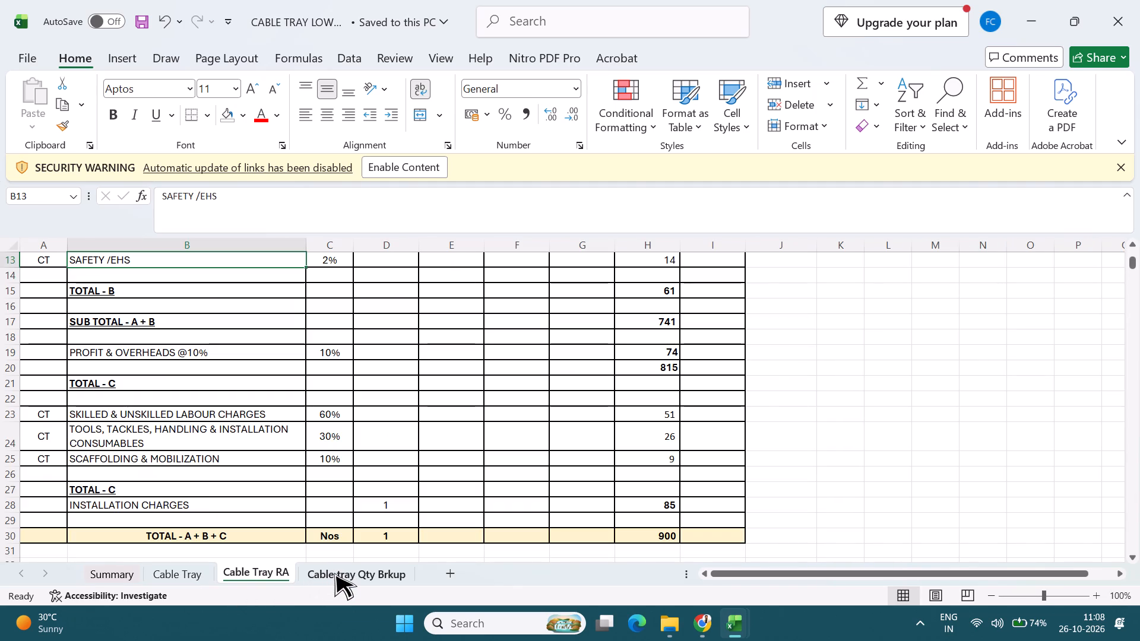
left_click(334, 573)
scroll(188, 535, "up", 6)
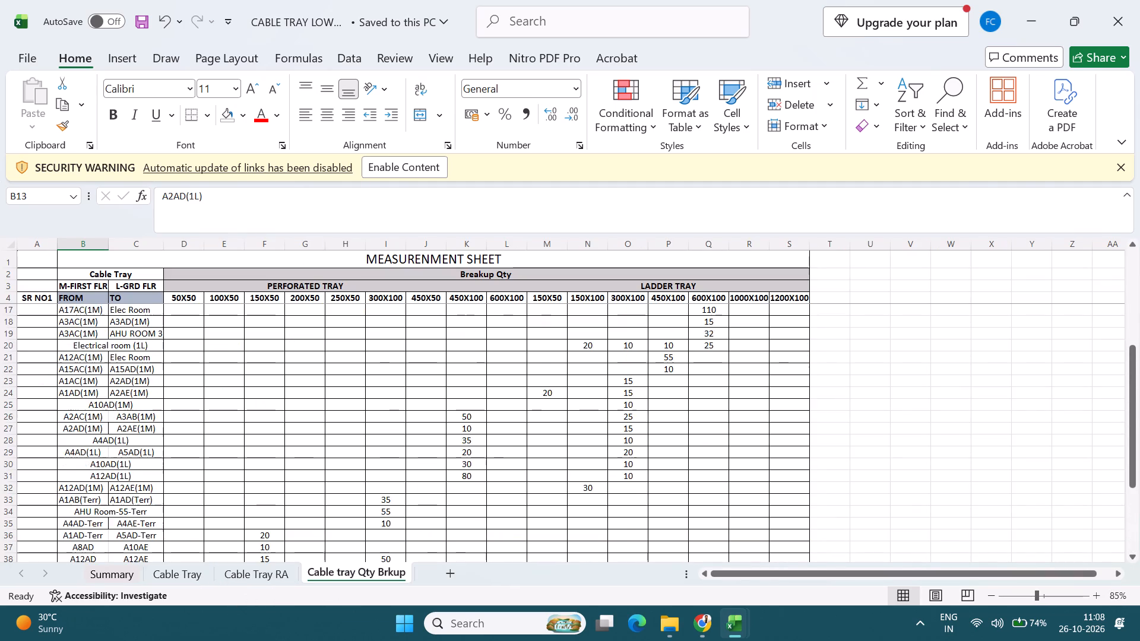
scroll(188, 535, "up", 9)
scroll(188, 535, "down", 10)
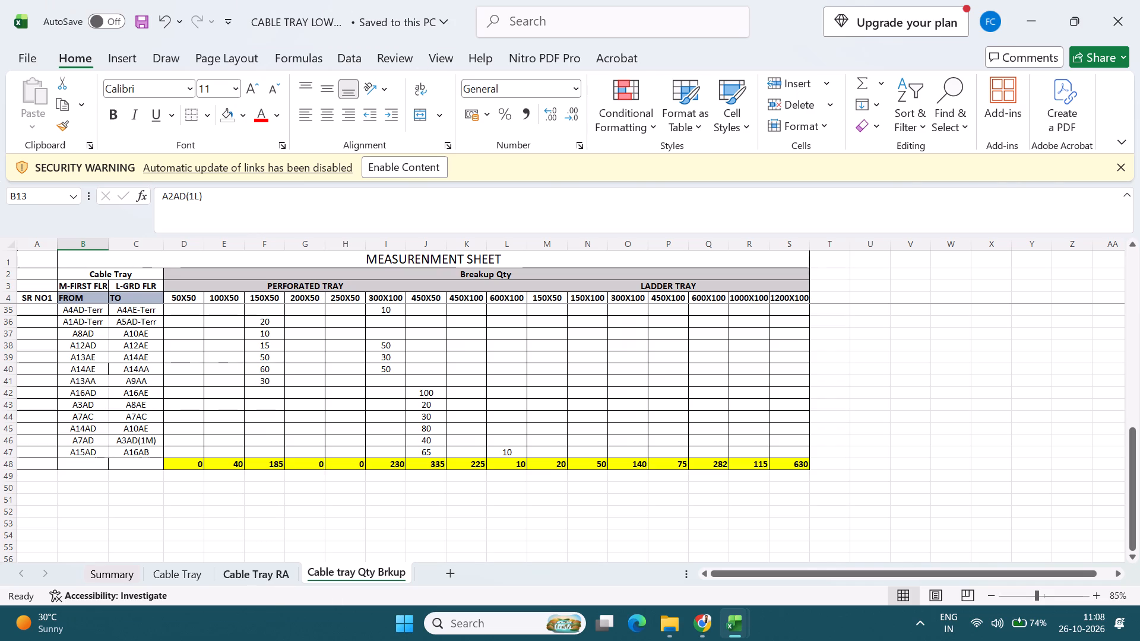
left_click(262, 568)
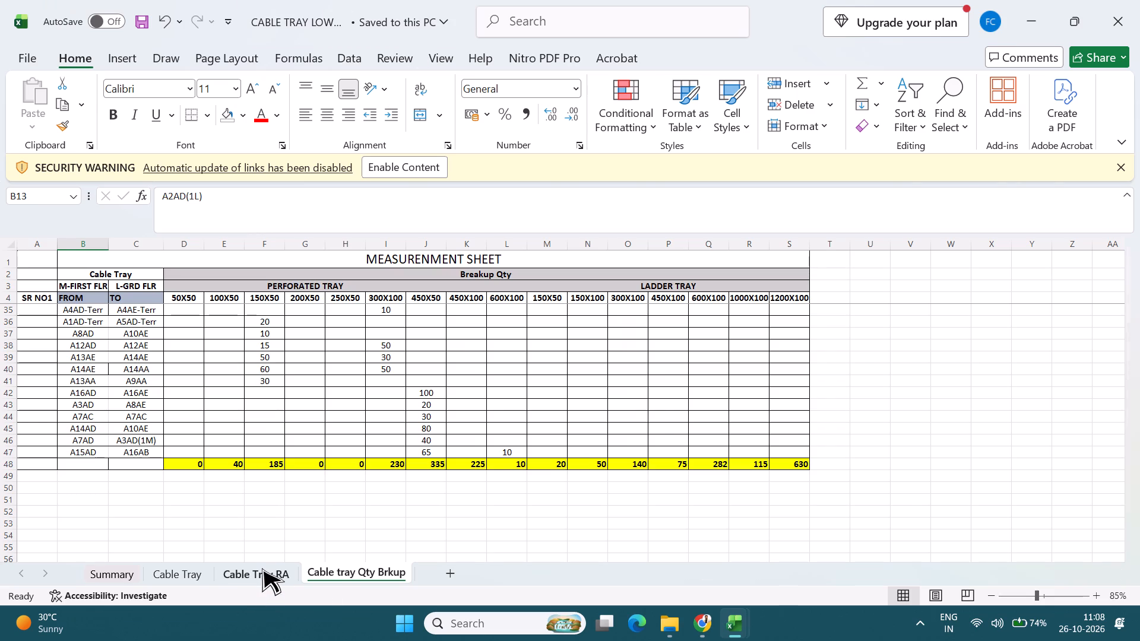
Return through the Cable Tray sheet to the Summary sheet and recheck its NT item, omission cost and tax total rows.
left_click(171, 579)
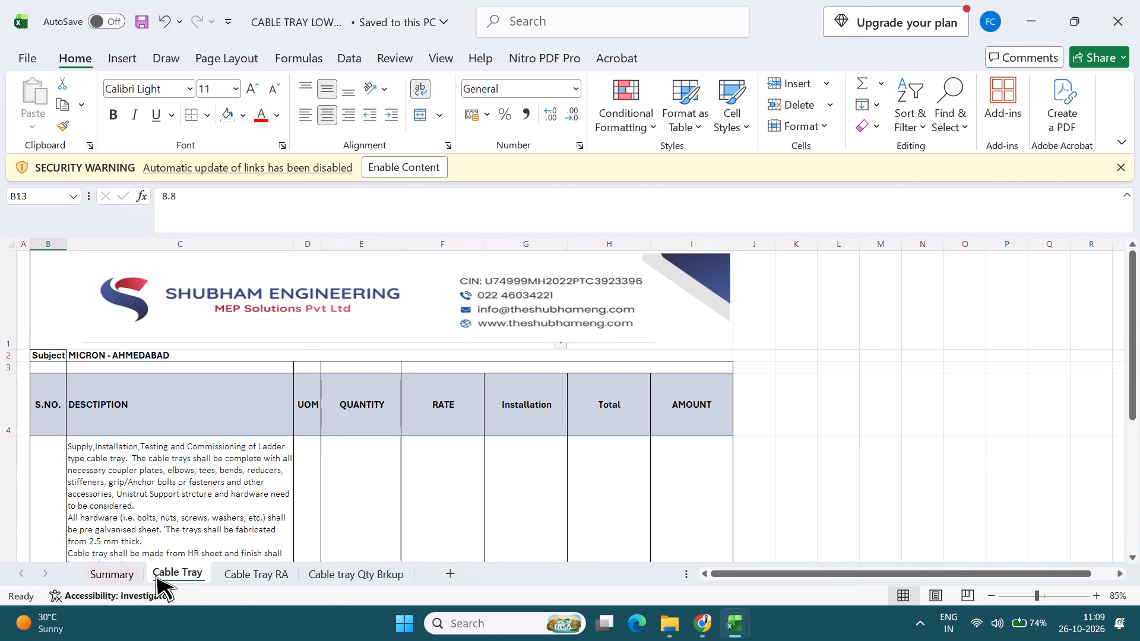
left_click(128, 567)
scroll(165, 534, "up", 1)
middle_click_drag(165, 534, 187, 364)
scroll(188, 469, "up", 8)
scroll(186, 514, "down", 3)
scroll(185, 519, "up", 9)
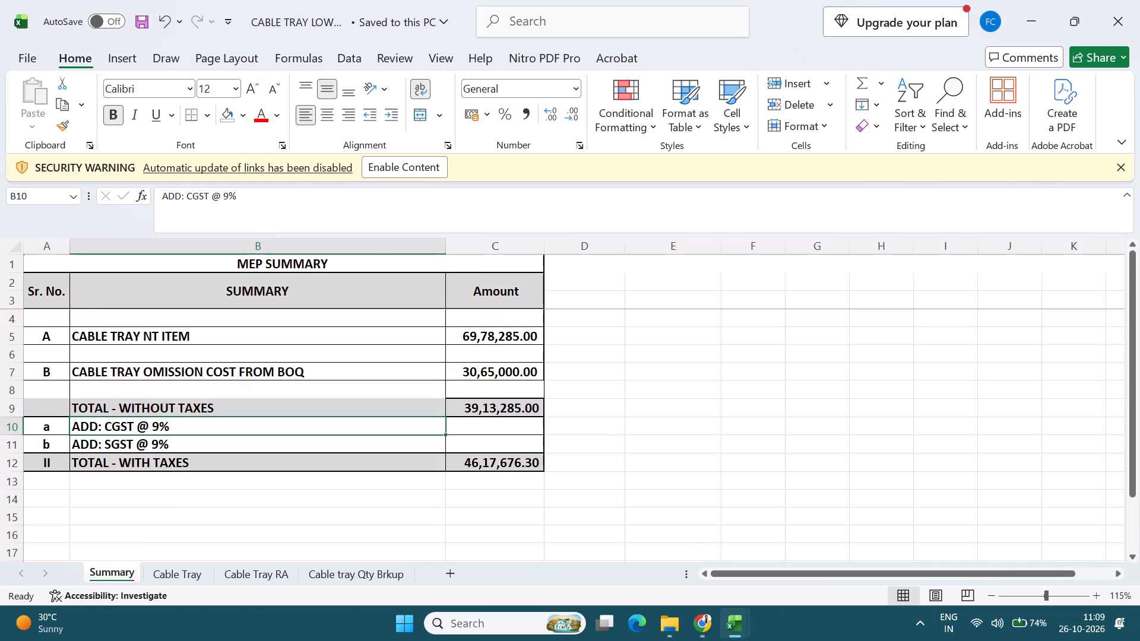
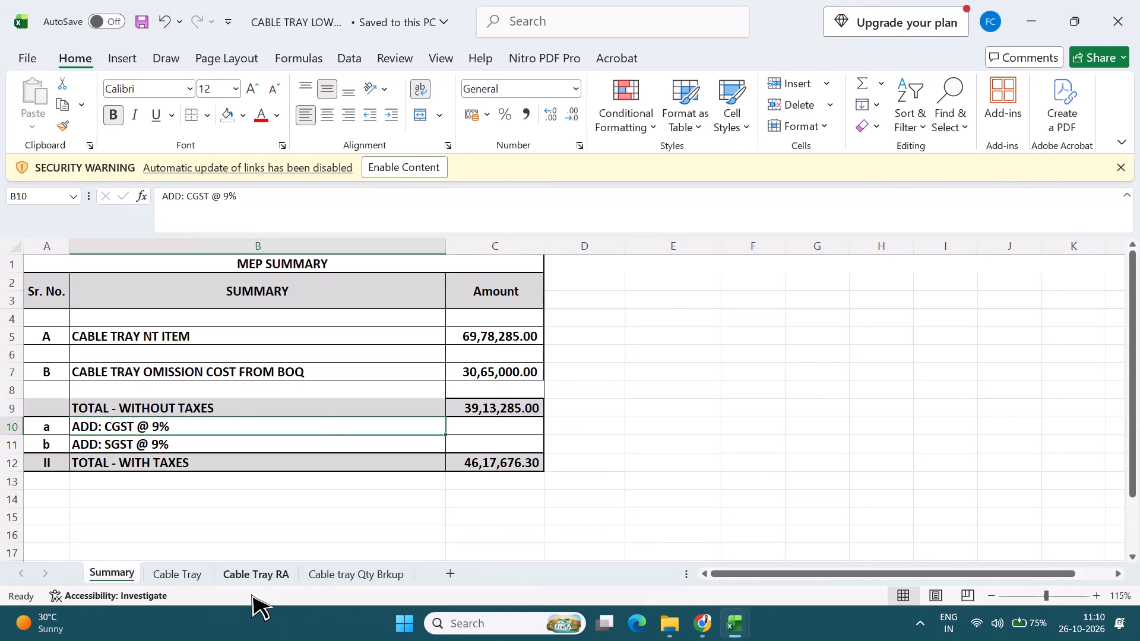
Review the Cable Tray RA and Cable Tray sheets against the Summary sheet's total rows with and without taxes.
left_click(253, 575)
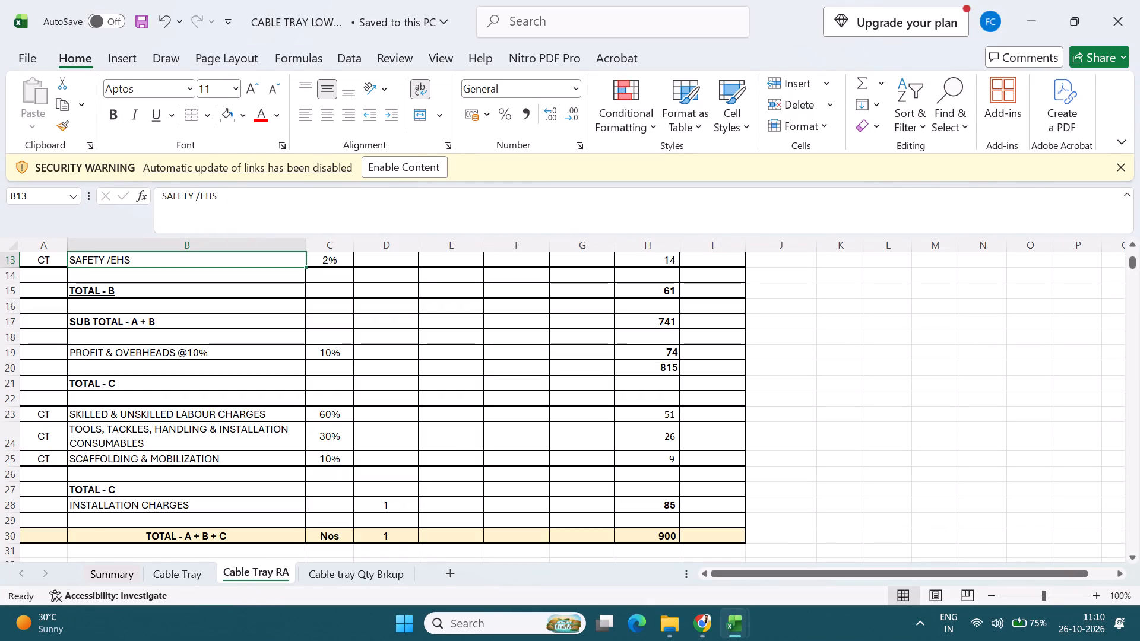
left_click(179, 578)
scroll(169, 500, "up", 1)
scroll(169, 500, "down", 6)
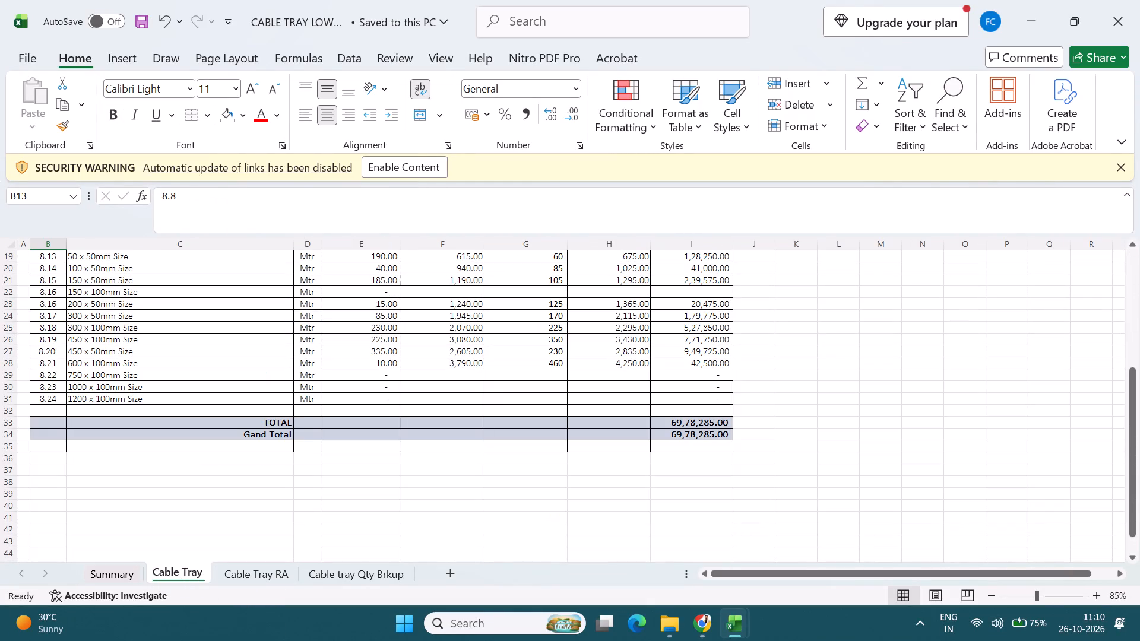
left_click(125, 575)
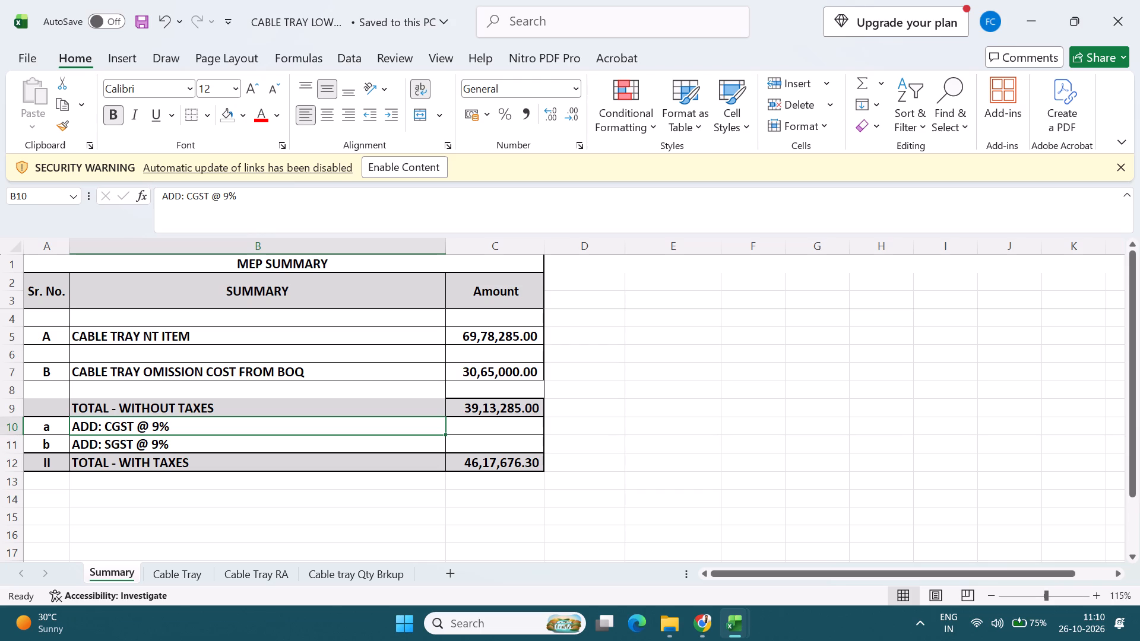
left_click(239, 466)
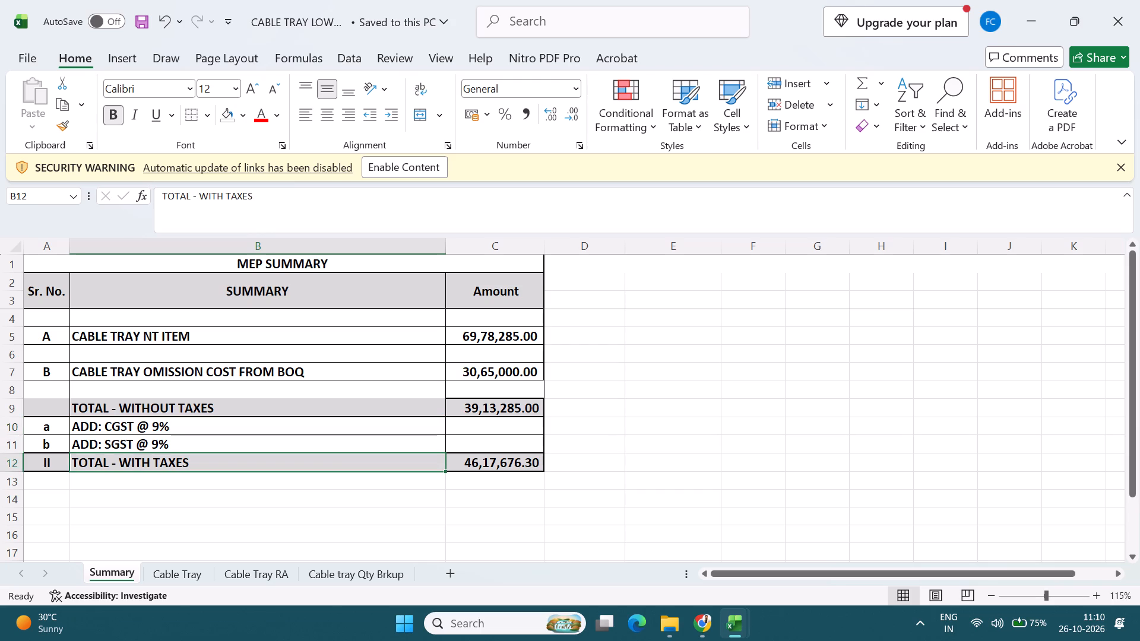
left_click(235, 413)
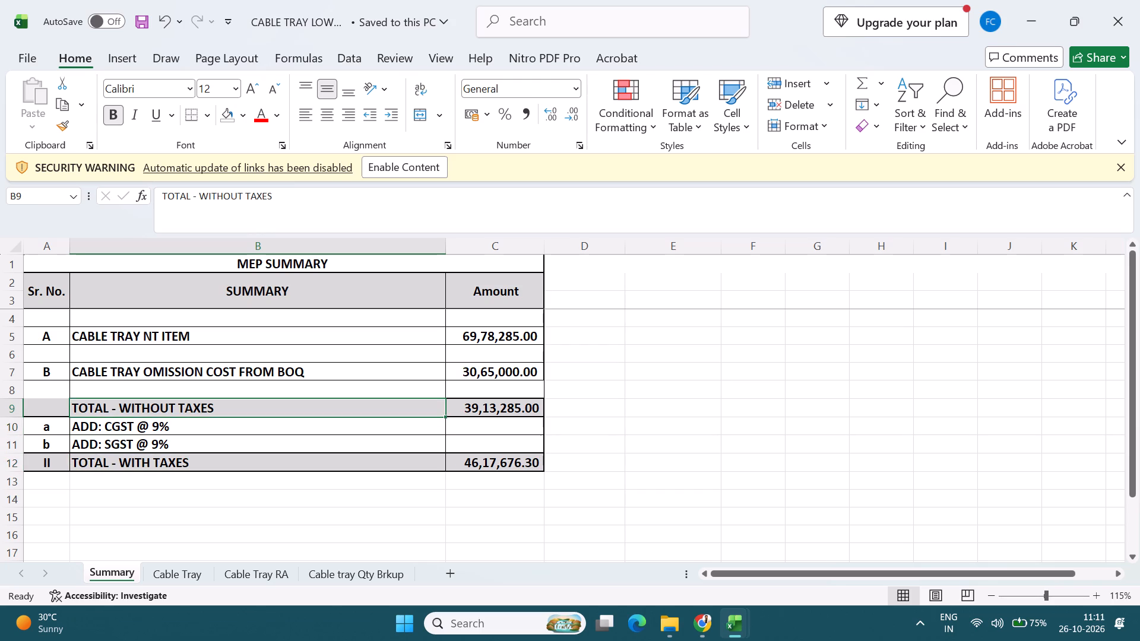
left_click(224, 465)
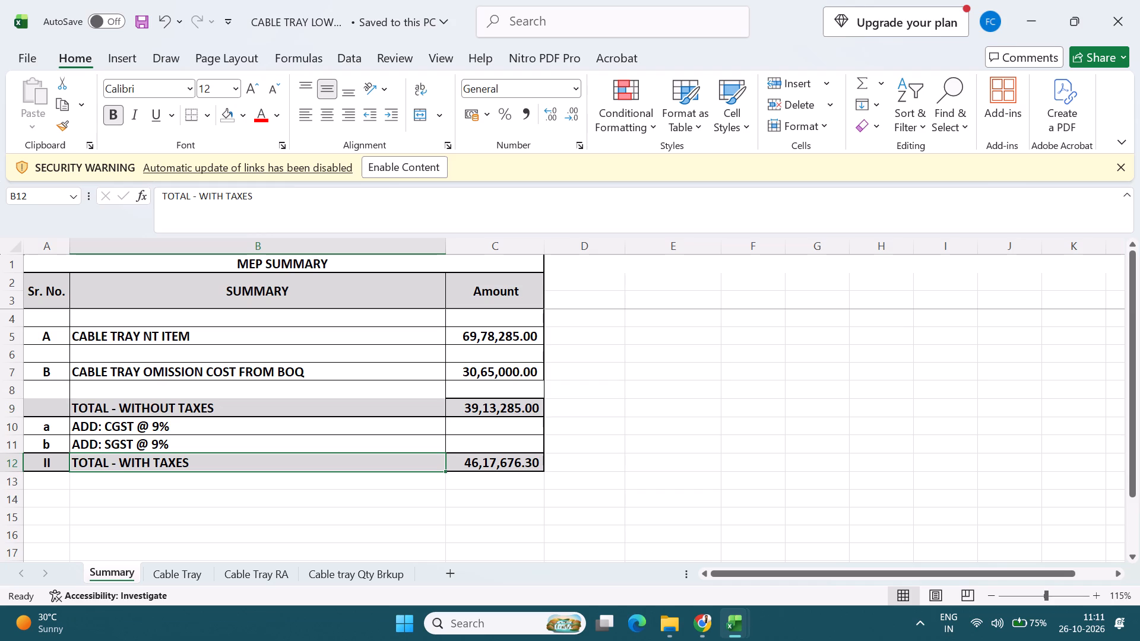
left_click(226, 487)
left_click(220, 512)
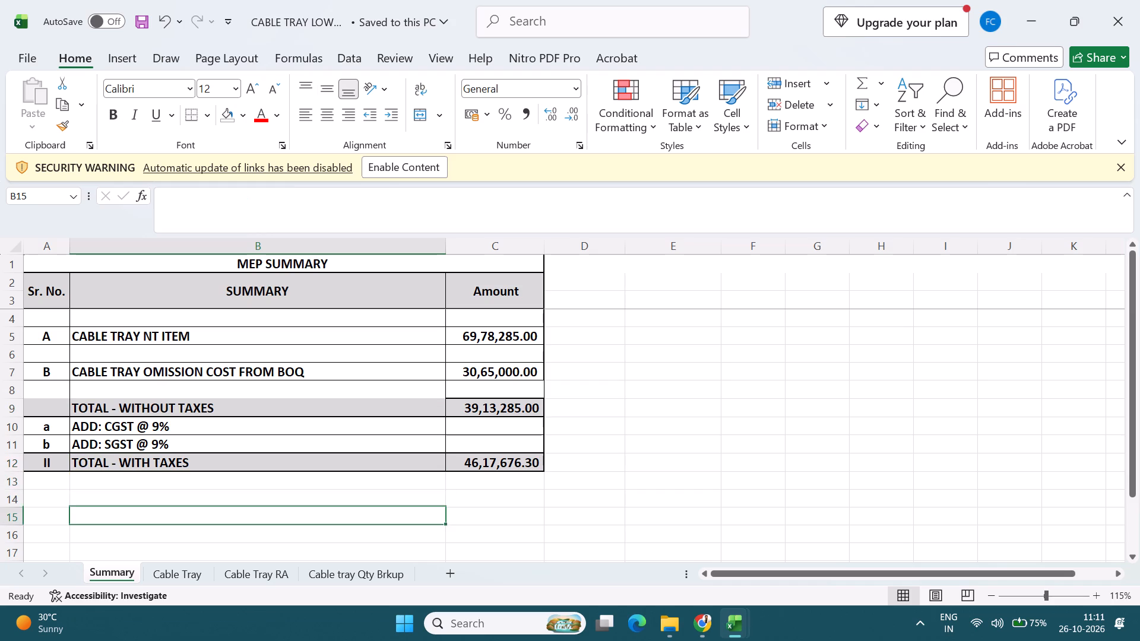
left_click(219, 503)
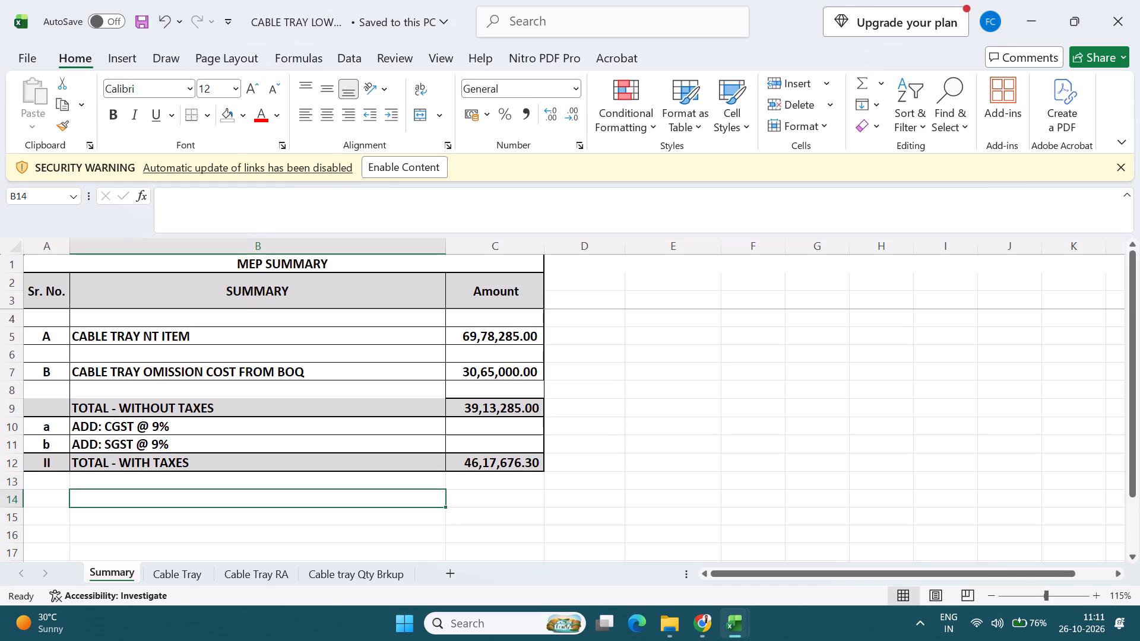
Insert eight blank rows above the TOTAL - WITHOUT TAXES row on the Summary sheet.
left_click(9, 407)
key("ctrl+plus")
key("ctrl+plus")
key("ctrl+plus")
key("ctrl+plus")
key("ctrl+plus")
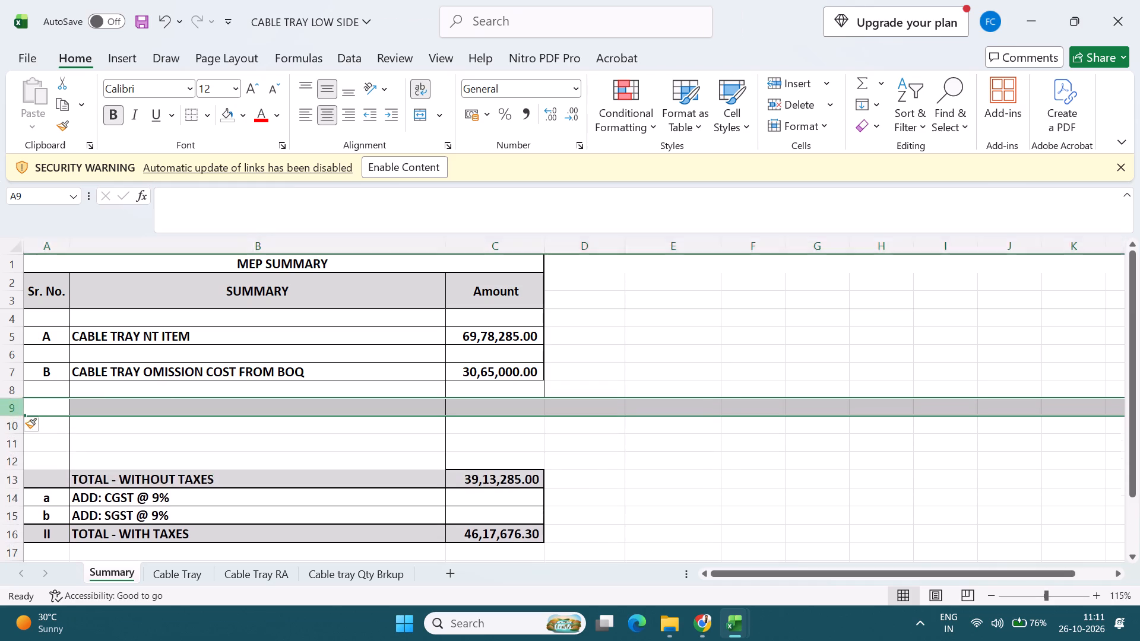
key("ctrl+plus")
key("ctrl+plus")
key("ctrl+plus")
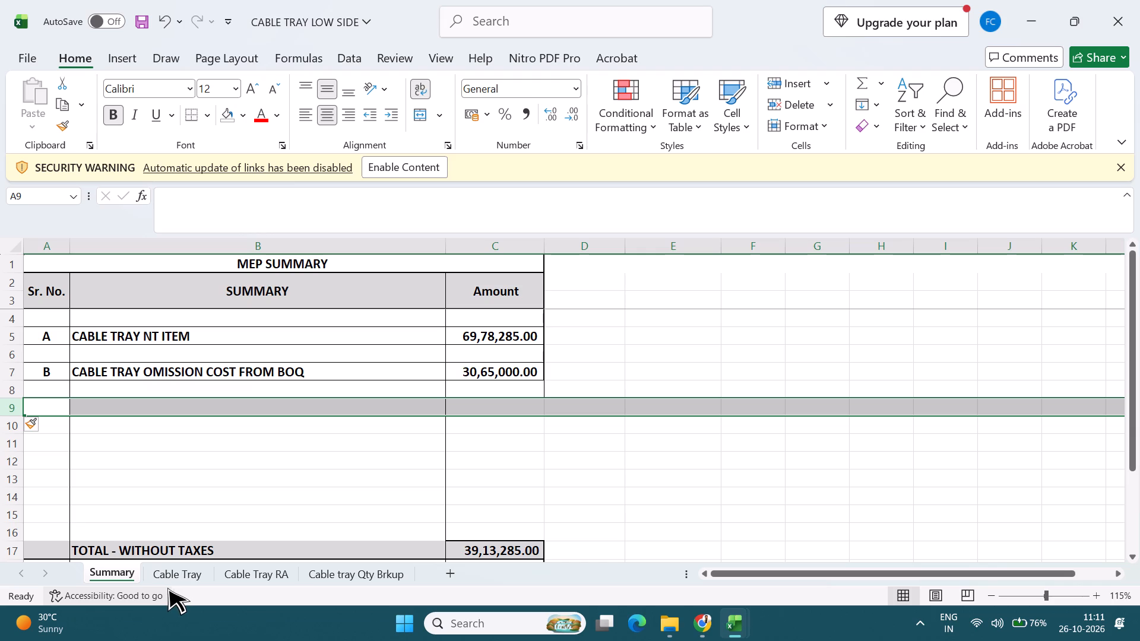
left_click(289, 465)
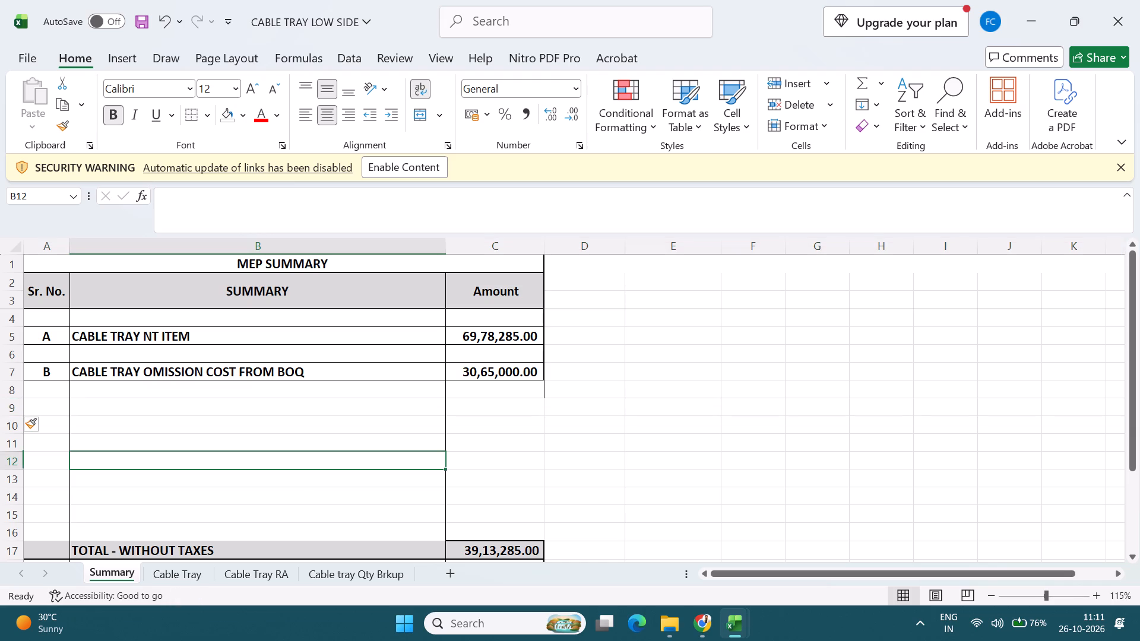
Switch to the BOQ_NT_RA workbook and review the ladies and gents washroom items on the WASHROOM WORK sheet.
key("alt+Tab")
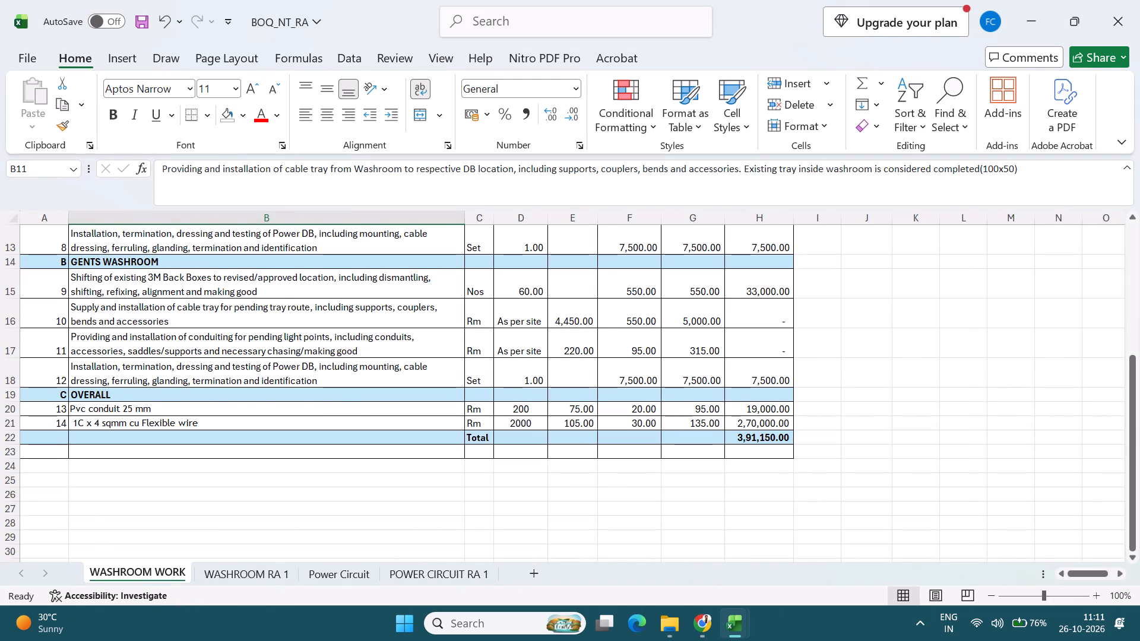
scroll(271, 421, "up", 5)
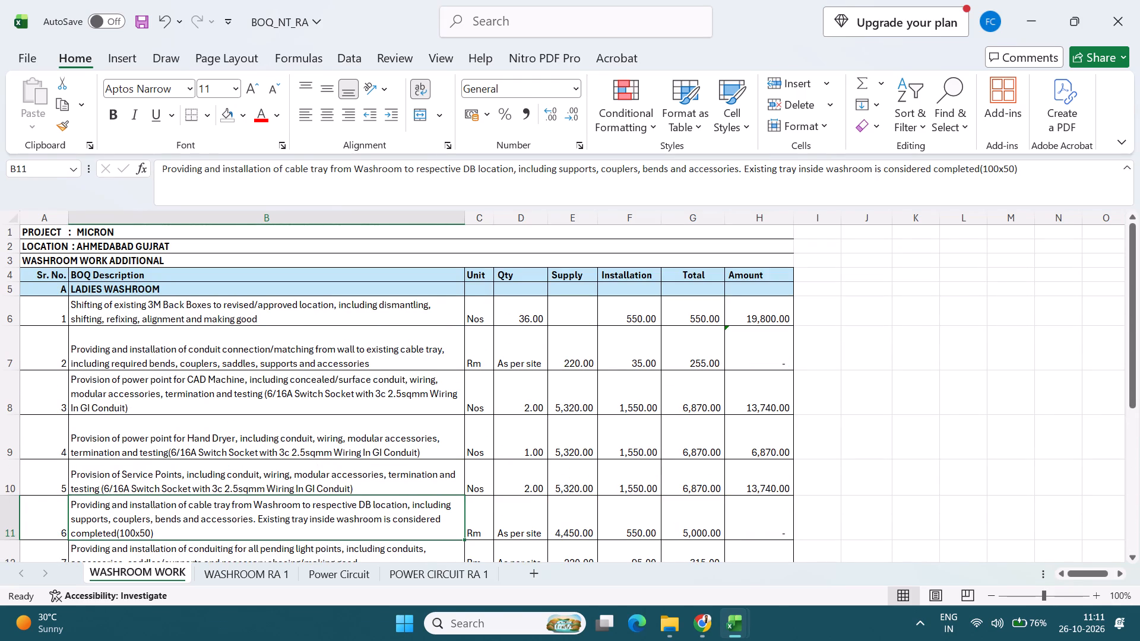
scroll(254, 487, "down", 1)
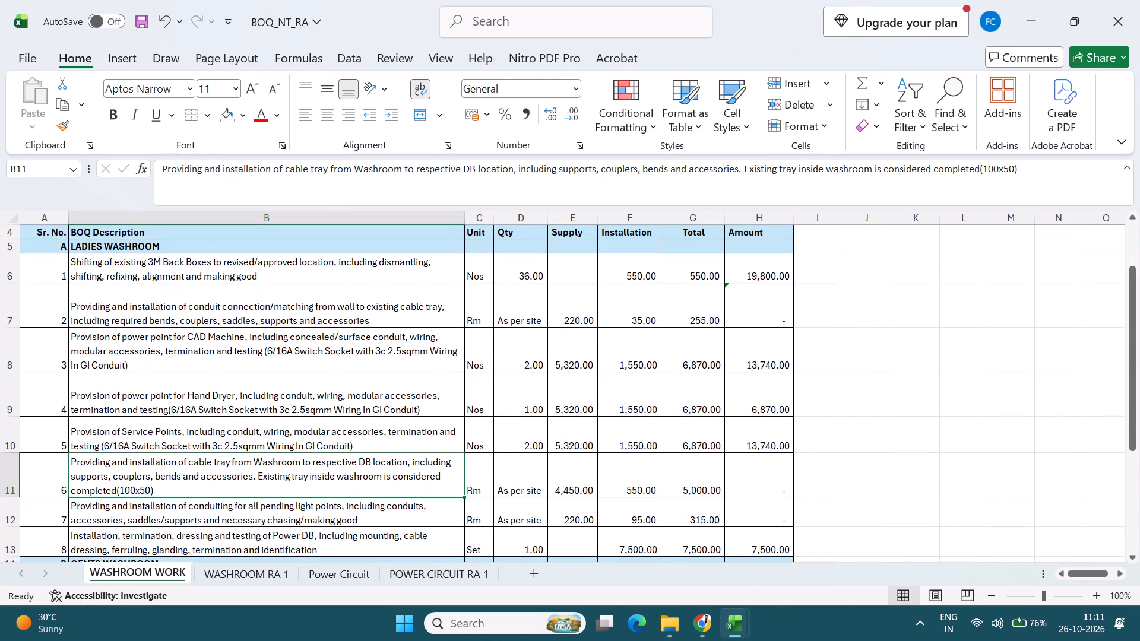
scroll(254, 487, "down", 1)
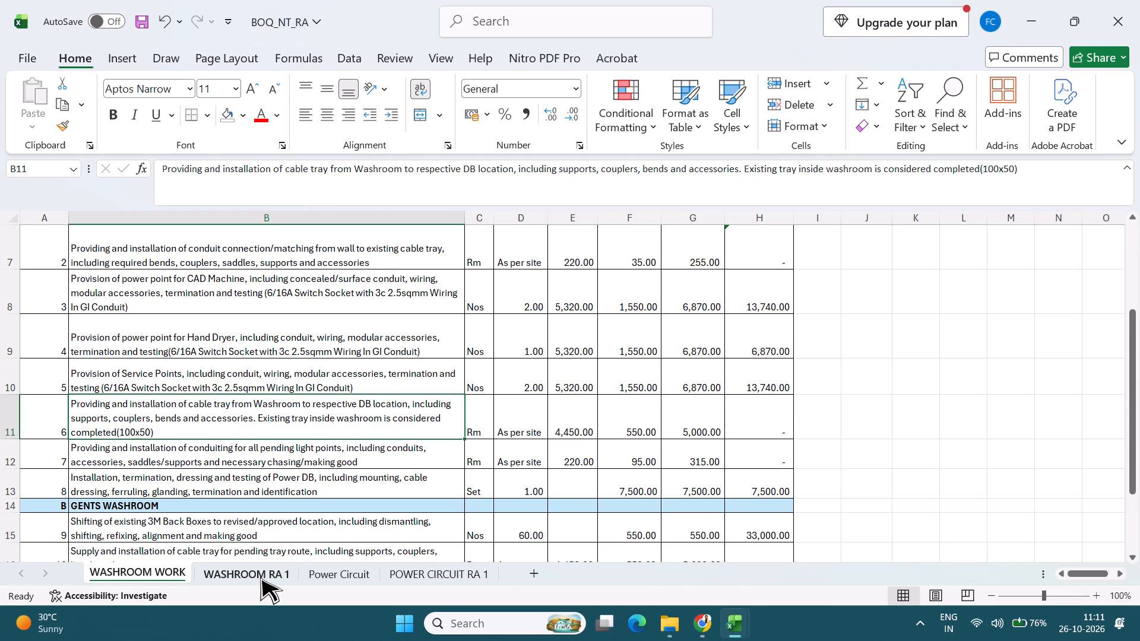
Examine the Power Circuit sheet's quotation header, socket outlet and wiring items, and conduit line.
left_click(326, 579)
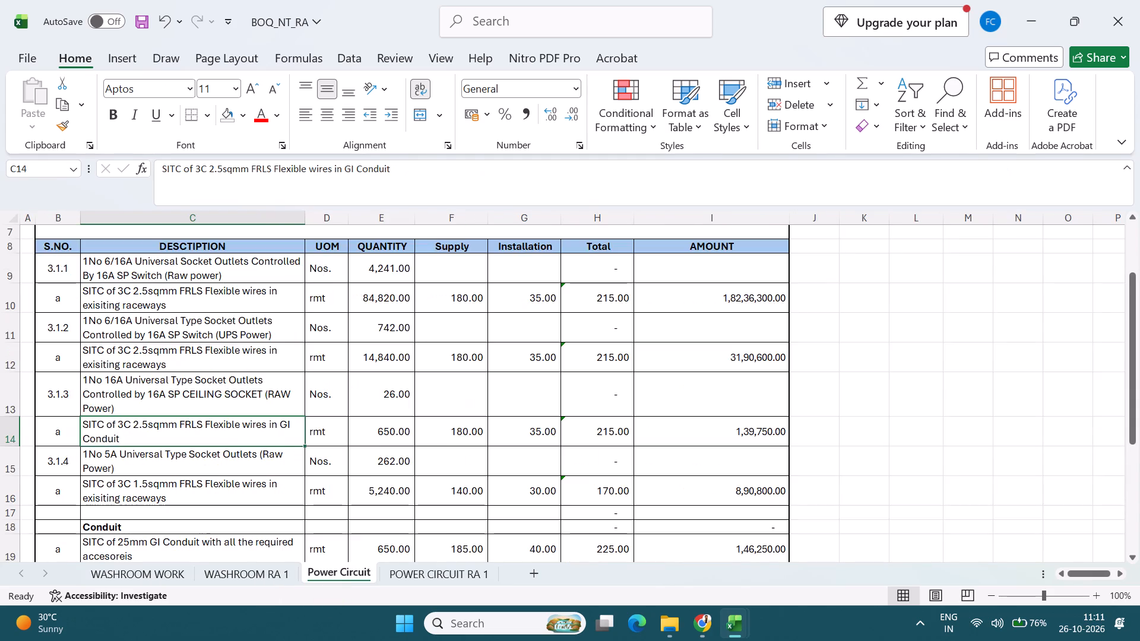
scroll(325, 475, "up", 4)
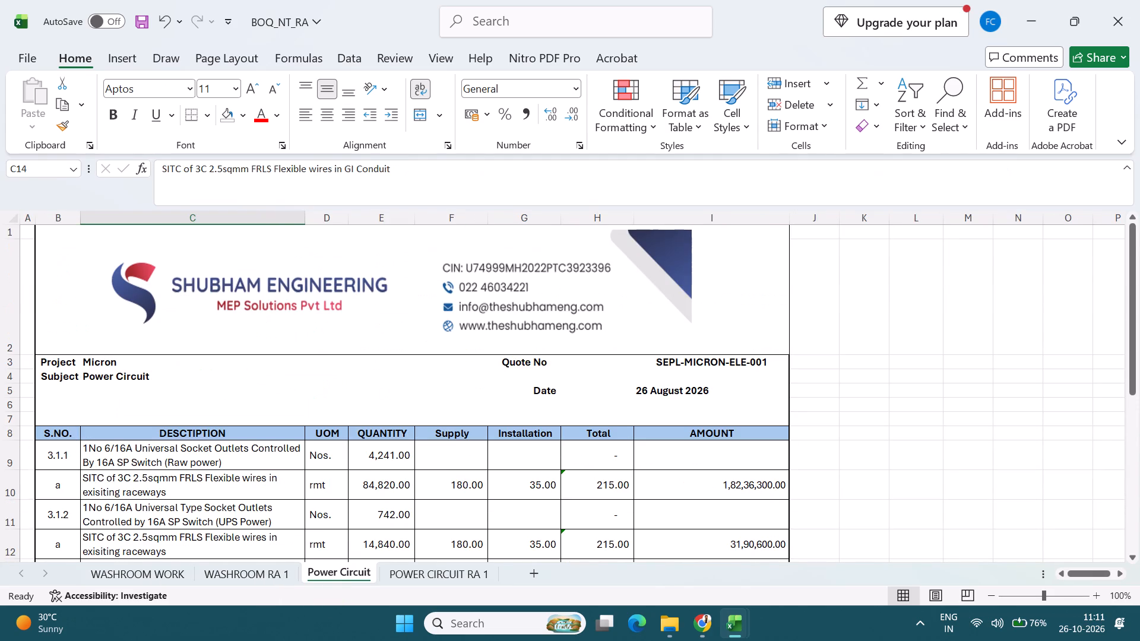
scroll(325, 495, "down", 3)
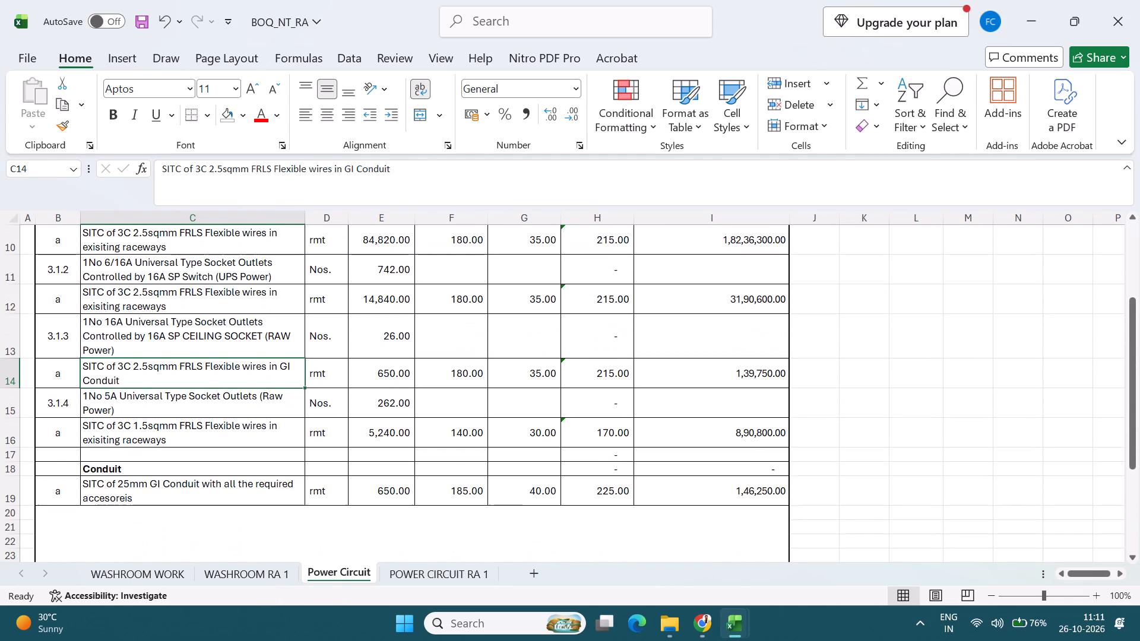
scroll(325, 495, "up", 5)
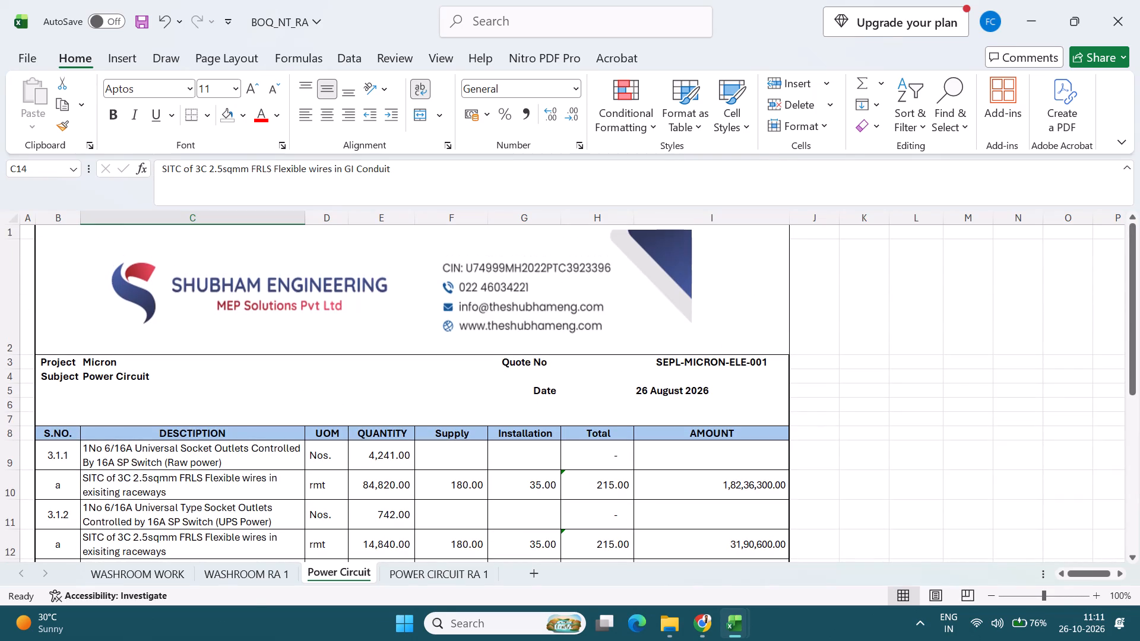